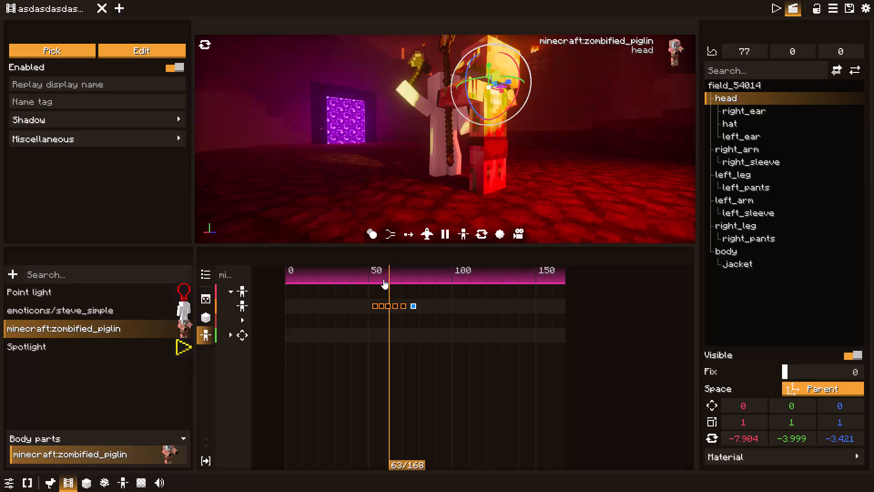
Pause the animation at frame 71 and tilt the zombified piglin's body bone about 28° around its X axis.
{"action": "key", "text": "space"}
{"action": "left_click", "coordinate": [493, 135]}
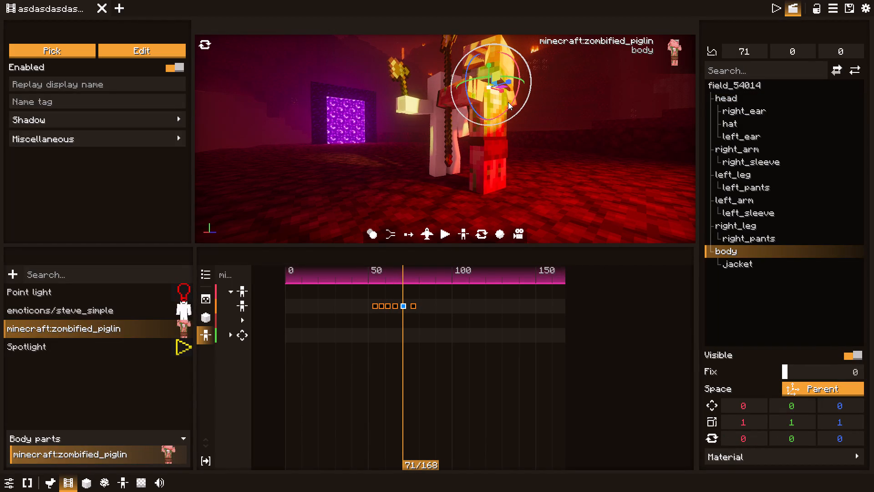
{"action": "left_click", "coordinate": [478, 97]}
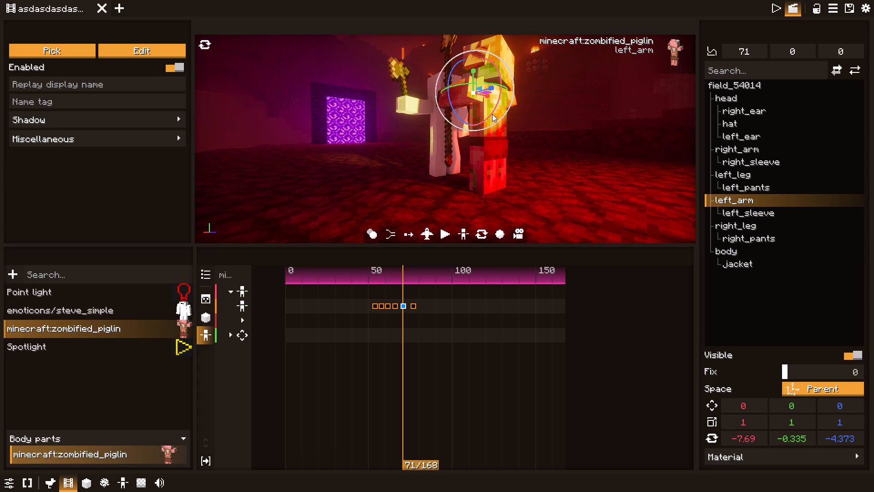
{"action": "left_click", "coordinate": [479, 104]}
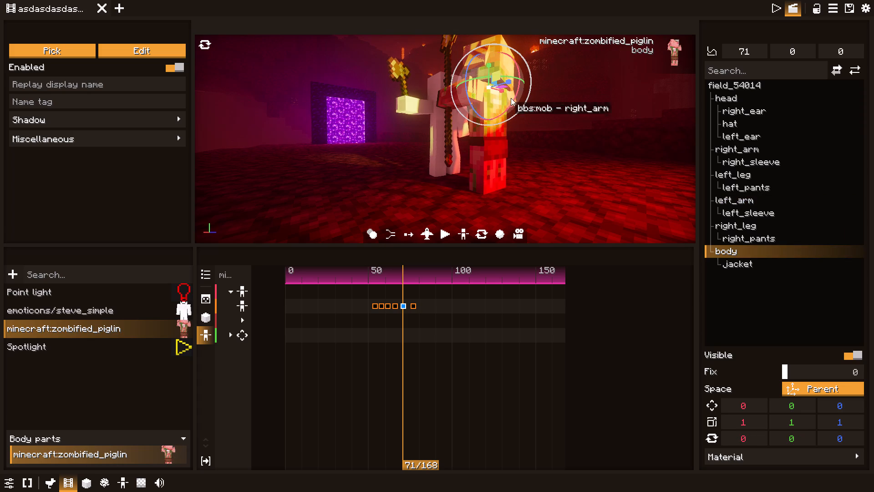
{"action": "left_click_drag", "start_coordinate": [514, 99], "coordinate": [513, 90]}
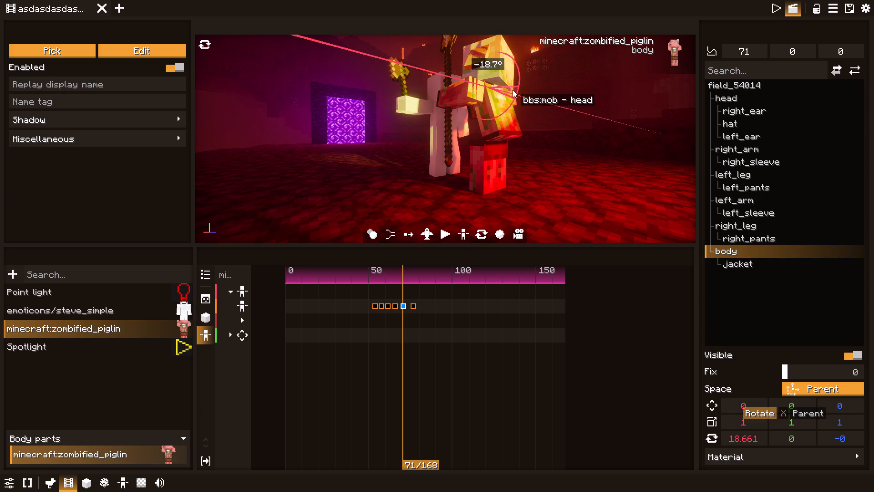
{"action": "left_click_drag", "start_coordinate": [513, 90], "coordinate": [510, 86]}
Rotate the left_leg bone to about -31° on X and shift it to sit under the tilted body.
{"action": "left_click", "coordinate": [480, 163]}
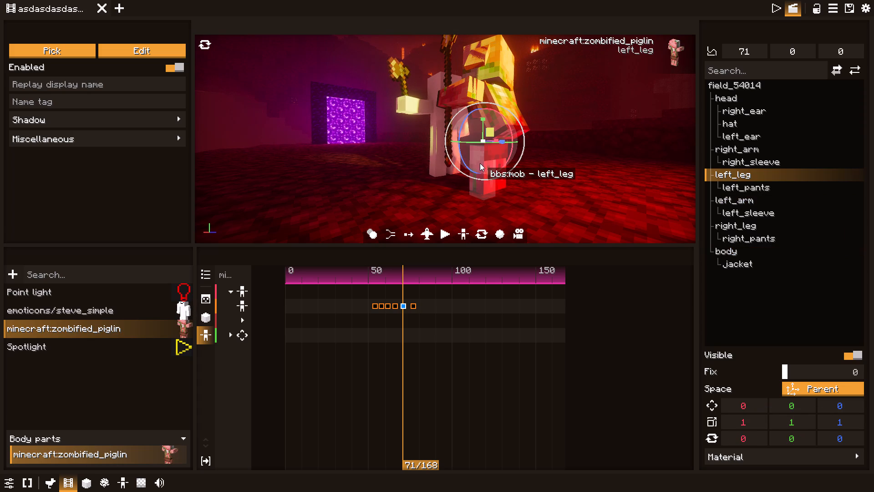
{"action": "left_click_drag", "start_coordinate": [508, 126], "coordinate": [511, 136]}
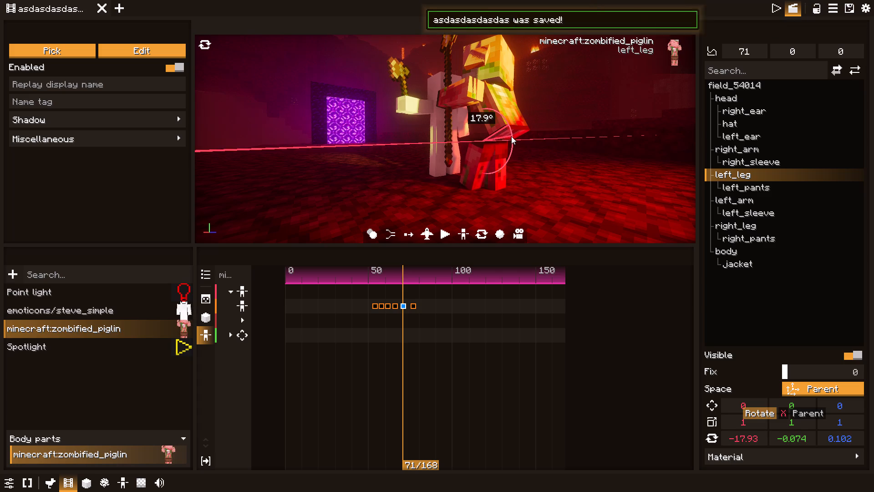
{"action": "left_click_drag", "start_coordinate": [511, 136], "coordinate": [511, 140]}
{"action": "left_click_drag", "start_coordinate": [484, 139], "coordinate": [503, 137]}
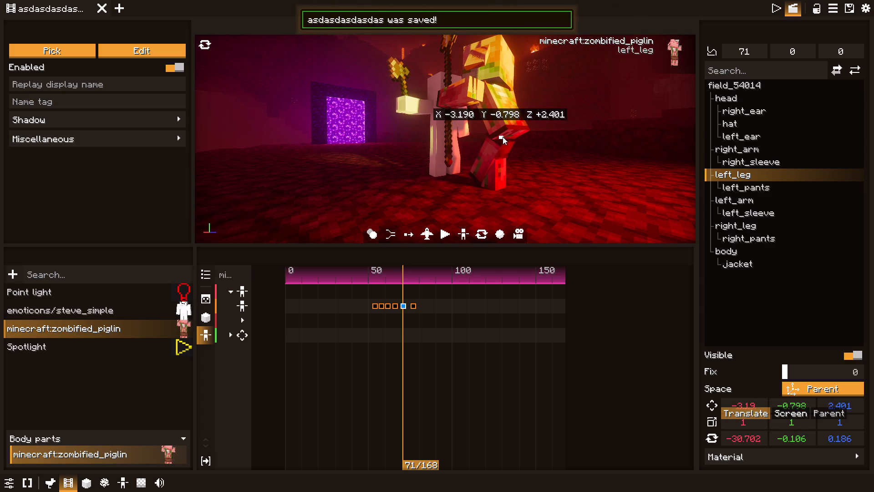
{"action": "left_click_drag", "start_coordinate": [503, 137], "coordinate": [500, 136]}
Shift the right_leg bone to about -0.43 on Y and rotate it to about -20.6° on X.
{"action": "left_click", "coordinate": [499, 160]}
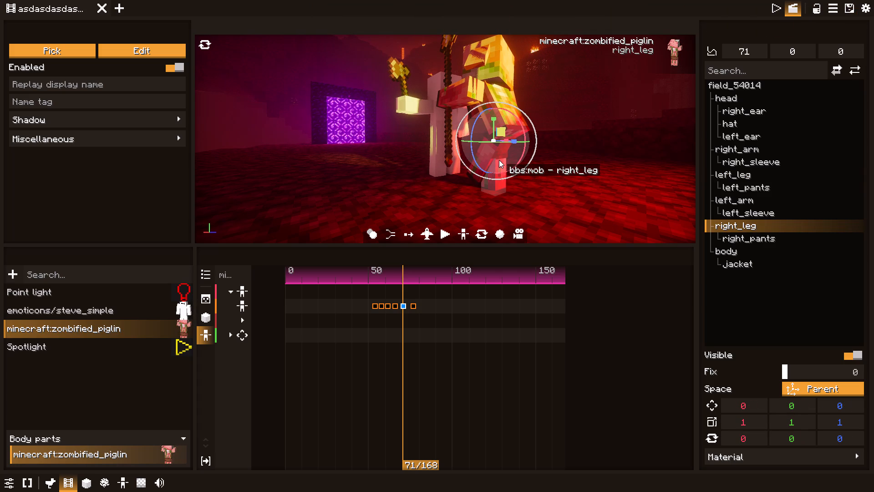
{"action": "left_click_drag", "start_coordinate": [494, 139], "coordinate": [509, 137]}
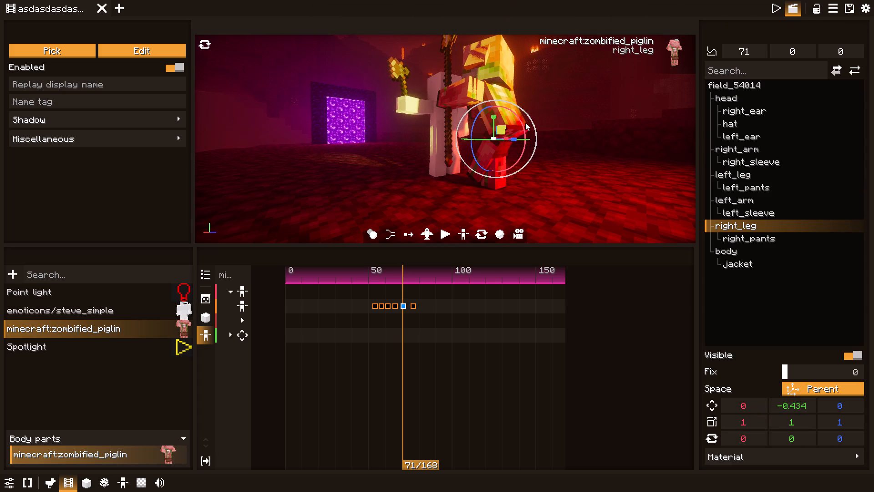
{"action": "left_click_drag", "start_coordinate": [525, 123], "coordinate": [525, 135]}
{"action": "left_click_drag", "start_coordinate": [564, 147], "coordinate": [547, 158]}
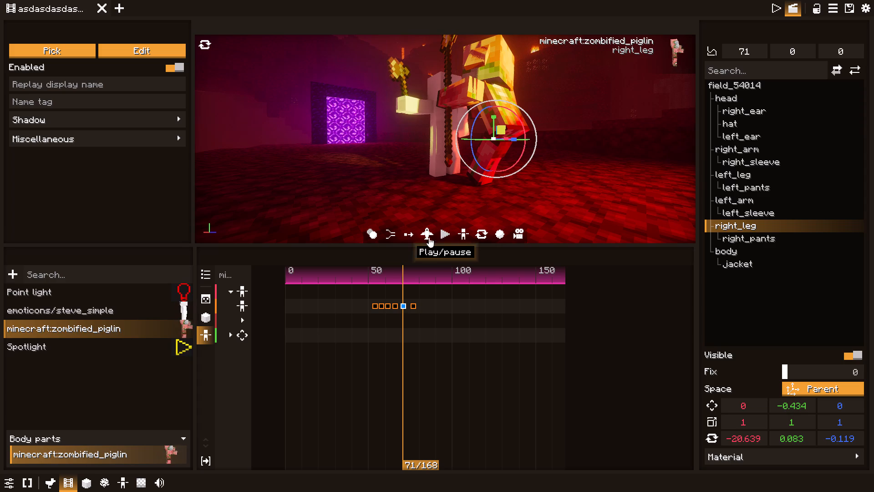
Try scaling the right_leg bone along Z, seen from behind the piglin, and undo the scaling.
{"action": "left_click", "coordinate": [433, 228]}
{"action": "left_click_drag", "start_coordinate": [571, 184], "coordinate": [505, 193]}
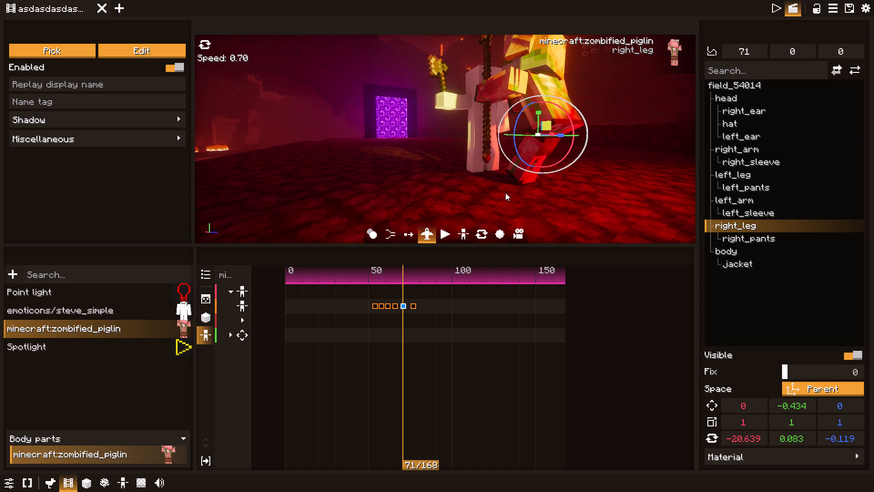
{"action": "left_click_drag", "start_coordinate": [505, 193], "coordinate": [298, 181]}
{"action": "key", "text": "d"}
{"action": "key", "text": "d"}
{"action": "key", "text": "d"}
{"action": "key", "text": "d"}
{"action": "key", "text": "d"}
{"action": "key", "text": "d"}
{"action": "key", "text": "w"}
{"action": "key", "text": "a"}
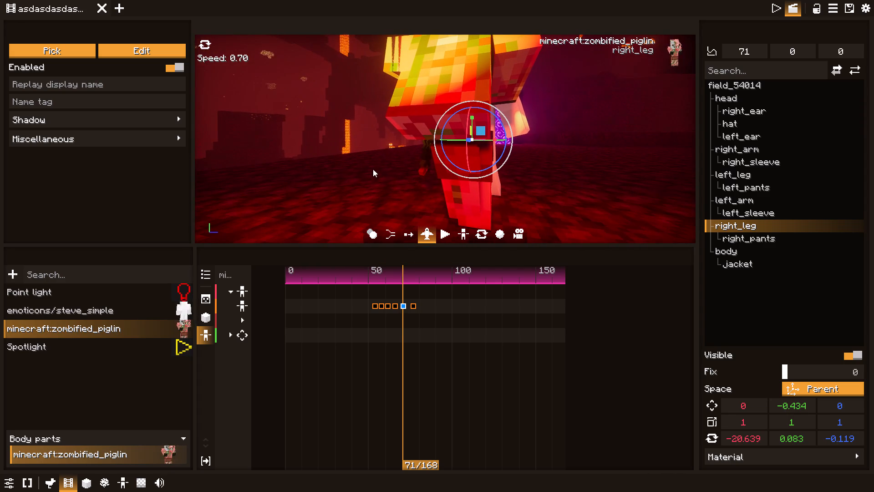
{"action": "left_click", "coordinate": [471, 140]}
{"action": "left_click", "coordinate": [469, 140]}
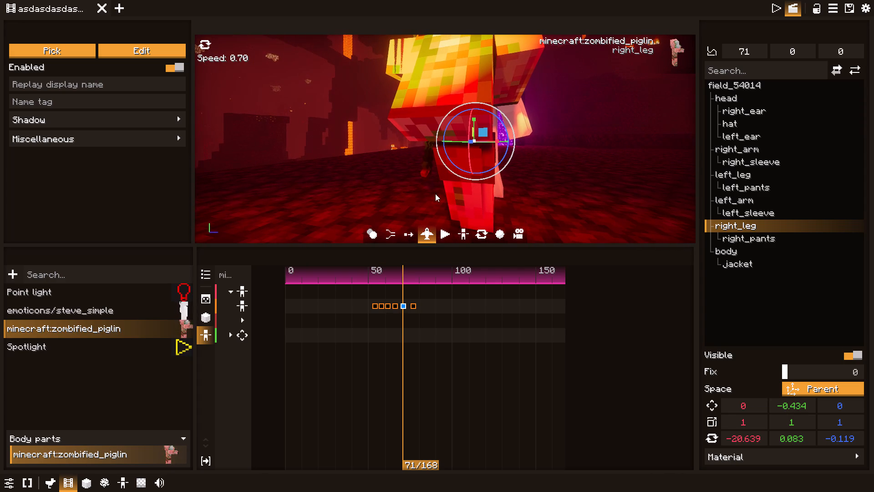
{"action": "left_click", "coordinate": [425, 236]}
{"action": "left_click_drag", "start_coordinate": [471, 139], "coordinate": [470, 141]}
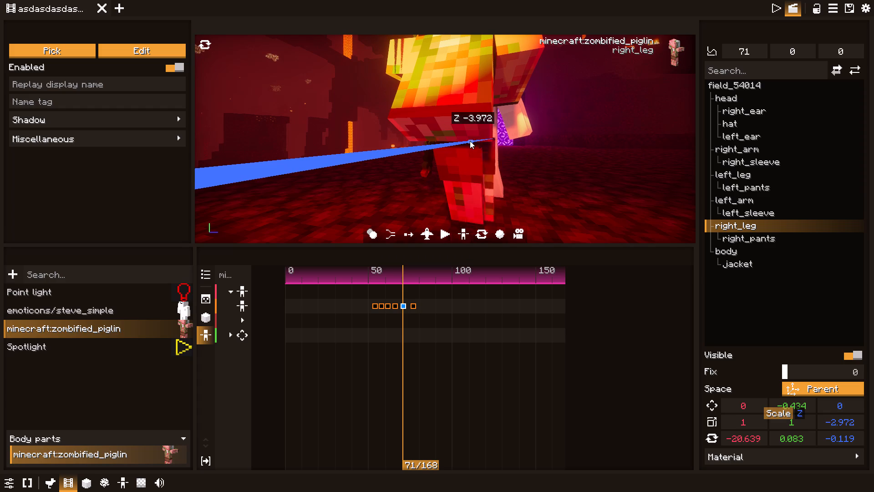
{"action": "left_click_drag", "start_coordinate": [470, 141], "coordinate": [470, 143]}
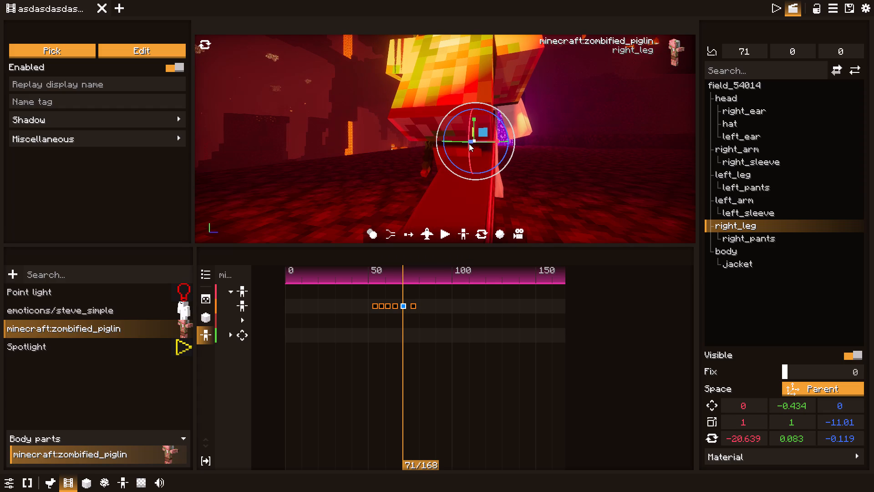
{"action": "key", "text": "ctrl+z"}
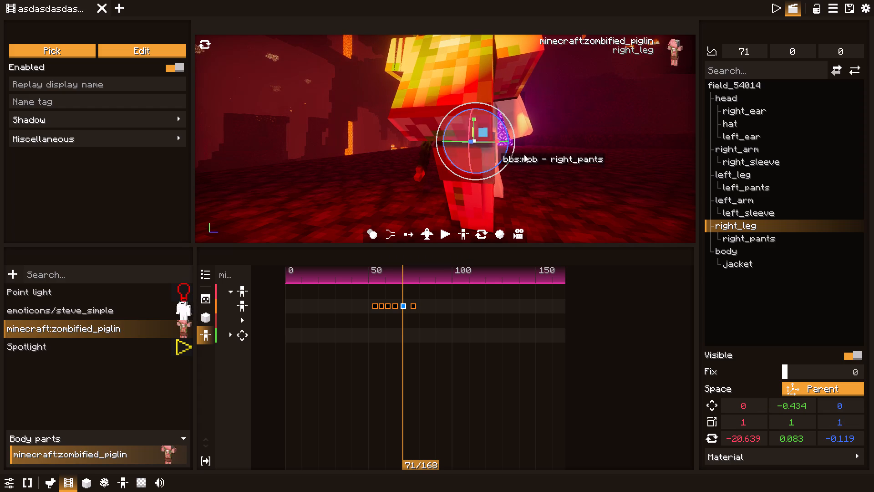
Viewing the piglin from its other side, move the right_leg bone to about X 2.68, Y -0.81, Z 3.62.
{"action": "left_click_drag", "start_coordinate": [545, 163], "coordinate": [508, 174]}
{"action": "left_click", "coordinate": [427, 235]}
{"action": "left_click_drag", "start_coordinate": [454, 222], "coordinate": [408, 220]}
{"action": "key", "text": "d"}
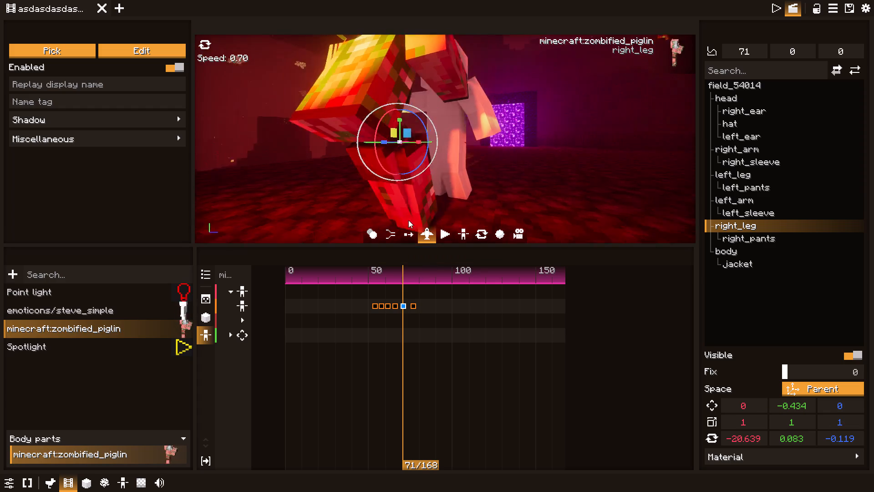
{"action": "left_click_drag", "start_coordinate": [408, 220], "coordinate": [273, 218]}
{"action": "left_click", "coordinate": [428, 230]}
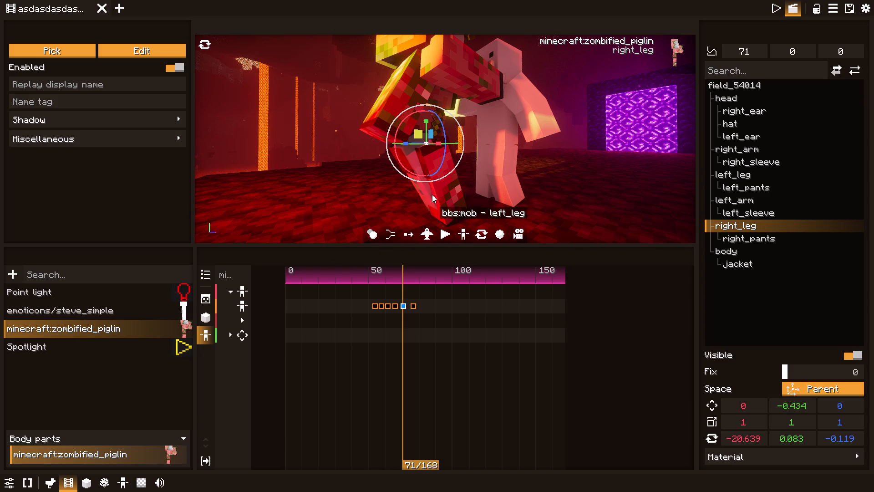
{"action": "left_click_drag", "start_coordinate": [427, 142], "coordinate": [417, 143]}
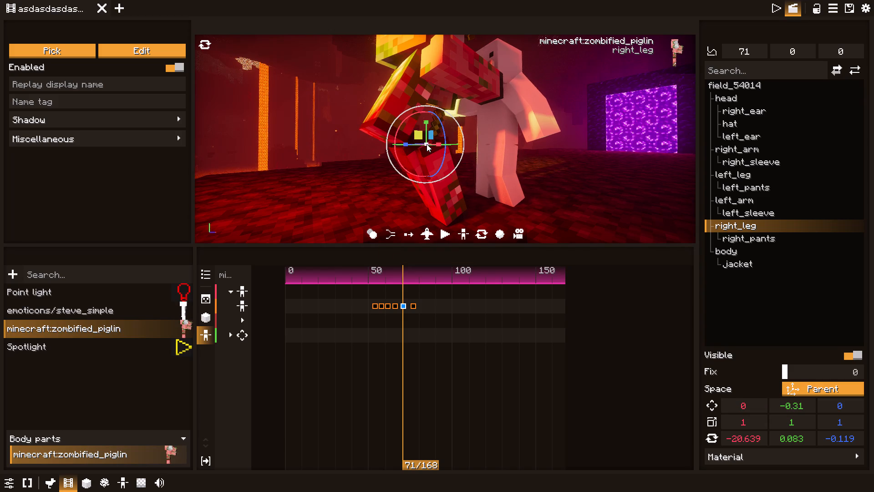
{"action": "left_click_drag", "start_coordinate": [427, 144], "coordinate": [394, 140]}
Replay the motion from around frame 50 and delete the piglin's last pose keyframe, at frame 77.
{"action": "left_click_drag", "start_coordinate": [386, 265], "coordinate": [375, 266]}
{"action": "left_click_drag", "start_coordinate": [384, 268], "coordinate": [376, 270]}
{"action": "key", "text": "space"}
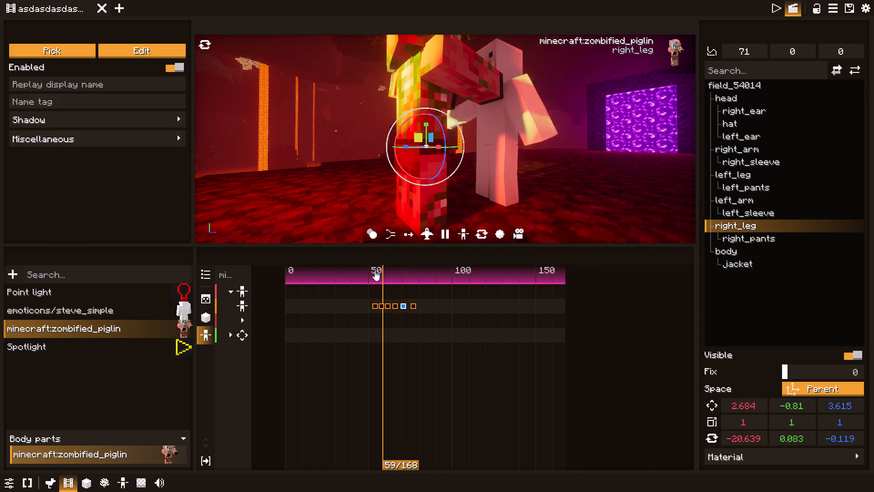
{"action": "key", "text": "space"}
{"action": "key", "text": "space"}
{"action": "key", "text": "space"}
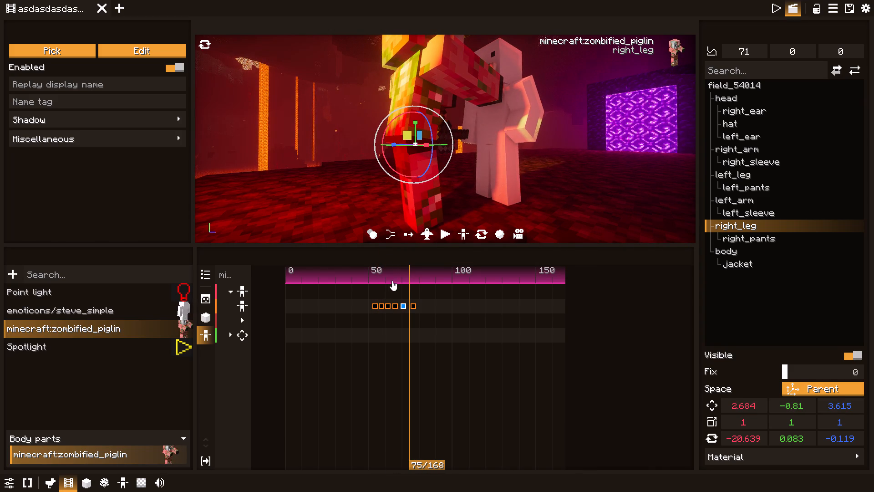
{"action": "left_click", "coordinate": [413, 305]}
{"action": "key", "text": "Delete"}
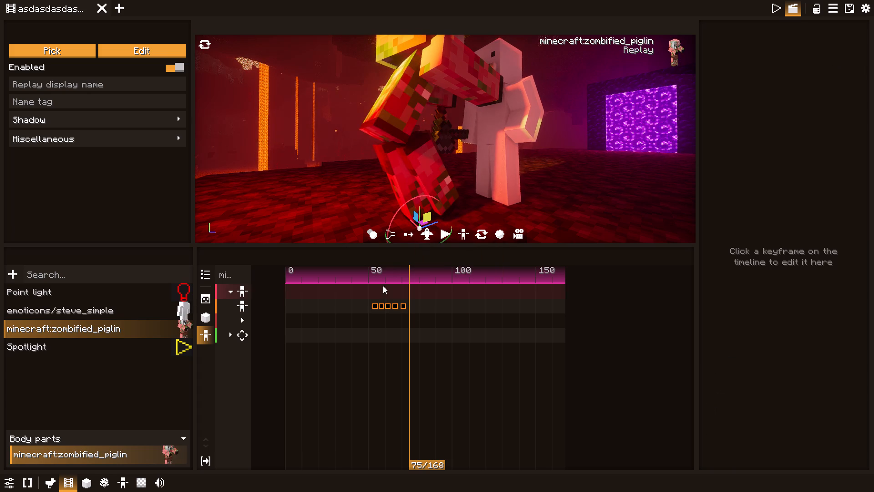
Replay the shortened motion, and move the last pose keyframe to about frame 75 and the preceding one to frame 70.
{"action": "left_click", "coordinate": [373, 274]}
{"action": "key", "text": "space"}
{"action": "key", "text": "space"}
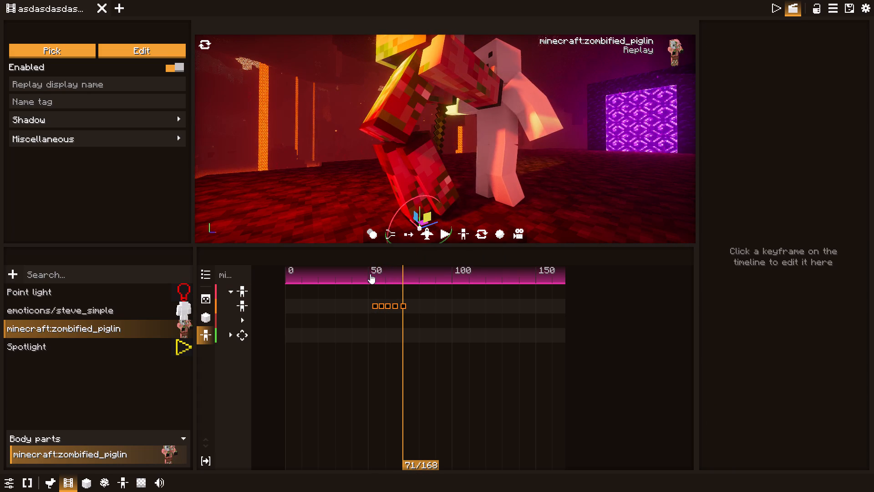
{"action": "key", "text": "space"}
{"action": "key", "text": "space"}
{"action": "left_click_drag", "start_coordinate": [391, 281], "coordinate": [387, 281]}
{"action": "key", "text": "space"}
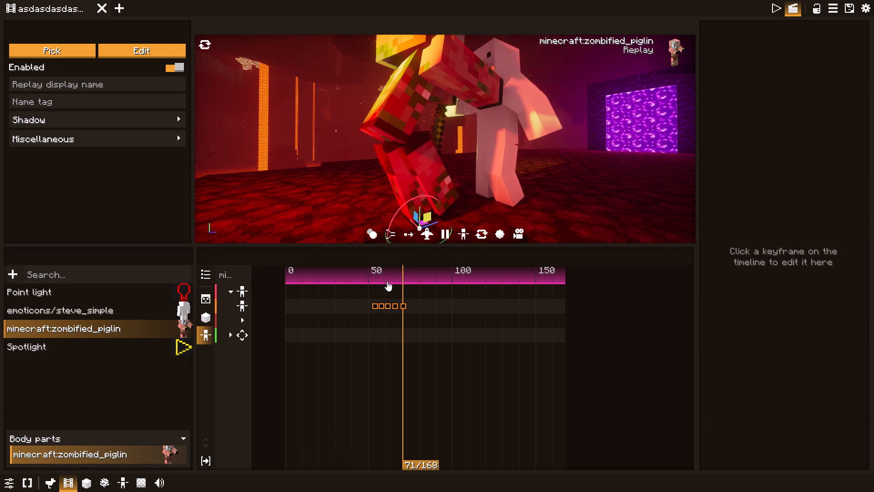
{"action": "key", "text": "space"}
{"action": "left_click_drag", "start_coordinate": [403, 307], "coordinate": [411, 307]}
{"action": "left_click_drag", "start_coordinate": [394, 308], "coordinate": [402, 307]}
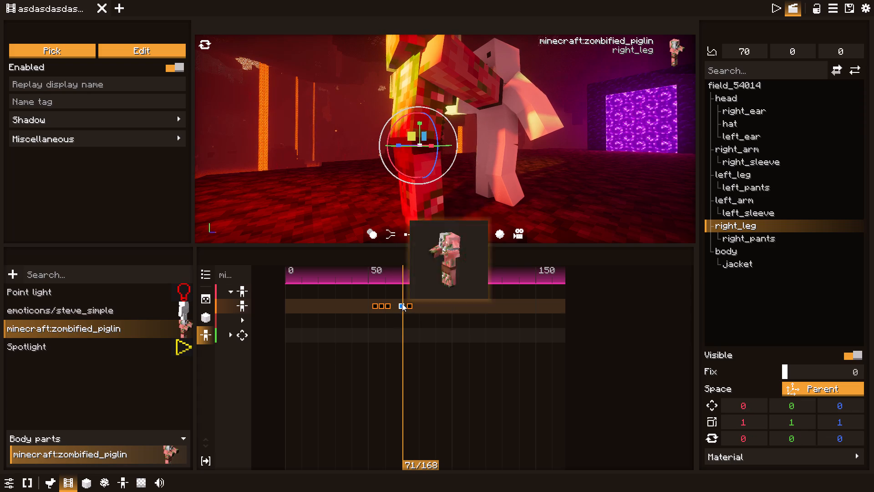
Play the retimed motion through to frame 80 and add a pose keyframe there.
{"action": "left_click_drag", "start_coordinate": [402, 275], "coordinate": [391, 275]}
{"action": "key", "text": "space"}
{"action": "key", "text": "space"}
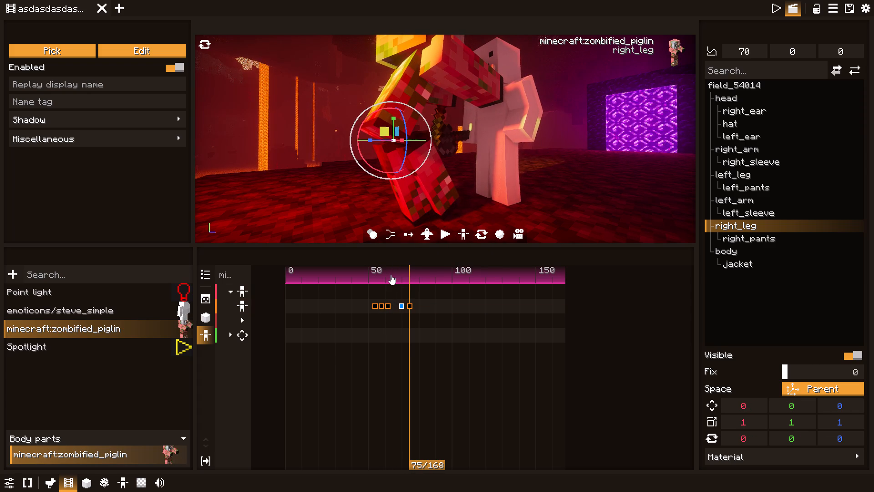
{"action": "key", "text": "space"}
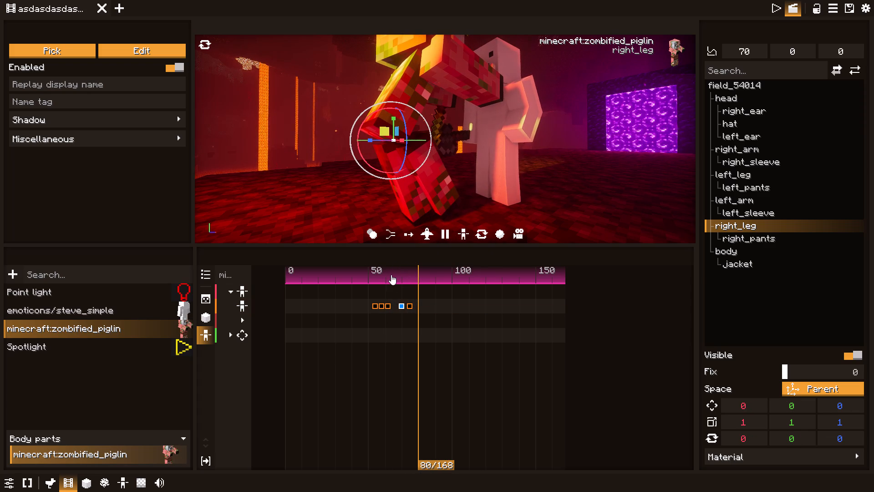
{"action": "key", "text": "space"}
{"action": "left_click", "coordinate": [243, 305]}
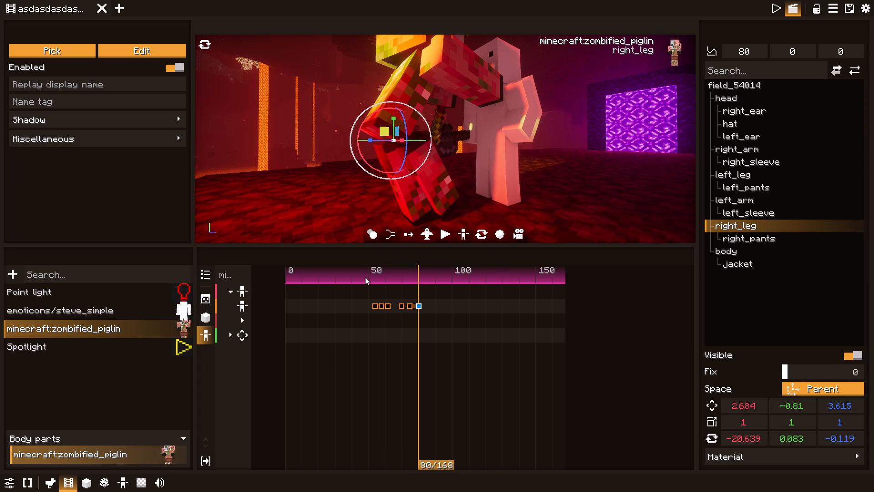
In the frame 80 pose, rotate the body bone to about -70° on X and move it to about X 16.4, Y 17.2, Z 21.8.
{"action": "left_click", "coordinate": [413, 92]}
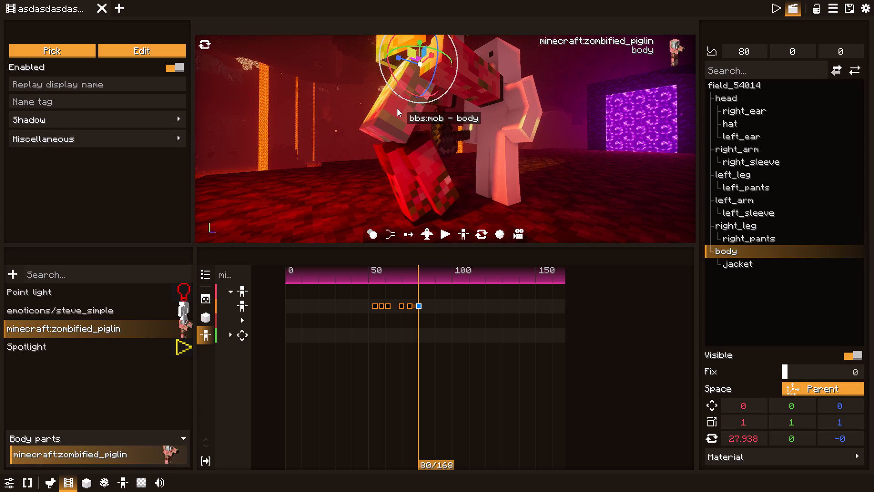
{"action": "left_click", "coordinate": [396, 109]}
{"action": "double_click", "coordinate": [383, 118]}
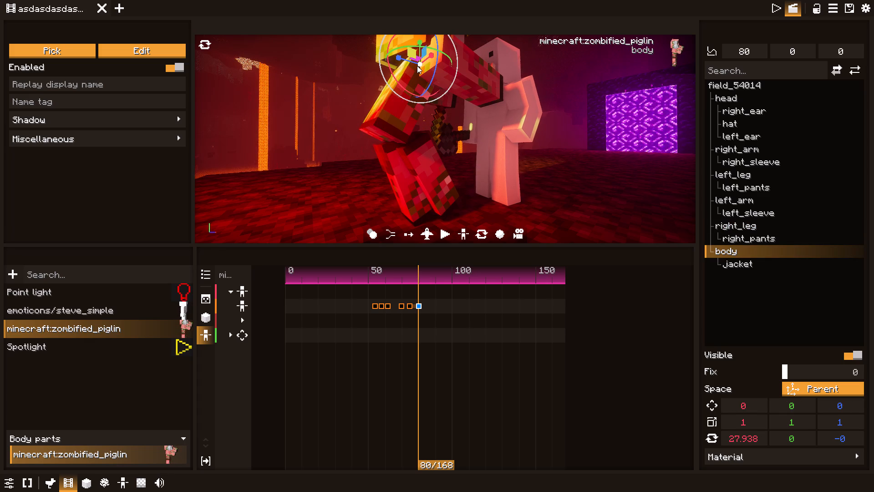
{"action": "left_click_drag", "start_coordinate": [384, 77], "coordinate": [405, 106]}
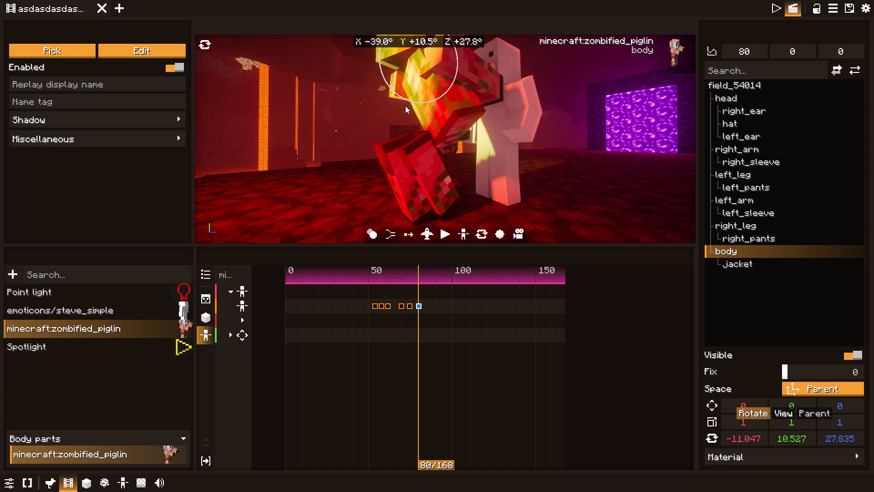
{"action": "left_click_drag", "start_coordinate": [405, 106], "coordinate": [382, 83]}
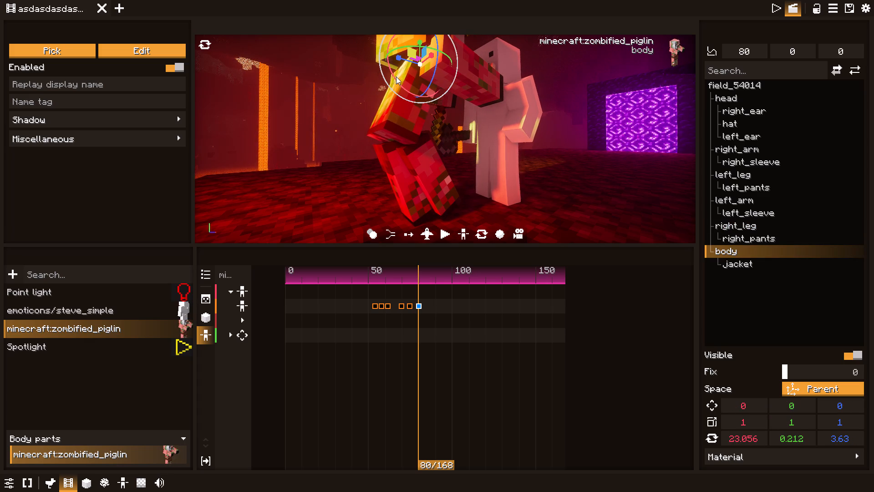
{"action": "left_click_drag", "start_coordinate": [394, 76], "coordinate": [433, 92]}
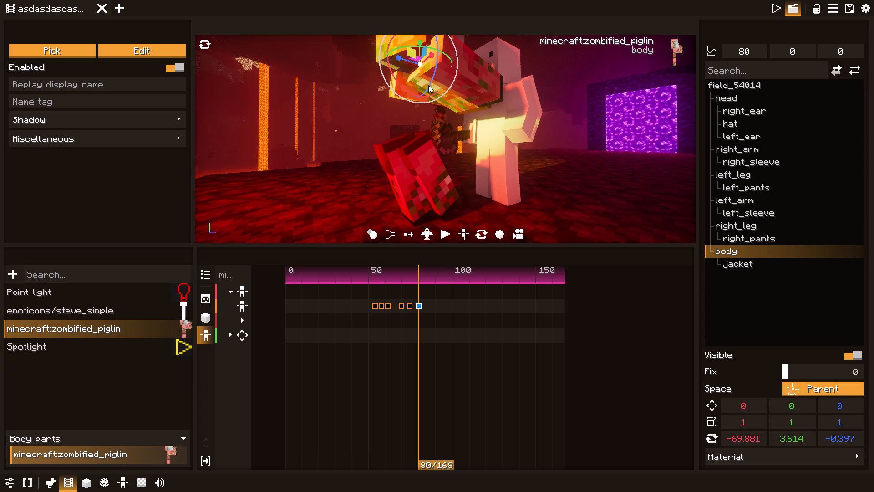
{"action": "left_click_drag", "start_coordinate": [418, 63], "coordinate": [288, 149]}
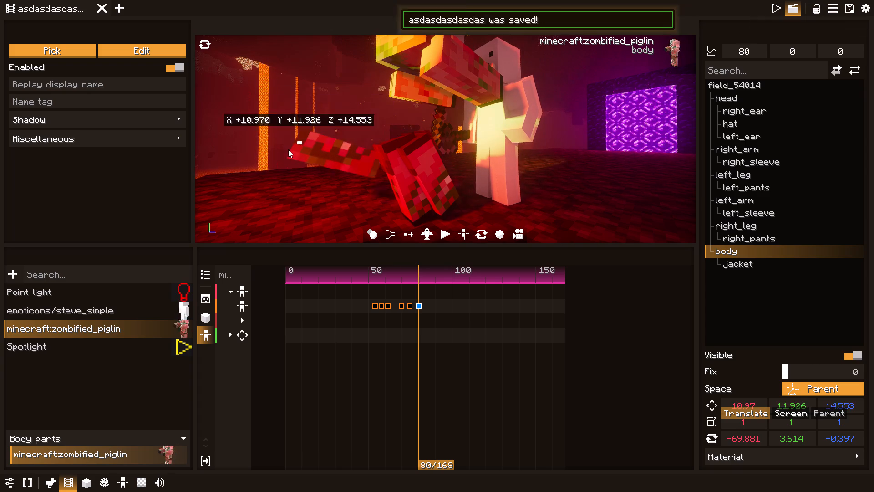
{"action": "left_click_drag", "start_coordinate": [288, 149], "coordinate": [233, 179]}
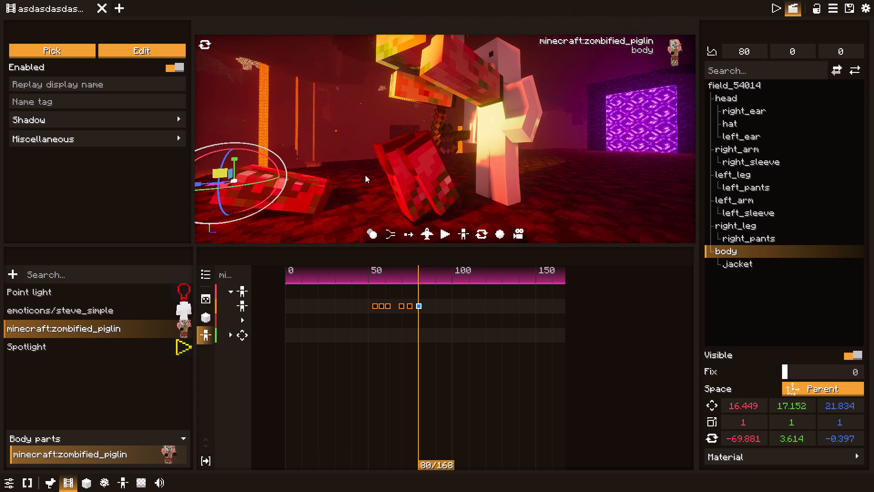
In the frame 80 pose, rotate the right leg to about -91° on X and move it to about X 6.8, Y 8.2, Z 9.0.
{"action": "left_click", "coordinate": [401, 171]}
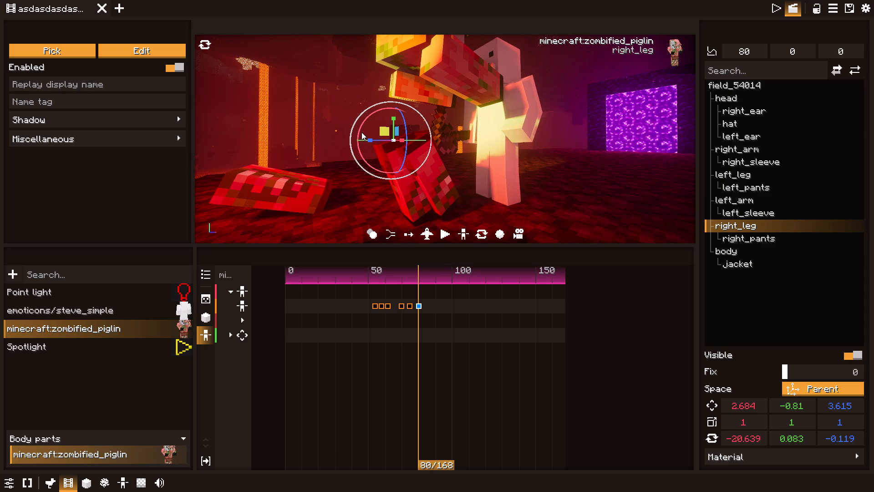
{"action": "left_click_drag", "start_coordinate": [361, 132], "coordinate": [367, 179]}
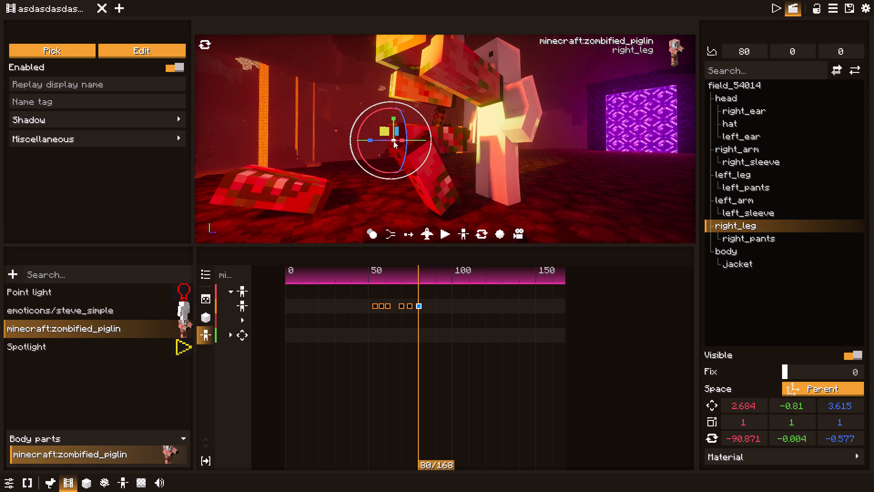
{"action": "left_click_drag", "start_coordinate": [394, 140], "coordinate": [346, 199]}
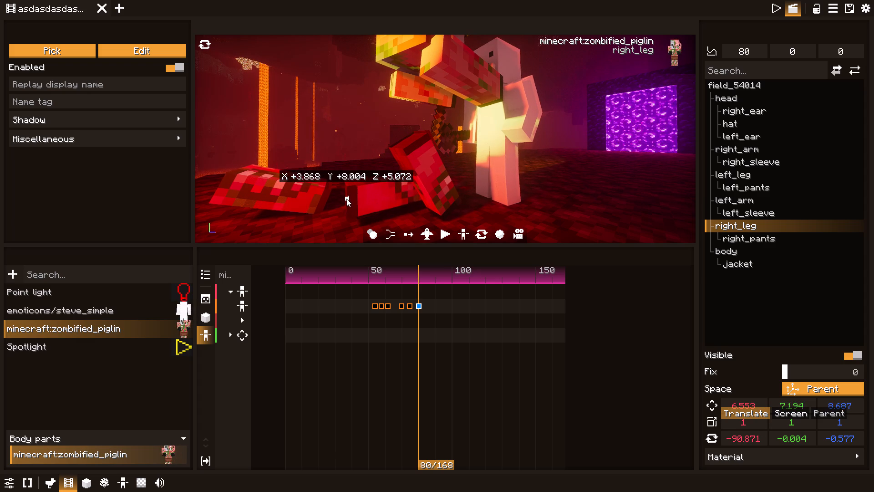
{"action": "left_click_drag", "start_coordinate": [346, 199], "coordinate": [344, 205]}
Rotate the left leg to about -89° on X and -42° on Y, and move it to about X -4.9, Y 9.1, Z -1.1.
{"action": "left_click", "coordinate": [428, 182]}
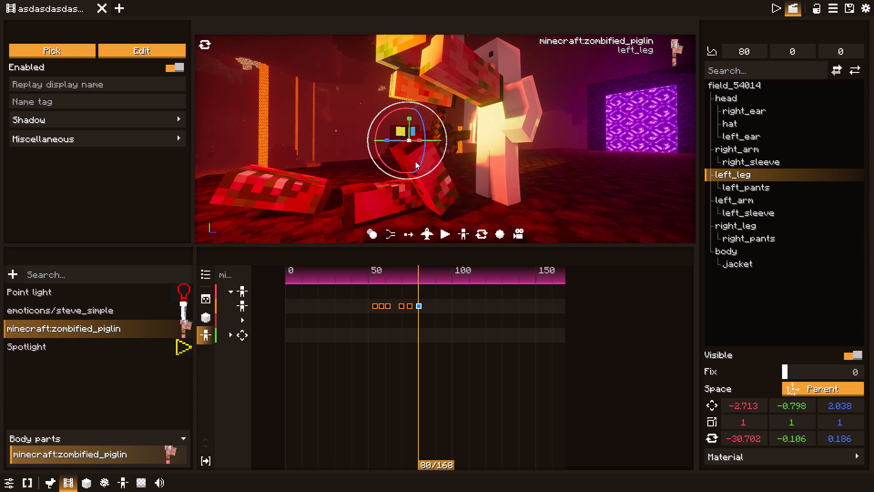
{"action": "left_click", "coordinate": [408, 138]}
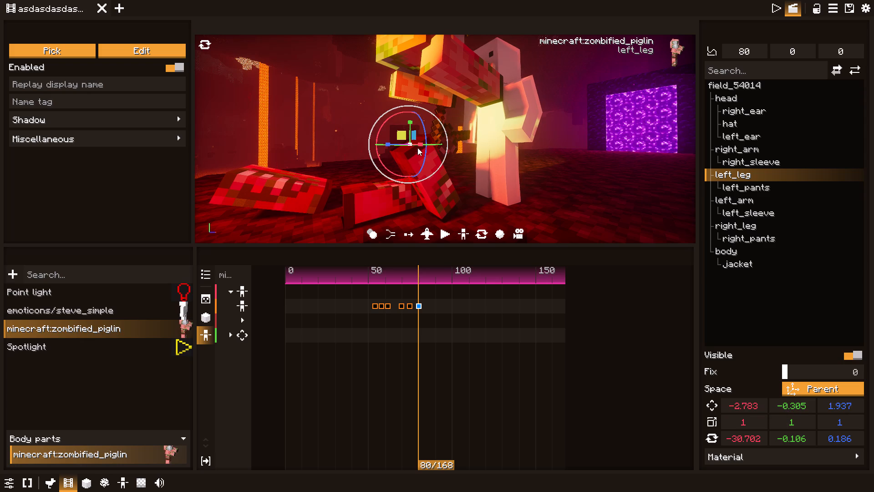
{"action": "left_click_drag", "start_coordinate": [380, 131], "coordinate": [378, 171]}
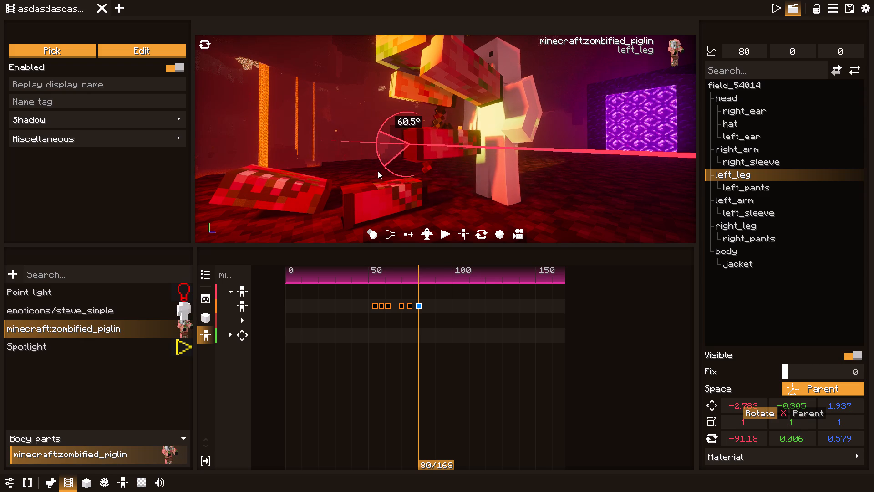
{"action": "left_click_drag", "start_coordinate": [378, 171], "coordinate": [376, 168]}
{"action": "left_click_drag", "start_coordinate": [395, 146], "coordinate": [405, 149]}
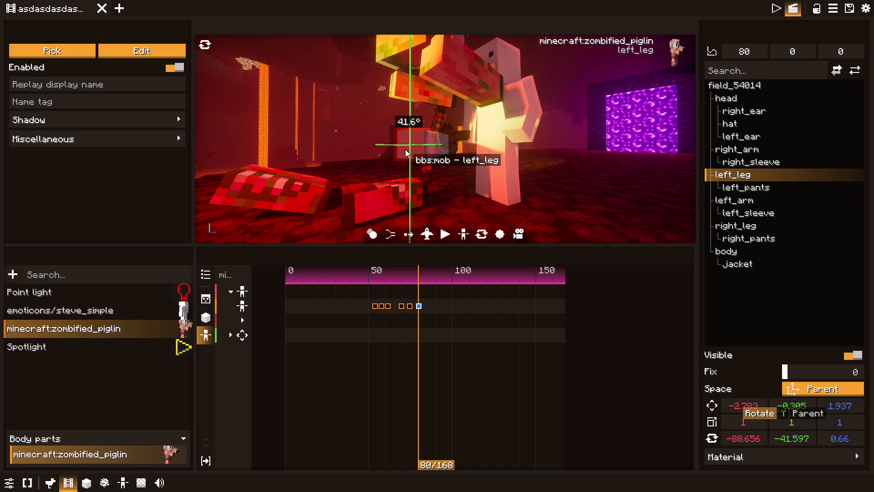
{"action": "left_click_drag", "start_coordinate": [405, 149], "coordinate": [406, 149]}
{"action": "left_click_drag", "start_coordinate": [409, 144], "coordinate": [430, 195]}
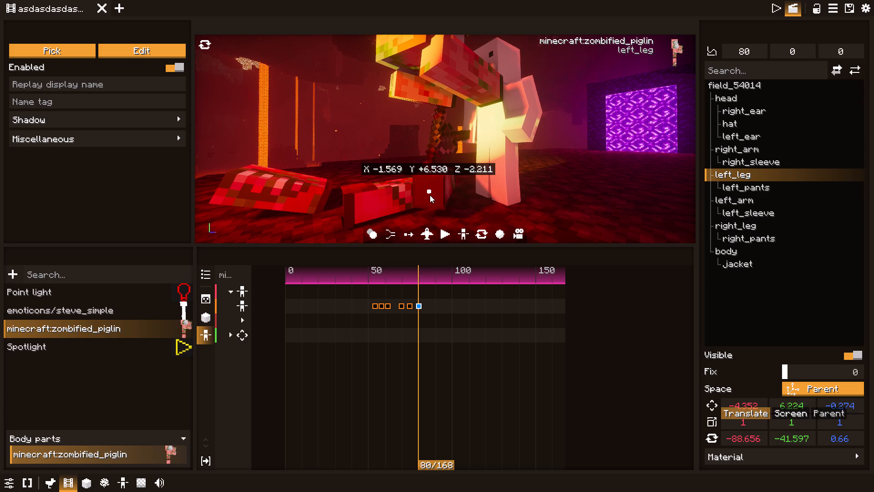
{"action": "left_click_drag", "start_coordinate": [430, 195], "coordinate": [437, 213]}
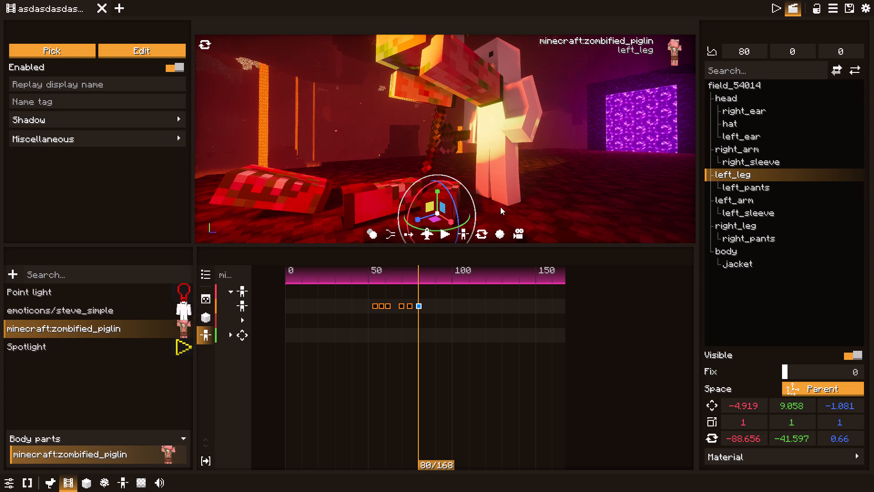
Move the head to about Z 20.4 and tilt it to about -55° on X, -26° on Y and 10° on Z.
{"action": "left_click", "coordinate": [430, 231]}
{"action": "left_click", "coordinate": [509, 184]}
{"action": "key", "text": "s"}
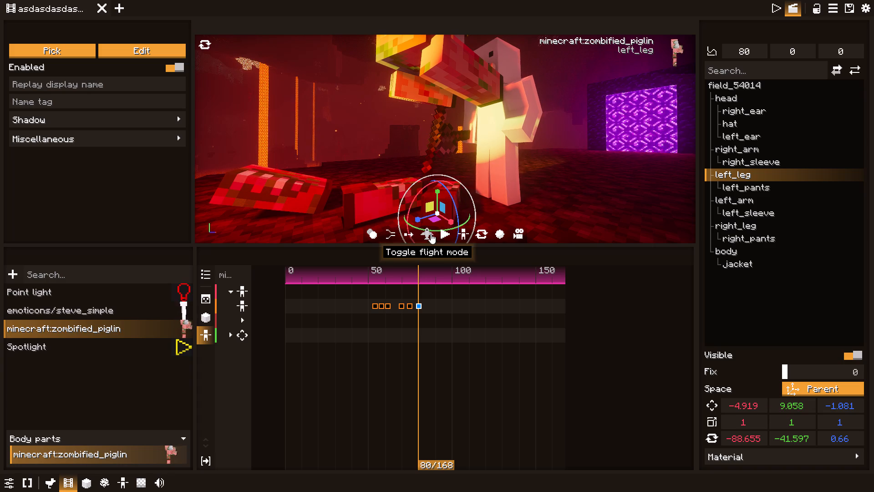
{"action": "left_click", "coordinate": [428, 236]}
{"action": "left_click", "coordinate": [426, 231]}
{"action": "key", "text": "f"}
{"action": "left_click_drag", "start_coordinate": [518, 192], "coordinate": [519, 189]}
{"action": "key", "text": "s"}
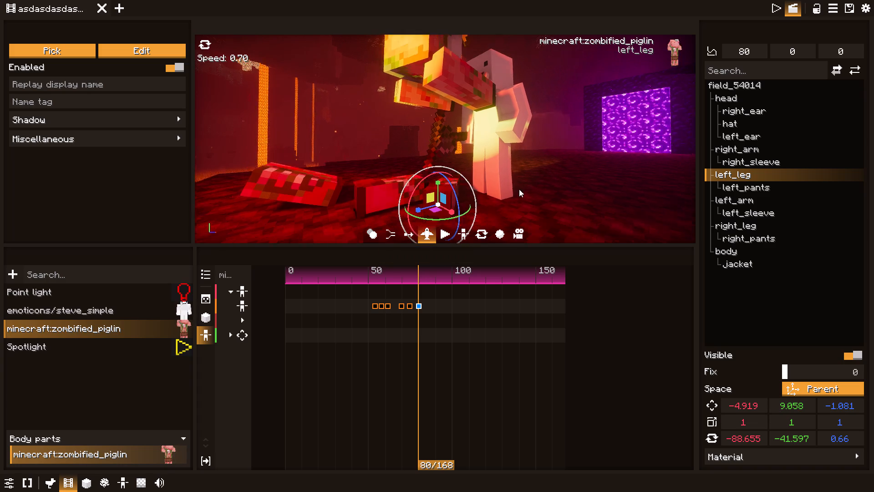
{"action": "left_click_drag", "start_coordinate": [519, 189], "coordinate": [419, 207]}
{"action": "key", "text": "space"}
{"action": "key", "text": "d"}
{"action": "key", "text": "w"}
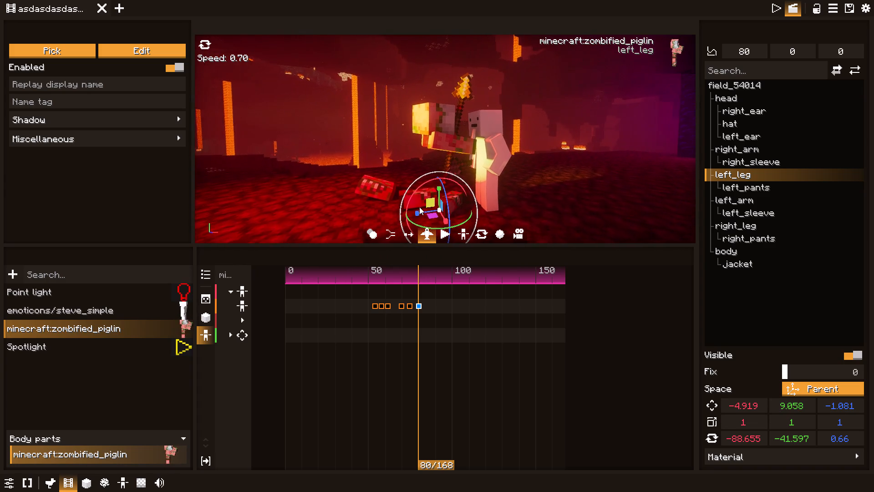
{"action": "left_click_drag", "start_coordinate": [419, 207], "coordinate": [419, 207]}
{"action": "left_click", "coordinate": [427, 235]}
{"action": "left_click", "coordinate": [428, 117]}
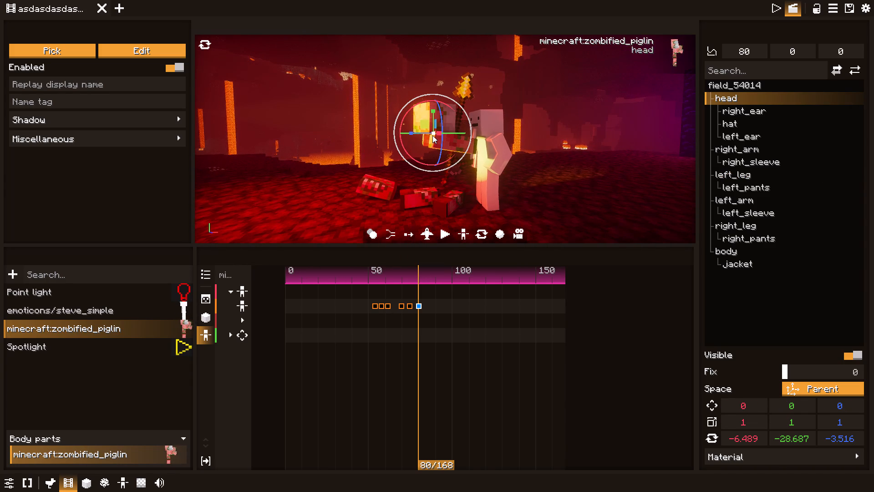
{"action": "left_click_drag", "start_coordinate": [427, 131], "coordinate": [346, 159]}
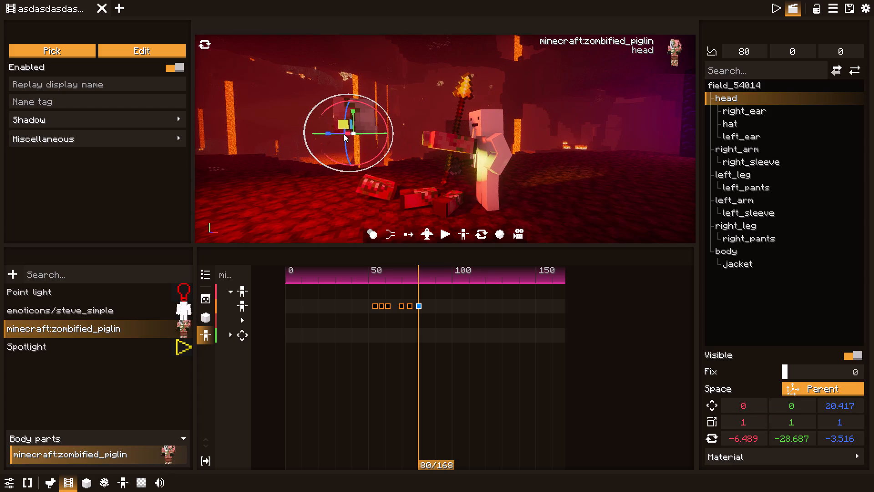
{"action": "left_click_drag", "start_coordinate": [334, 104], "coordinate": [317, 126]}
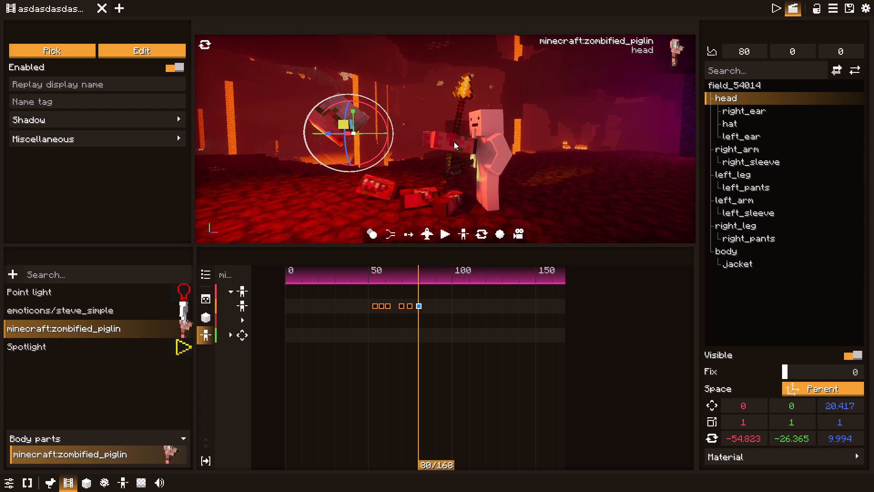
Move the right arm down to the ground, to about X 6.9, Y 16.7, Z 24.5.
{"action": "left_click", "coordinate": [469, 142]}
{"action": "left_click", "coordinate": [430, 141]}
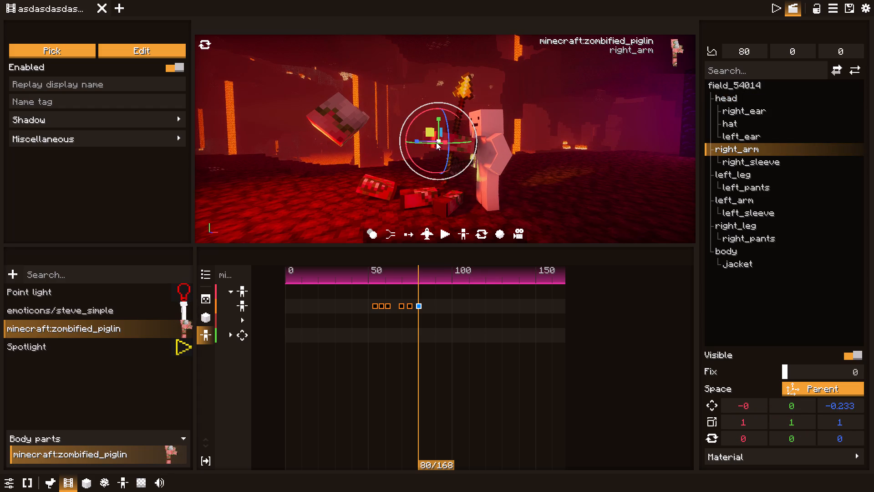
{"action": "left_click_drag", "start_coordinate": [436, 142], "coordinate": [407, 167]}
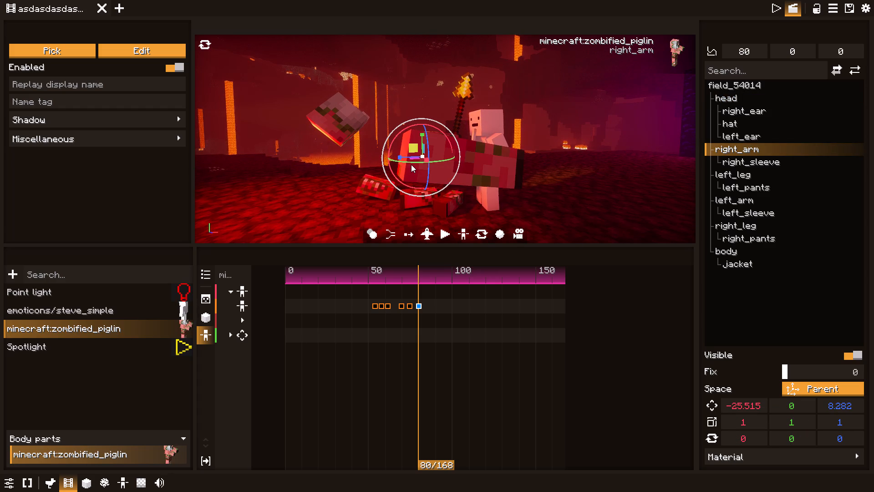
{"action": "key", "text": "ctrl+z"}
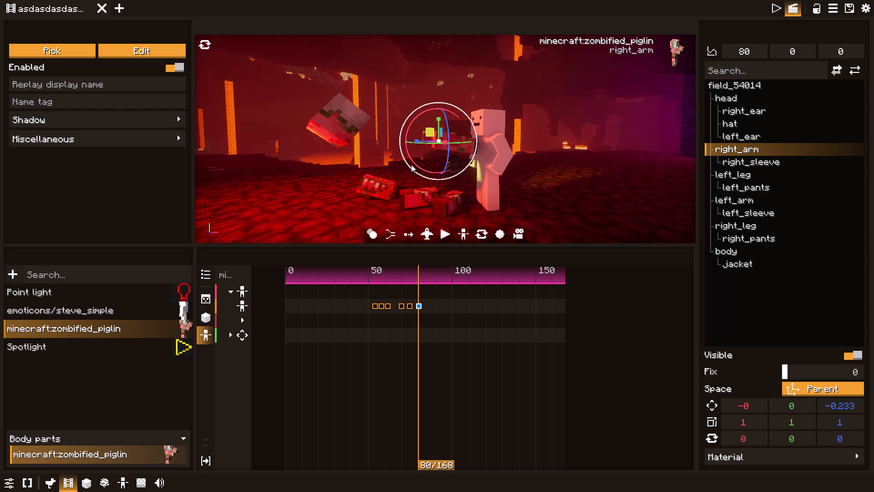
{"action": "left_click_drag", "start_coordinate": [437, 140], "coordinate": [349, 198]}
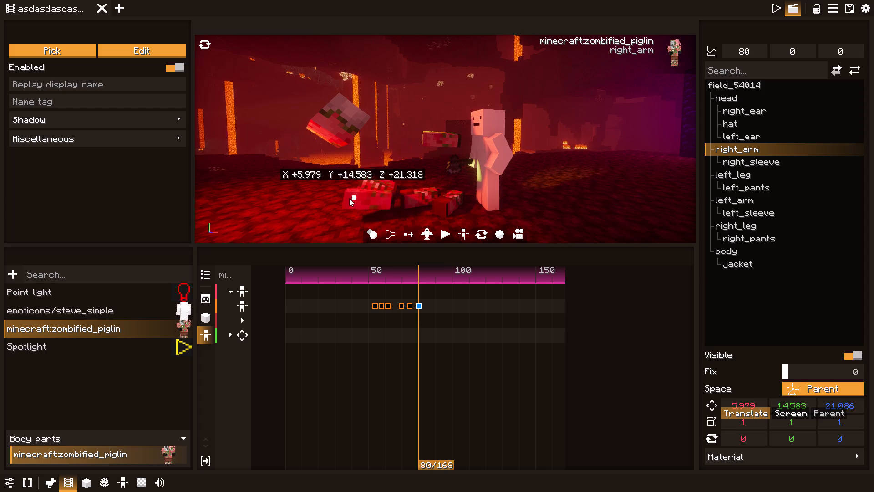
{"action": "left_click_drag", "start_coordinate": [349, 198], "coordinate": [338, 204]}
Move the left arm away to the ground, to about X 11.5, Y 16.9, Z 39.4.
{"action": "left_click", "coordinate": [432, 141]}
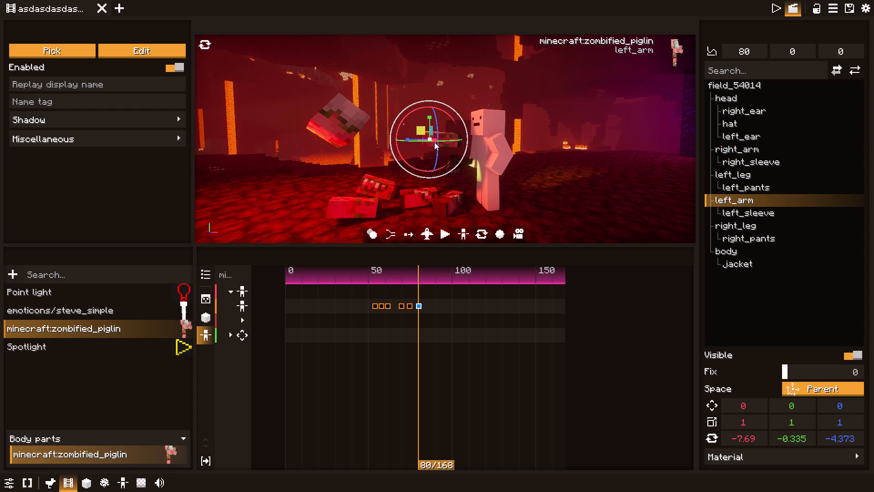
{"action": "left_click_drag", "start_coordinate": [431, 138], "coordinate": [309, 185]}
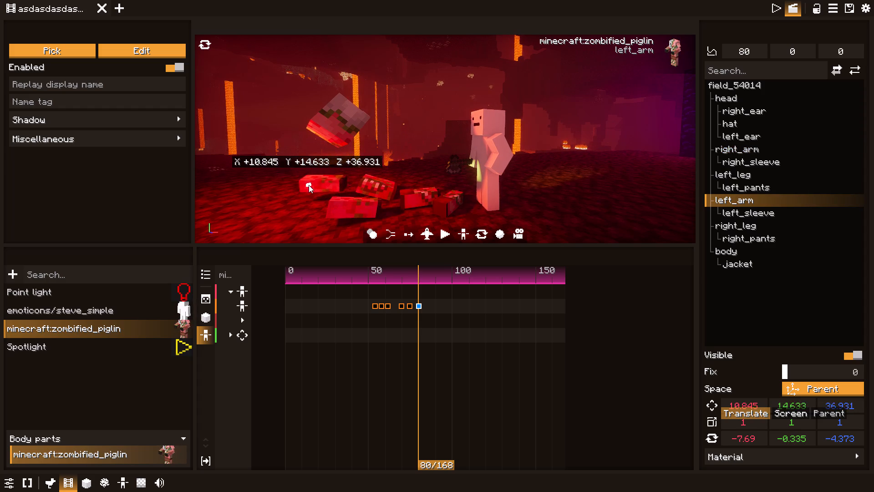
{"action": "left_click_drag", "start_coordinate": [309, 185], "coordinate": [300, 193]}
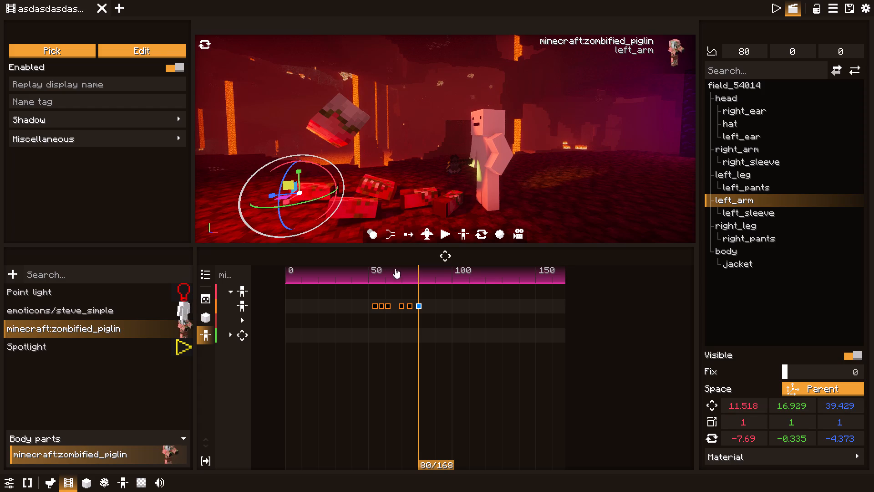
Replay the collapse from before frame 80 through to frame 85 and add a pose keyframe there.
{"action": "left_click_drag", "start_coordinate": [412, 268], "coordinate": [399, 269]}
{"action": "left_click", "coordinate": [441, 233]}
{"action": "left_click", "coordinate": [442, 233]}
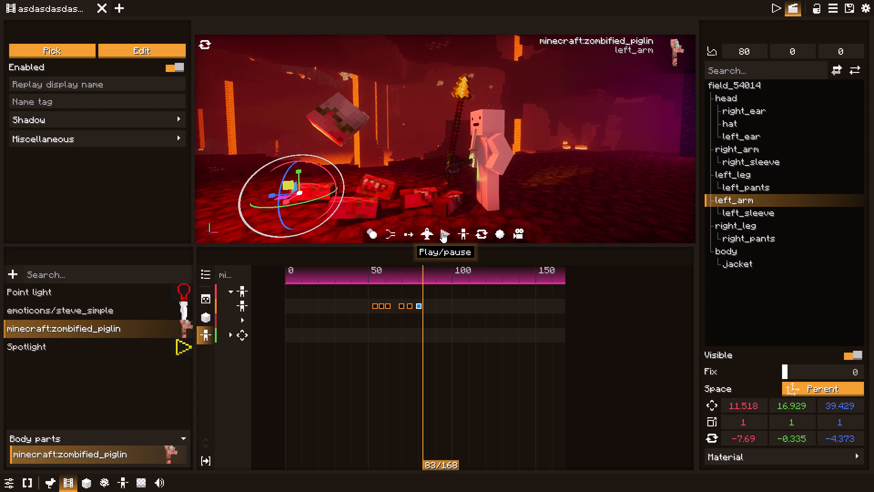
{"action": "left_click_drag", "start_coordinate": [398, 277], "coordinate": [387, 277]}
{"action": "key", "text": "space"}
{"action": "key", "text": "space"}
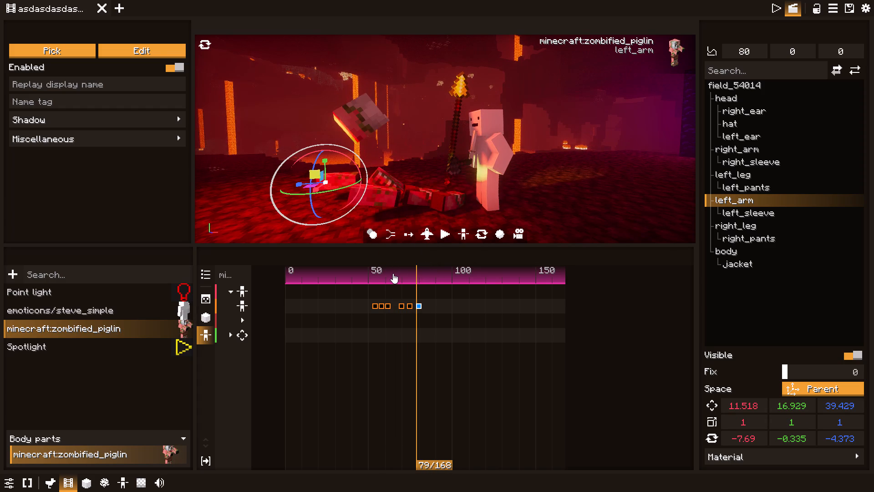
{"action": "key", "text": "space"}
{"action": "key", "text": "space"}
{"action": "key", "text": "space"}
{"action": "key", "text": "space"}
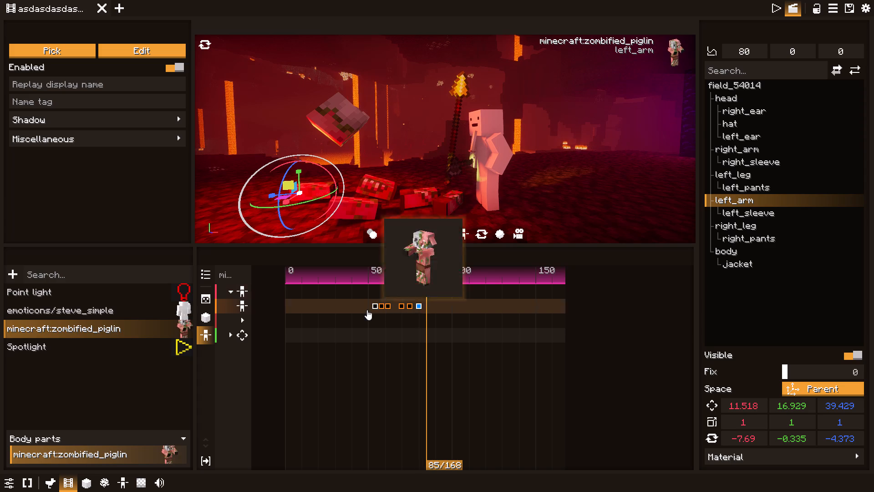
{"action": "left_click", "coordinate": [244, 302]}
In the frame 85 pose, rotate the right arm to about -13° on X and lower it to about Y 19.
{"action": "left_click", "coordinate": [361, 206]}
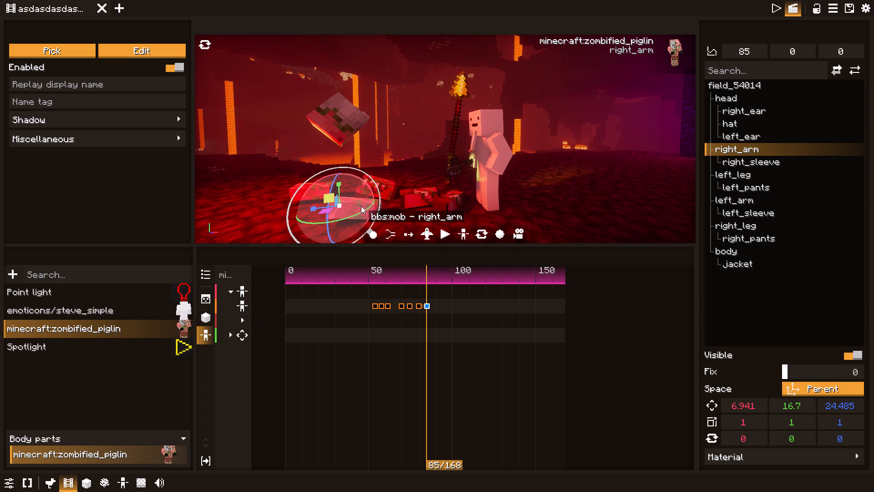
{"action": "left_click", "coordinate": [303, 177]}
{"action": "left_click_drag", "start_coordinate": [306, 181], "coordinate": [304, 191]}
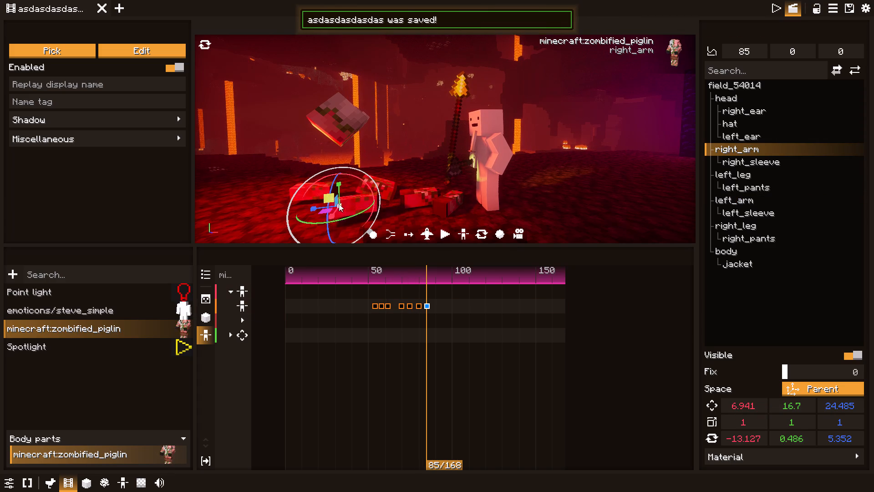
{"action": "left_click_drag", "start_coordinate": [339, 194], "coordinate": [339, 202]}
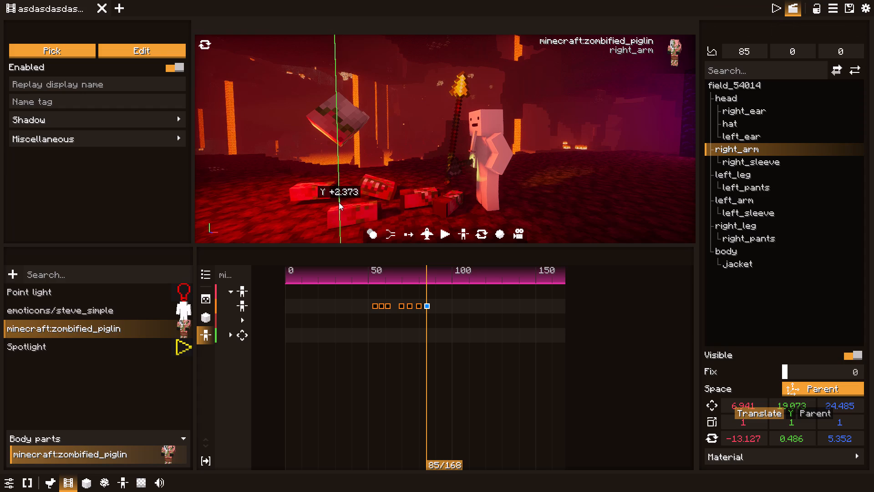
{"action": "left_click_drag", "start_coordinate": [339, 202], "coordinate": [339, 204]}
Rotate the right leg to about -93° on X and adjust its X and Y position slightly in the frame 85 pose.
{"action": "left_click", "coordinate": [412, 200]}
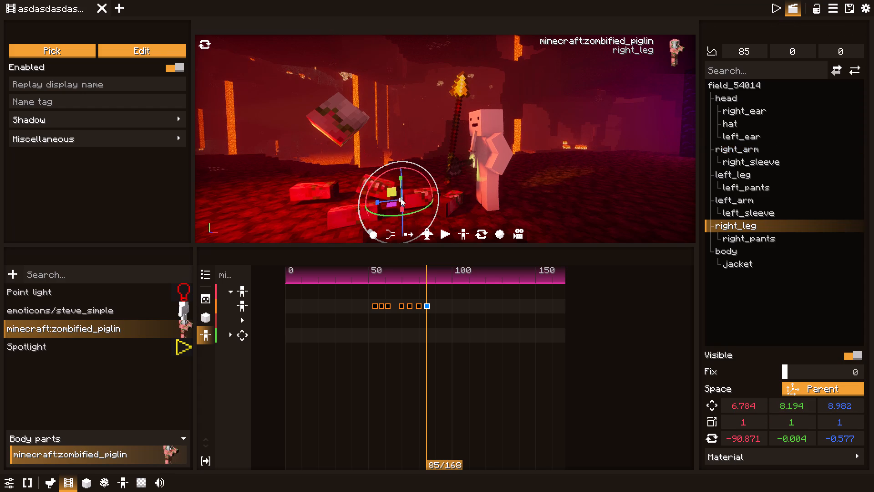
{"action": "left_click", "coordinate": [371, 187]}
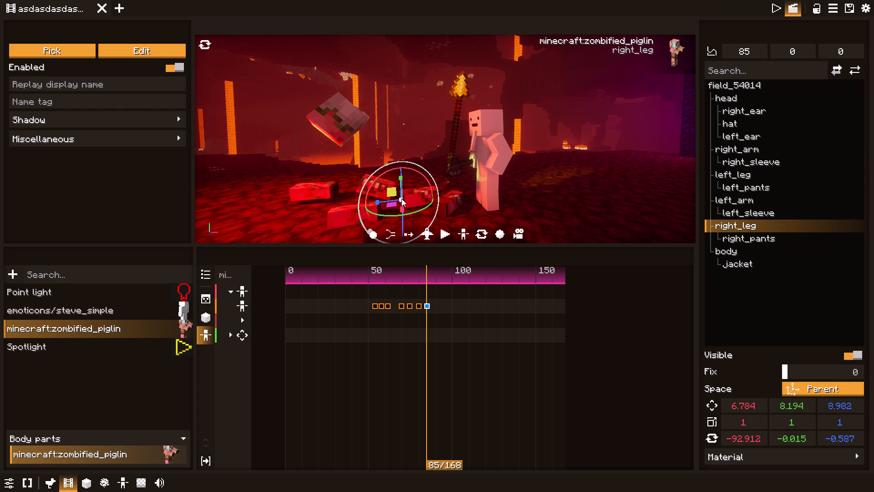
{"action": "left_click", "coordinate": [401, 199]}
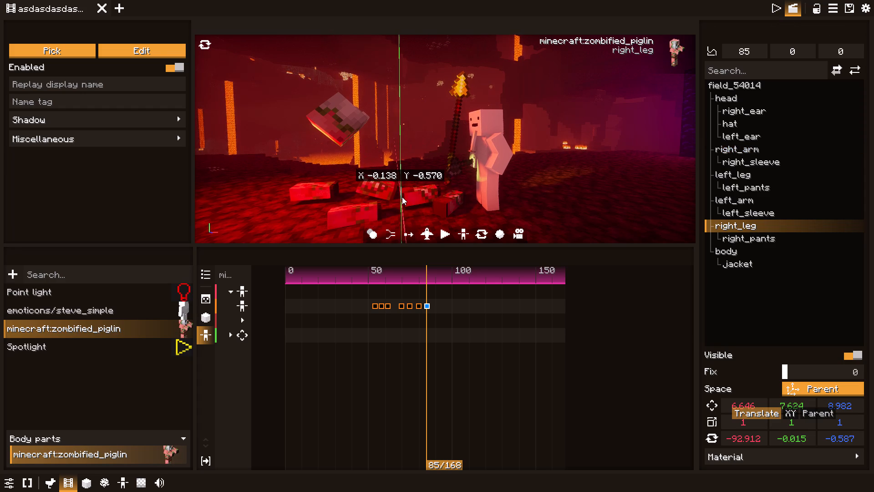
{"action": "left_click_drag", "start_coordinate": [400, 184], "coordinate": [400, 189]}
Rotate the body bone to about -96° on X and lower it to about Y 21.6 in the frame 85 pose.
{"action": "left_click", "coordinate": [379, 185]}
{"action": "left_click", "coordinate": [362, 183]}
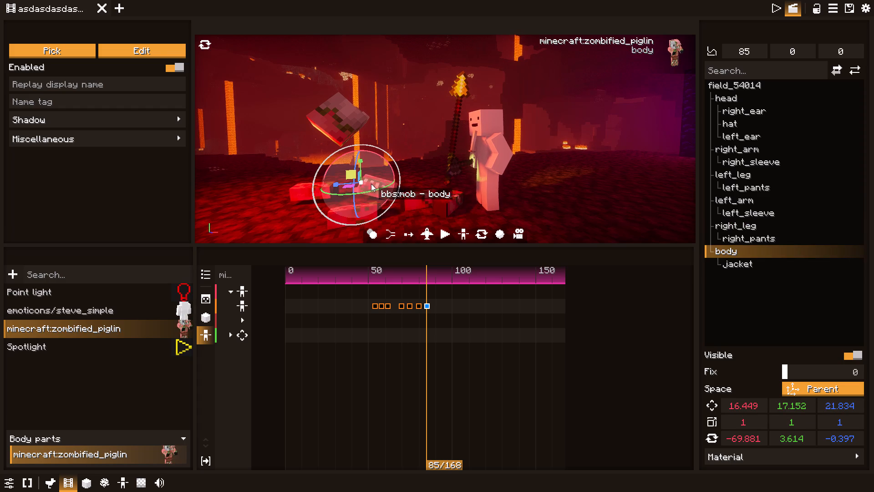
{"action": "left_click_drag", "start_coordinate": [331, 164], "coordinate": [325, 179]}
{"action": "left_click_drag", "start_coordinate": [360, 170], "coordinate": [360, 176]}
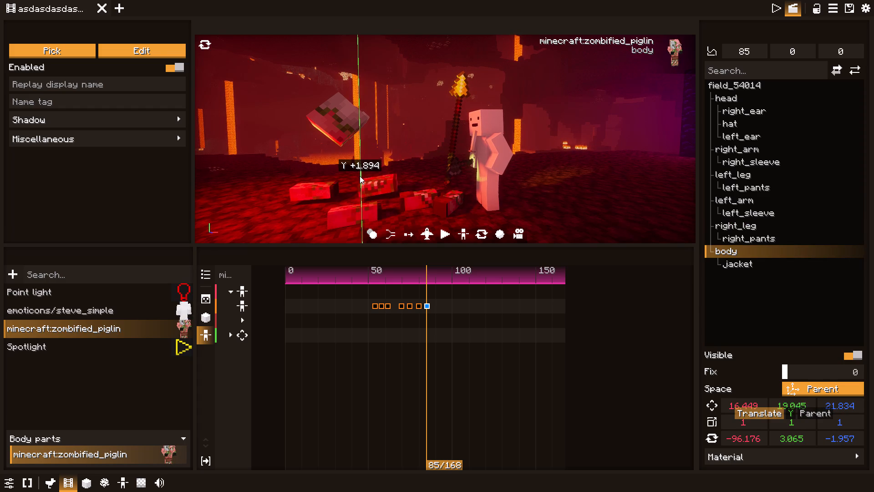
{"action": "left_click_drag", "start_coordinate": [360, 176], "coordinate": [360, 182]}
{"action": "left_click", "coordinate": [389, 177]}
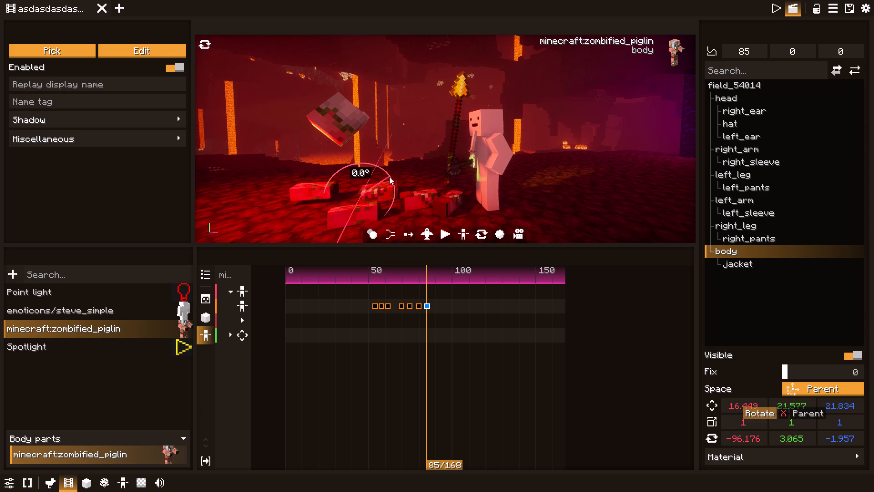
Lower the left arm slightly toward the ground in the frame 85 pose.
{"action": "left_click", "coordinate": [299, 186]}
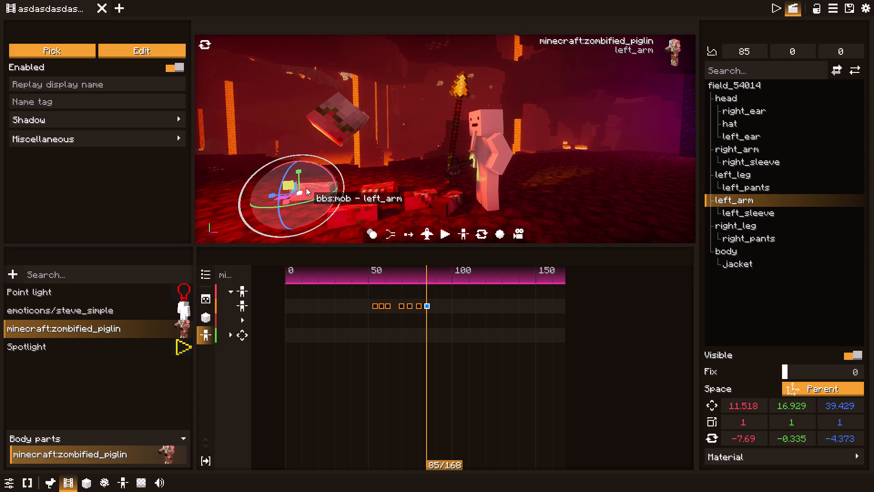
{"action": "left_click_drag", "start_coordinate": [299, 179], "coordinate": [299, 184]}
Move the head down to the ground at about X 4.5, Y 20.7, Z 37.8 in the frame 85 pose.
{"action": "left_click", "coordinate": [349, 130]}
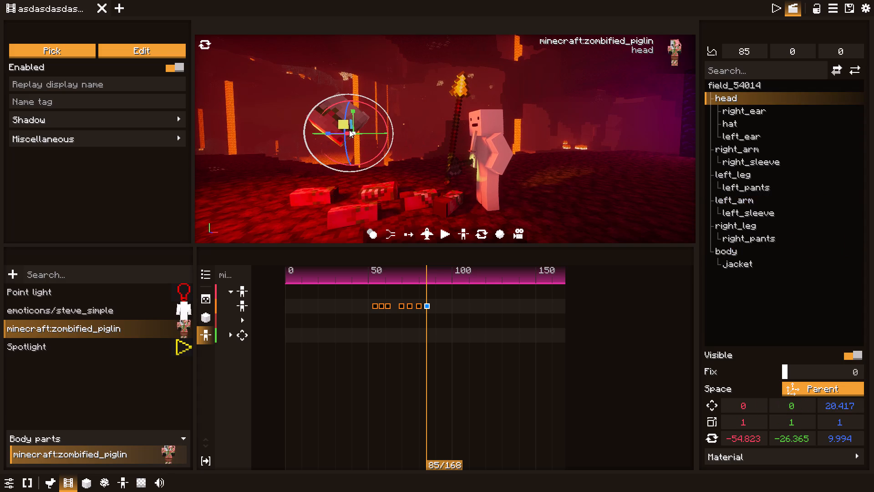
{"action": "left_click_drag", "start_coordinate": [353, 133], "coordinate": [295, 195]}
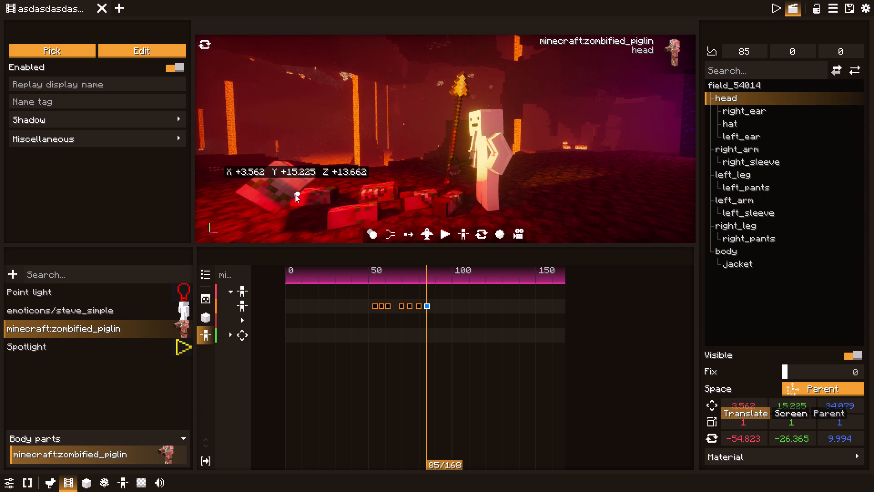
{"action": "left_click_drag", "start_coordinate": [295, 195], "coordinate": [281, 216]}
Add a pose keyframe at frame 89 with the head rotated to about -96° X, -13° Y and 30° Z.
{"action": "key", "text": "space"}
{"action": "key", "text": "space"}
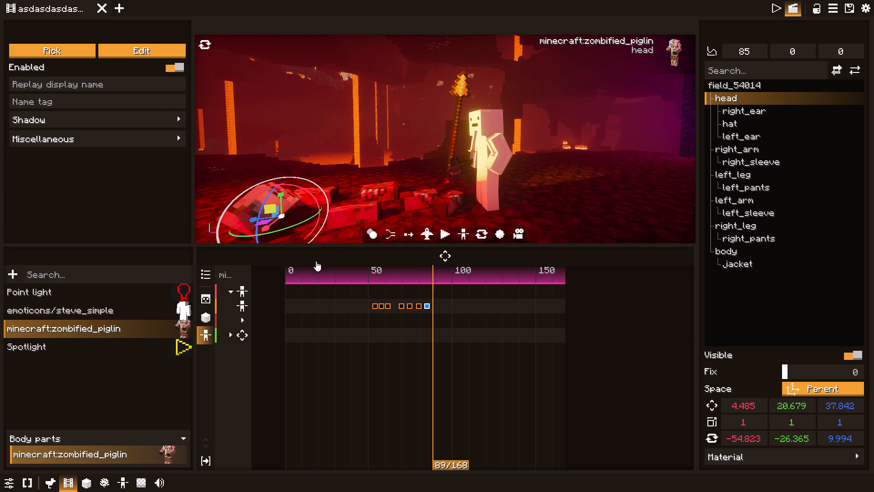
{"action": "left_click", "coordinate": [242, 307]}
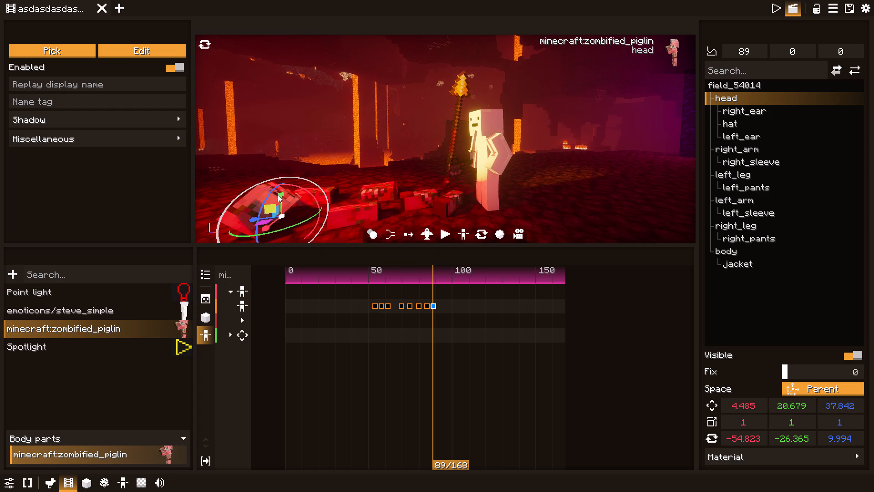
{"action": "left_click_drag", "start_coordinate": [258, 188], "coordinate": [234, 209]}
Rotate the fallen head to about 5° on Z in the frame 89 pose, working from a closer view.
{"action": "left_click", "coordinate": [434, 232]}
{"action": "left_click_drag", "start_coordinate": [428, 192], "coordinate": [419, 201]}
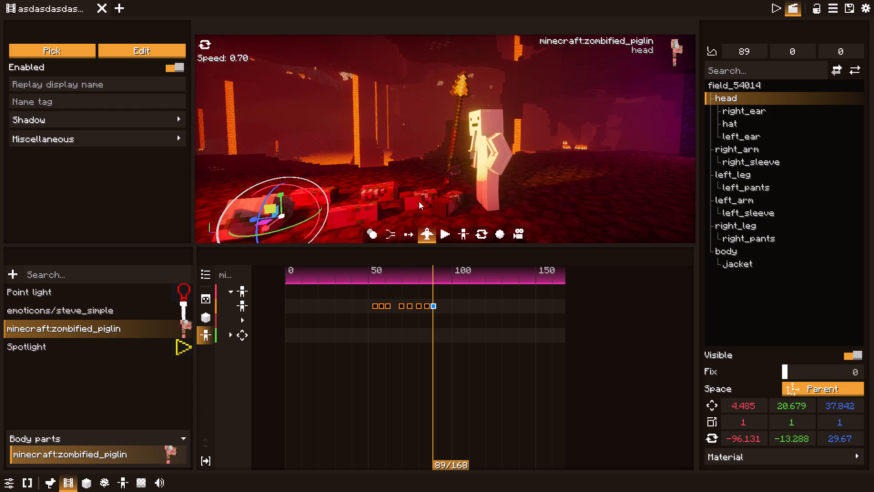
{"action": "left_click_drag", "start_coordinate": [419, 201], "coordinate": [741, 360]}
{"action": "key", "text": "space"}
{"action": "key", "text": "w"}
{"action": "key", "text": "a"}
{"action": "key", "text": "a"}
{"action": "key", "text": "w"}
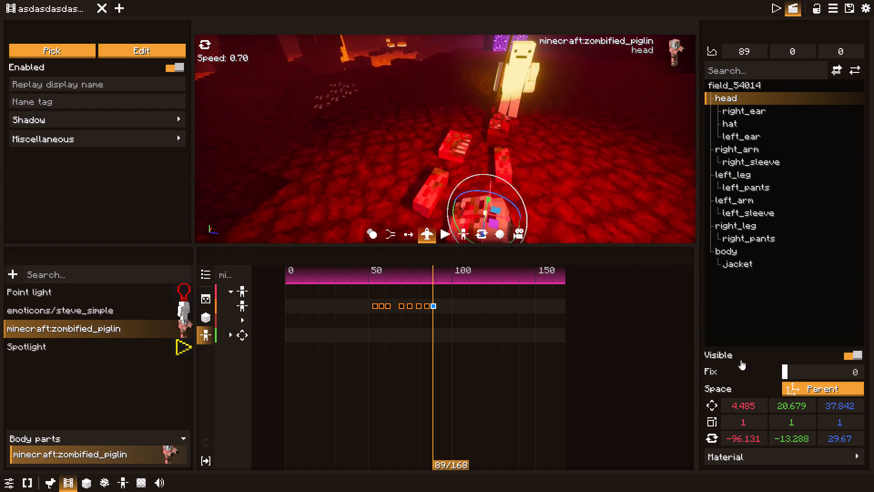
{"action": "left_click_drag", "start_coordinate": [741, 360], "coordinate": [847, 386]}
{"action": "key", "text": "w"}
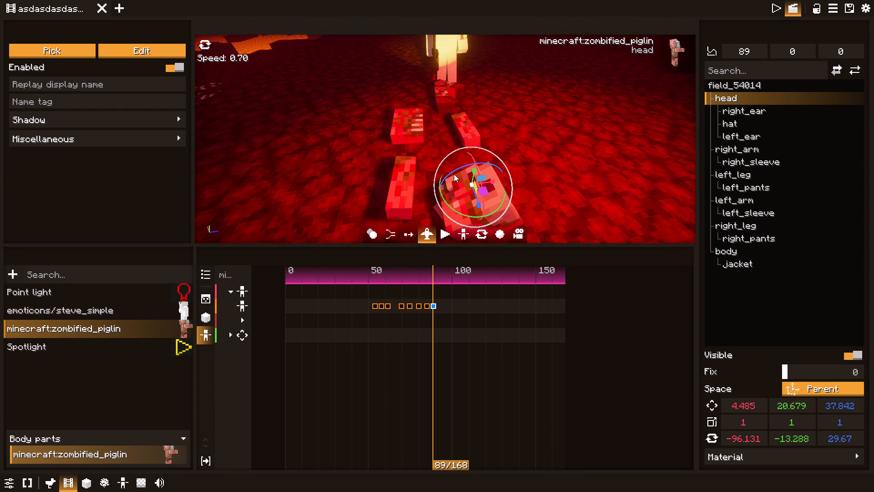
{"action": "left_click_drag", "start_coordinate": [456, 172], "coordinate": [467, 172]}
{"action": "left_click_drag", "start_coordinate": [462, 164], "coordinate": [466, 166]}
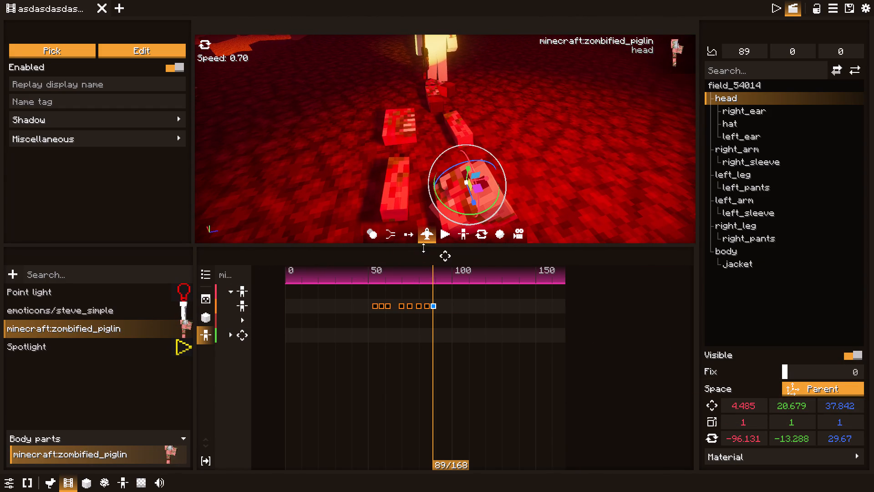
{"action": "left_click", "coordinate": [425, 241]}
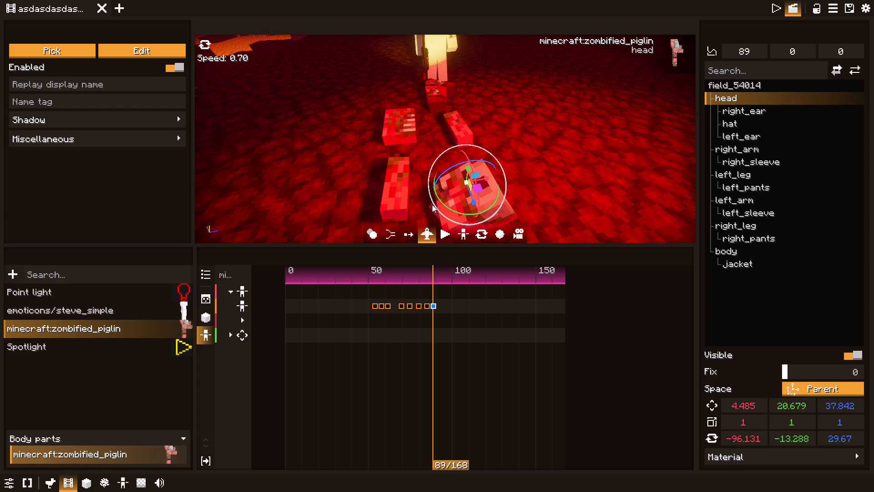
{"action": "left_click", "coordinate": [429, 232]}
{"action": "left_click_drag", "start_coordinate": [452, 168], "coordinate": [461, 168]}
{"action": "double_click", "coordinate": [425, 228]}
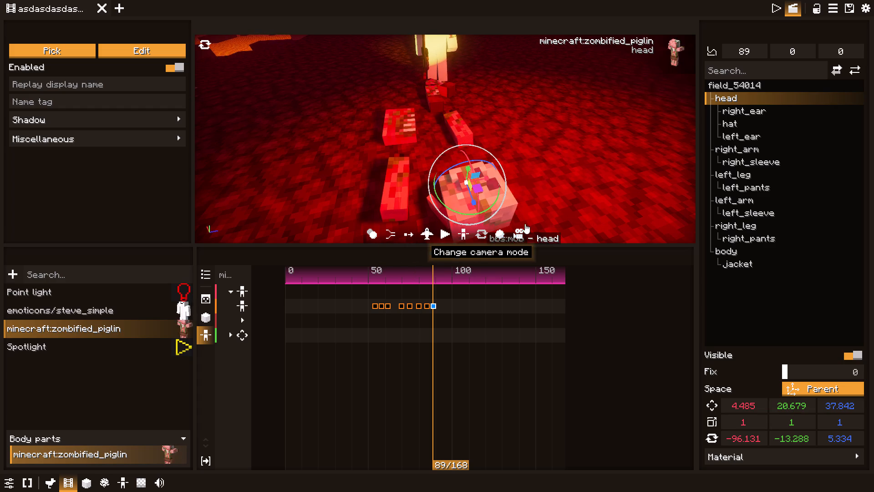
Examine the head and the scattered body parts on the ground from the side and from farther away.
{"action": "left_click_drag", "start_coordinate": [539, 212], "coordinate": [468, 225]}
{"action": "key", "text": "d"}
{"action": "left_click", "coordinate": [431, 228]}
{"action": "key", "text": "d"}
{"action": "key", "text": "d"}
{"action": "key", "text": "d"}
{"action": "key", "text": "d"}
{"action": "key", "text": "d"}
{"action": "key", "text": "d"}
{"action": "key", "text": "d"}
{"action": "key", "text": "d"}
{"action": "key", "text": "d"}
{"action": "left_click_drag", "start_coordinate": [544, 178], "coordinate": [259, 166]}
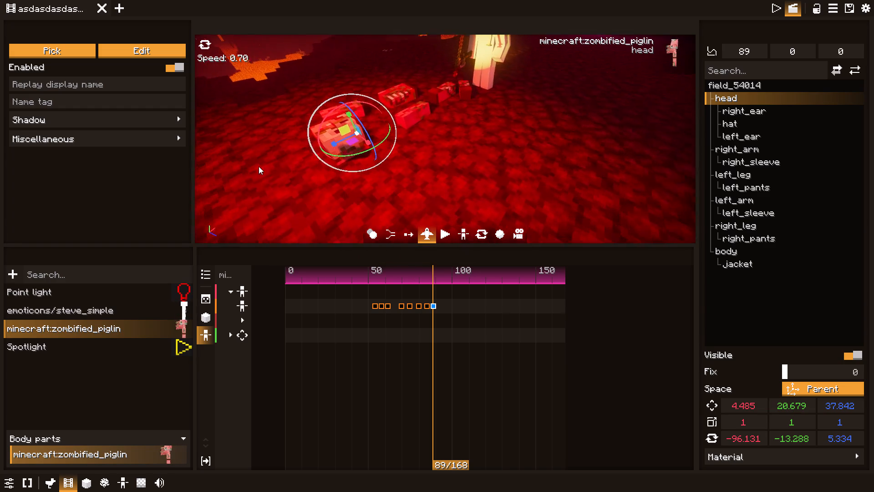
{"action": "left_click_drag", "start_coordinate": [259, 166], "coordinate": [308, 122]}
{"action": "key", "text": "a"}
{"action": "key", "text": "a"}
{"action": "key", "text": "s"}
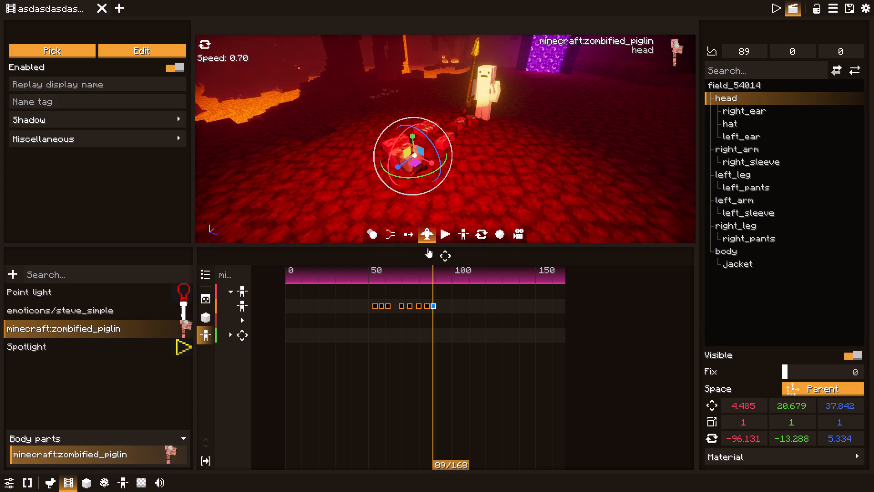
{"action": "left_click", "coordinate": [430, 241]}
{"action": "left_click", "coordinate": [431, 228]}
Replay the collapse several times from around frame 50 to about frame 90 to check the motion.
{"action": "left_click_drag", "start_coordinate": [407, 286], "coordinate": [403, 280]}
{"action": "left_click_drag", "start_coordinate": [402, 278], "coordinate": [378, 276]}
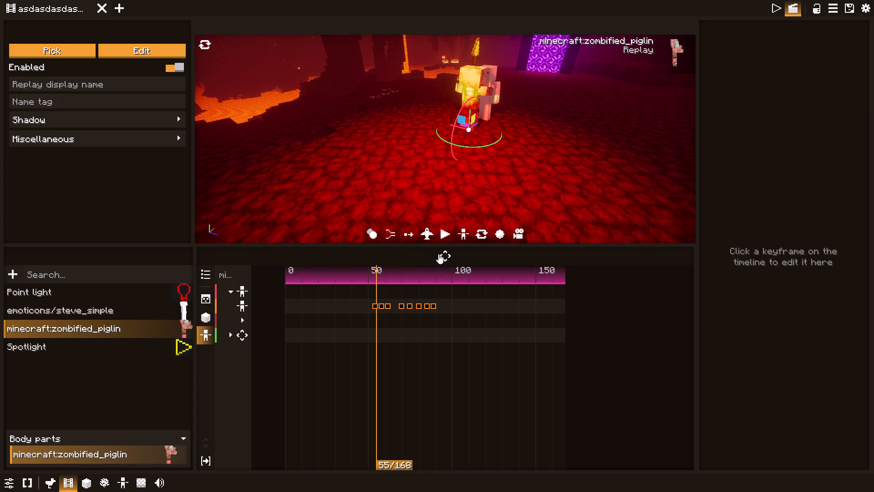
{"action": "left_click", "coordinate": [446, 236]}
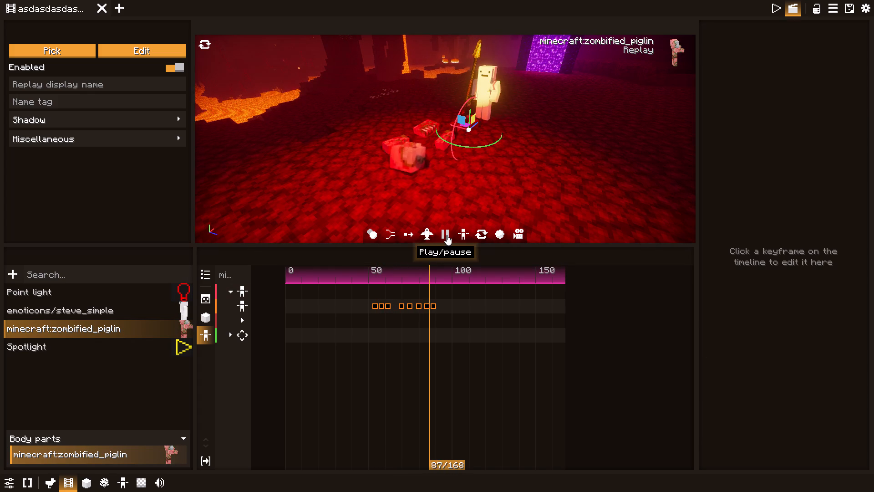
{"action": "left_click", "coordinate": [447, 235]}
{"action": "double_click", "coordinate": [447, 235]}
{"action": "left_click_drag", "start_coordinate": [422, 277], "coordinate": [366, 280]}
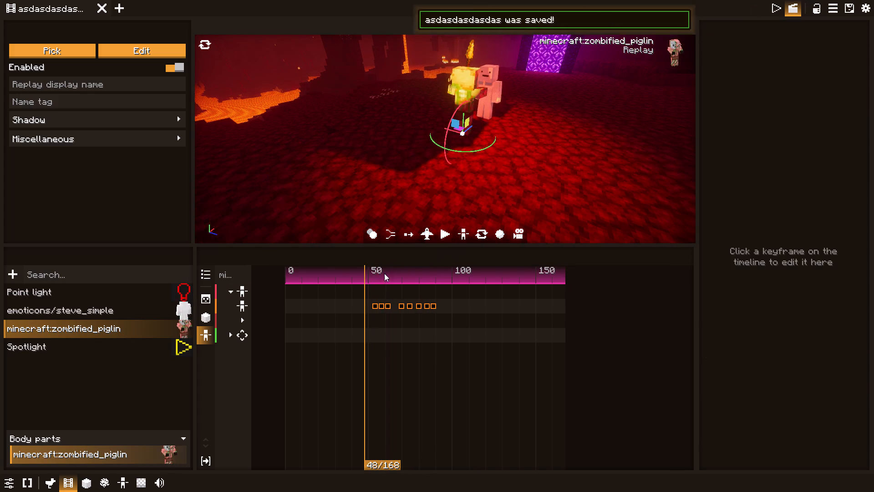
{"action": "left_click", "coordinate": [448, 235]}
{"action": "triple_click", "coordinate": [448, 235]}
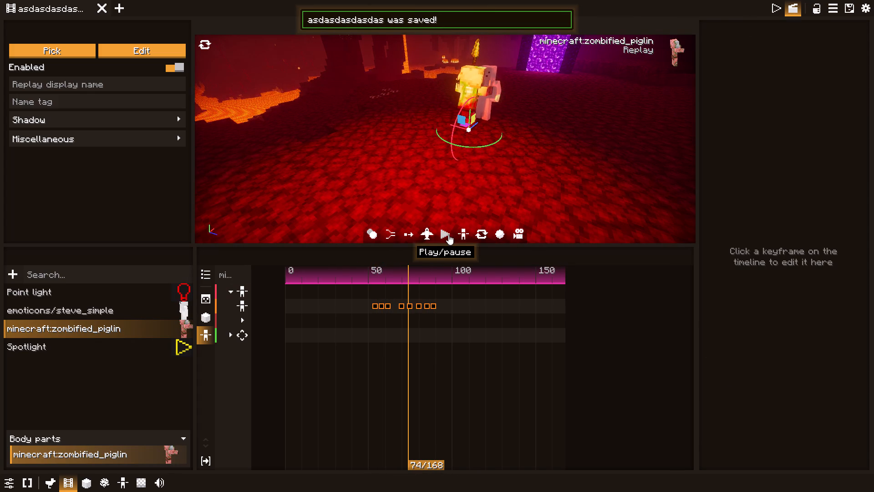
{"action": "double_click", "coordinate": [448, 235]}
{"action": "double_click", "coordinate": [448, 235]}
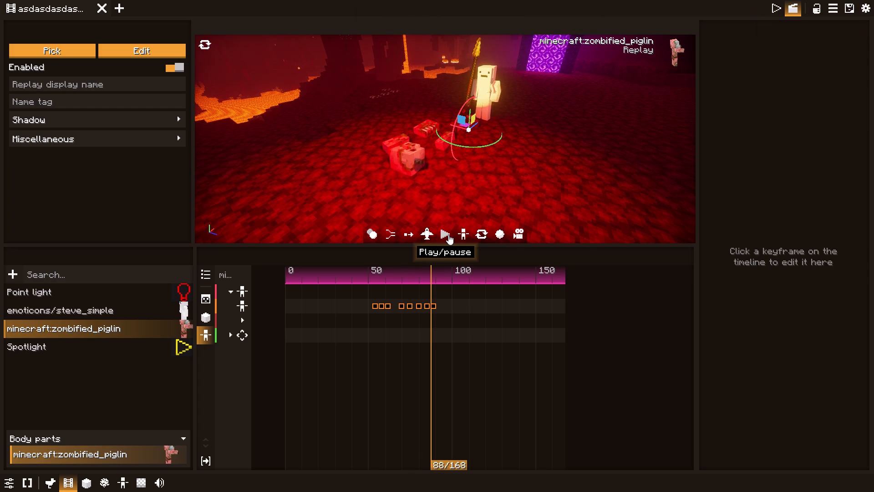
{"action": "double_click", "coordinate": [448, 235]}
{"action": "left_click_drag", "start_coordinate": [405, 273], "coordinate": [376, 274]}
{"action": "left_click", "coordinate": [374, 274]}
{"action": "left_click", "coordinate": [448, 233]}
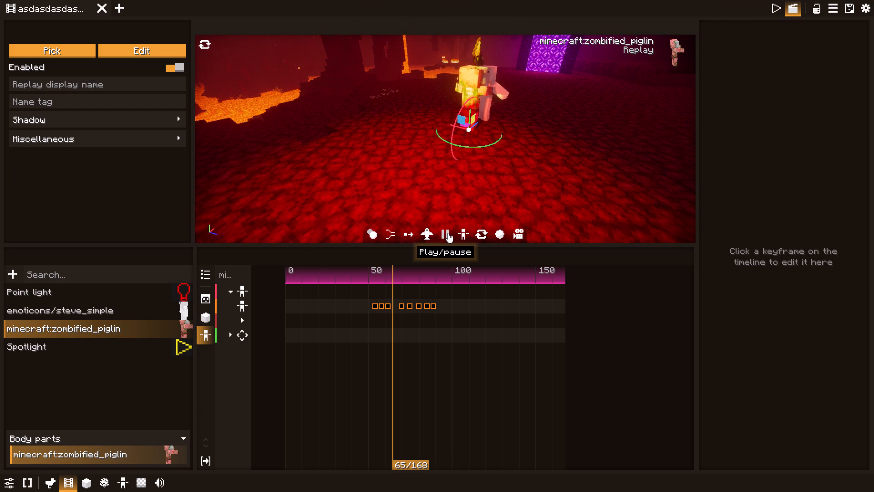
{"action": "left_click", "coordinate": [448, 233]}
{"action": "left_click_drag", "start_coordinate": [405, 263], "coordinate": [391, 266]}
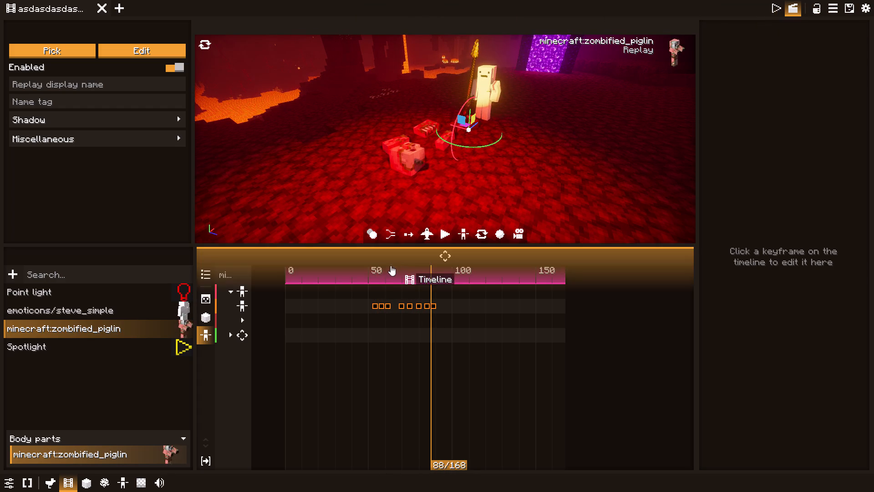
{"action": "left_click_drag", "start_coordinate": [391, 266], "coordinate": [373, 269]}
{"action": "left_click_drag", "start_coordinate": [377, 271], "coordinate": [371, 272]}
{"action": "left_click", "coordinate": [446, 234]}
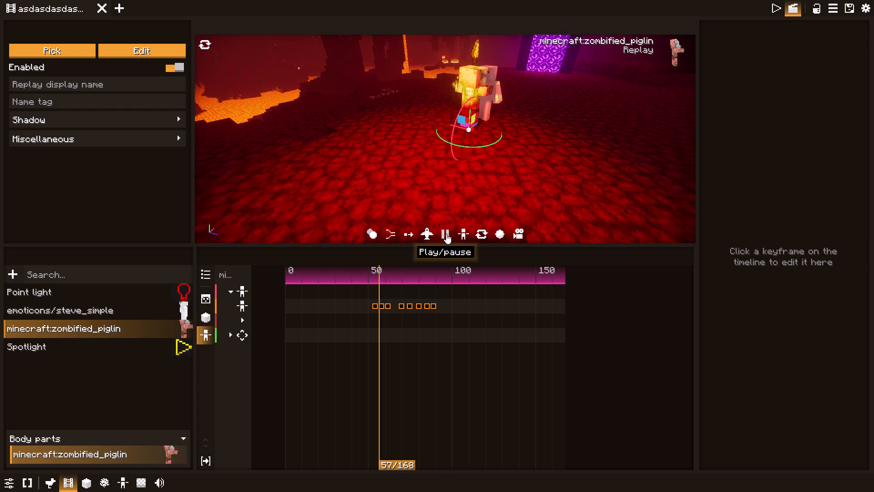
{"action": "left_click", "coordinate": [446, 234]}
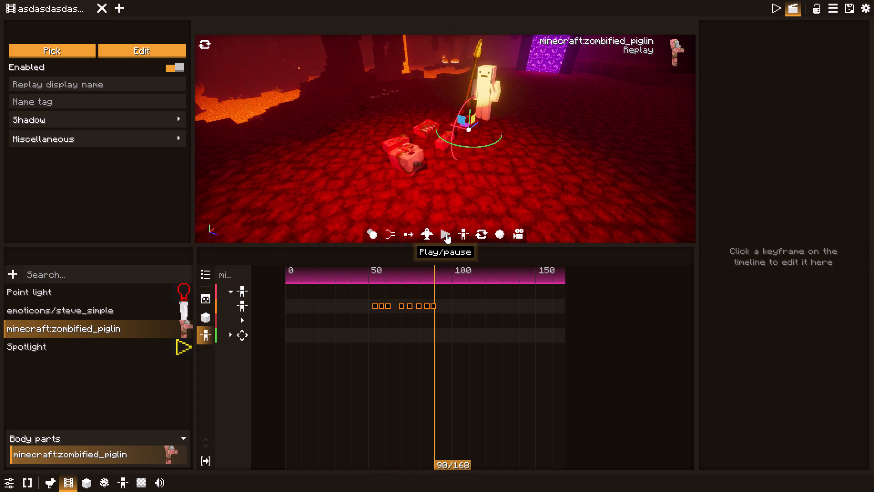
Replay the scene from frame 35 through the collapse to frame 88.
{"action": "left_click_drag", "start_coordinate": [398, 269], "coordinate": [367, 274]}
{"action": "left_click_drag", "start_coordinate": [370, 269], "coordinate": [344, 272]}
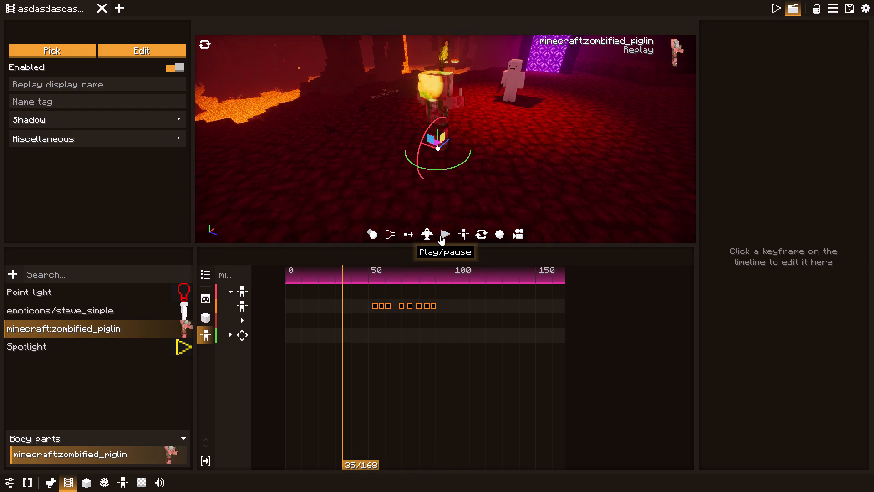
{"action": "left_click", "coordinate": [444, 232]}
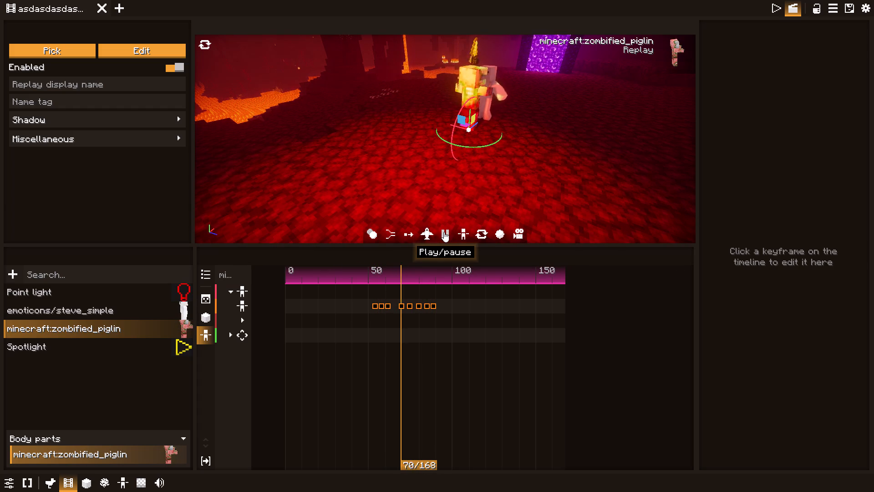
{"action": "left_click", "coordinate": [444, 232]}
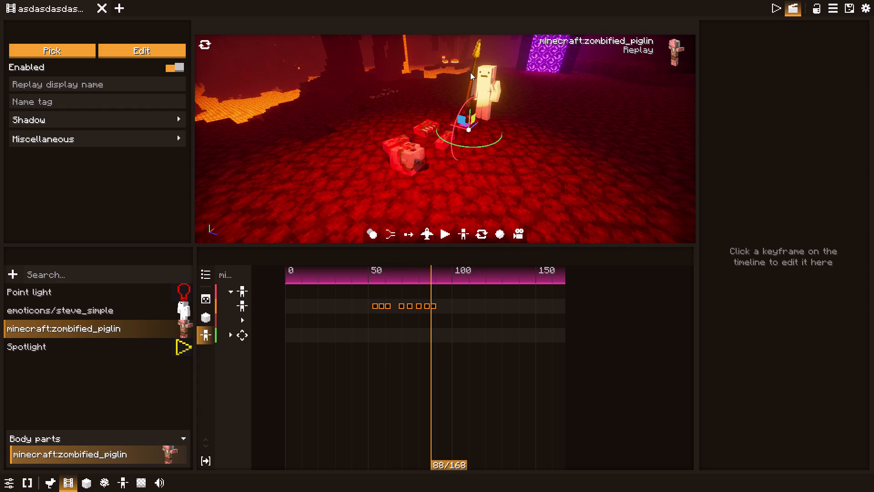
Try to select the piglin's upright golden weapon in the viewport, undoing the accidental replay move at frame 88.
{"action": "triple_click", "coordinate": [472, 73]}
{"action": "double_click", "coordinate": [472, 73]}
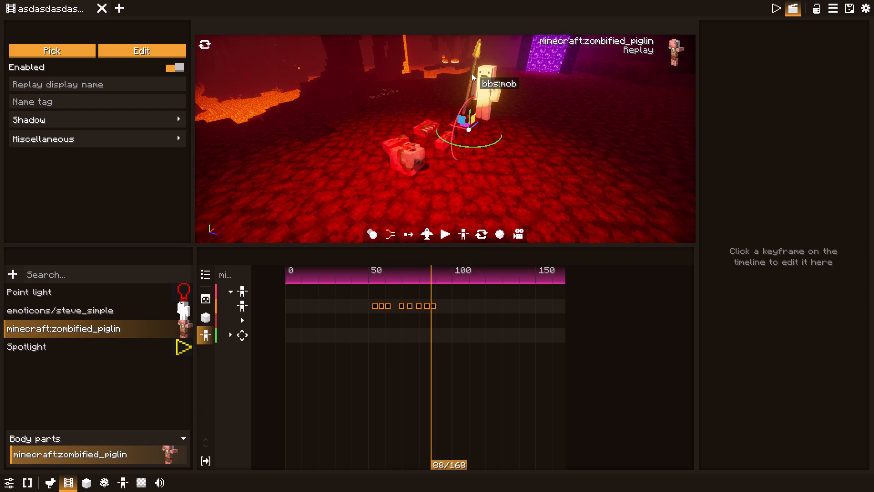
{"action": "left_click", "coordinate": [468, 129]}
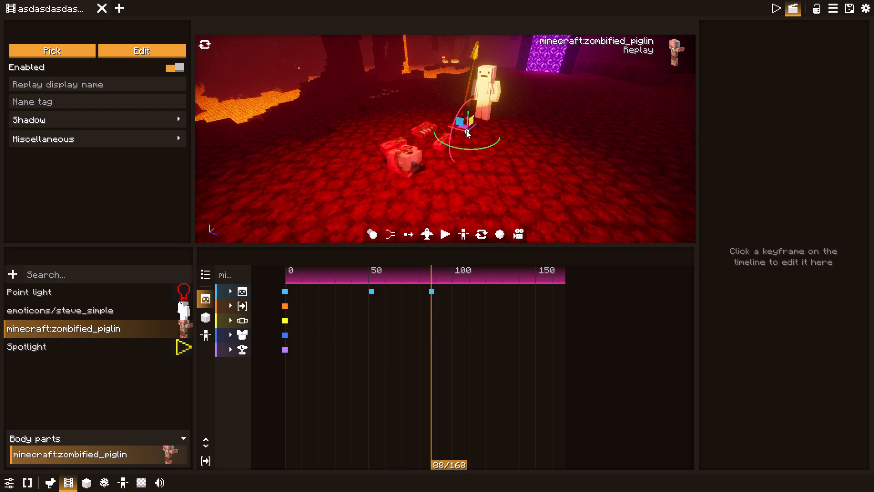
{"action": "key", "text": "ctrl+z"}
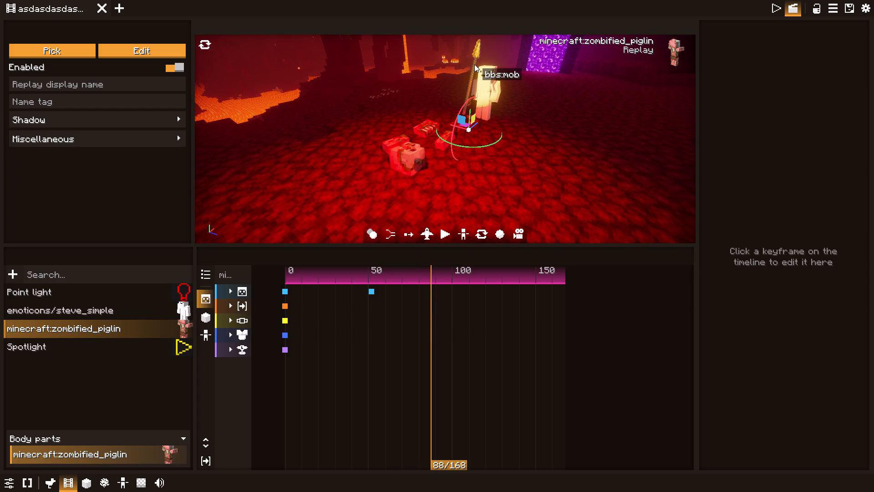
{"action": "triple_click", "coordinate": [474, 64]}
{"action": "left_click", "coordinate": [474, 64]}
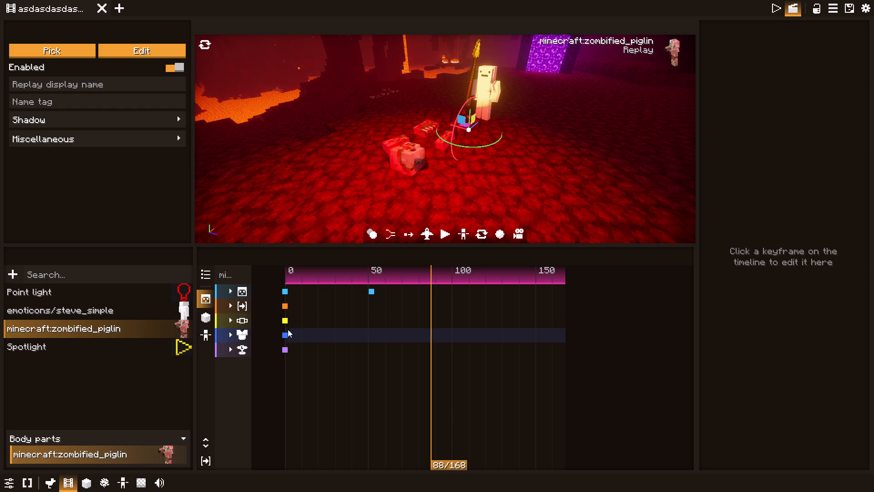
Return to the zombified piglin's pose tracks and add a pose keyframe at frame 88.
{"action": "left_click", "coordinate": [206, 334]}
{"action": "left_click", "coordinate": [208, 319]}
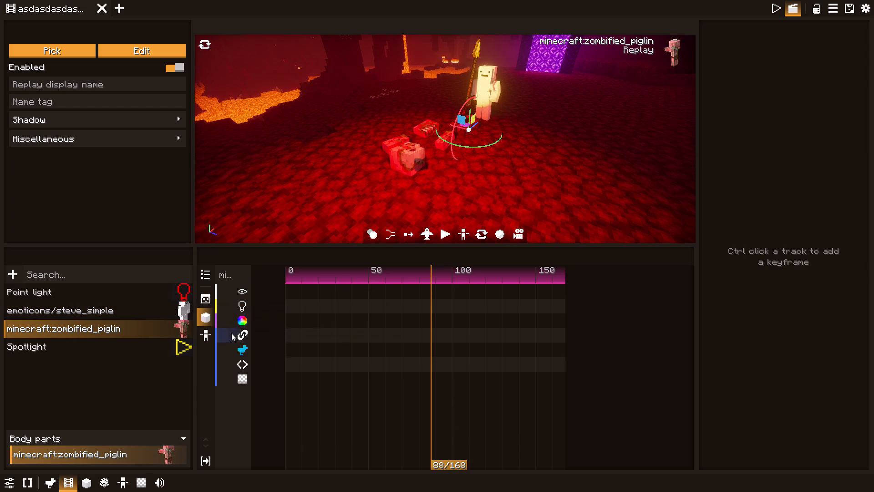
{"action": "left_click", "coordinate": [207, 338]}
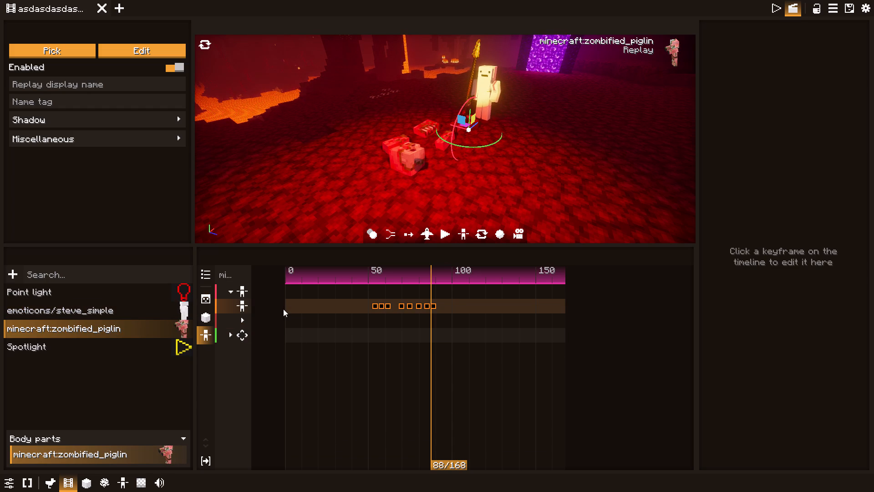
{"action": "left_click", "coordinate": [244, 302]}
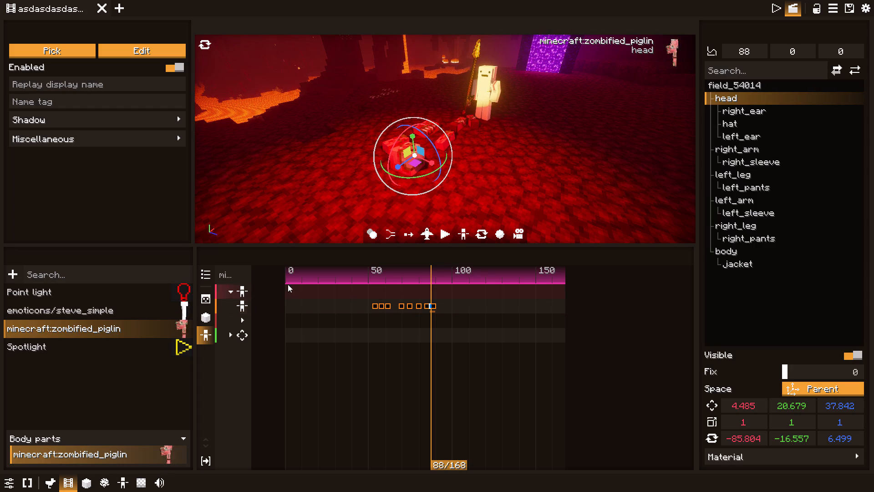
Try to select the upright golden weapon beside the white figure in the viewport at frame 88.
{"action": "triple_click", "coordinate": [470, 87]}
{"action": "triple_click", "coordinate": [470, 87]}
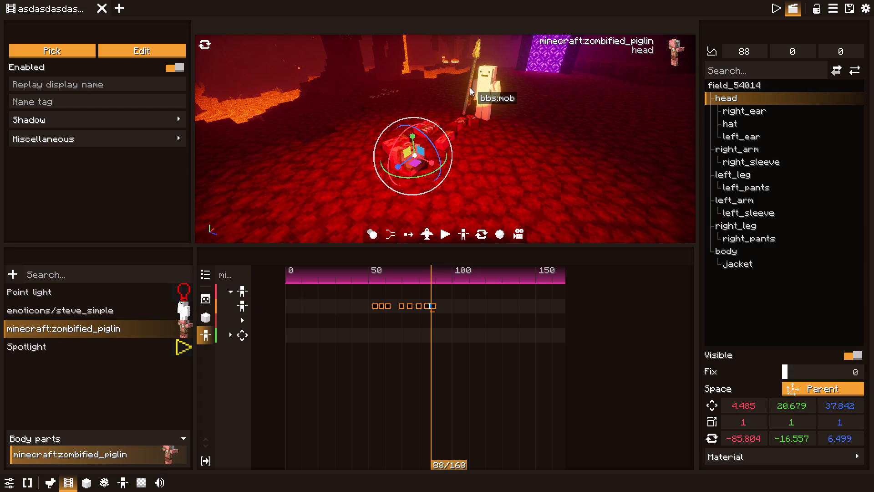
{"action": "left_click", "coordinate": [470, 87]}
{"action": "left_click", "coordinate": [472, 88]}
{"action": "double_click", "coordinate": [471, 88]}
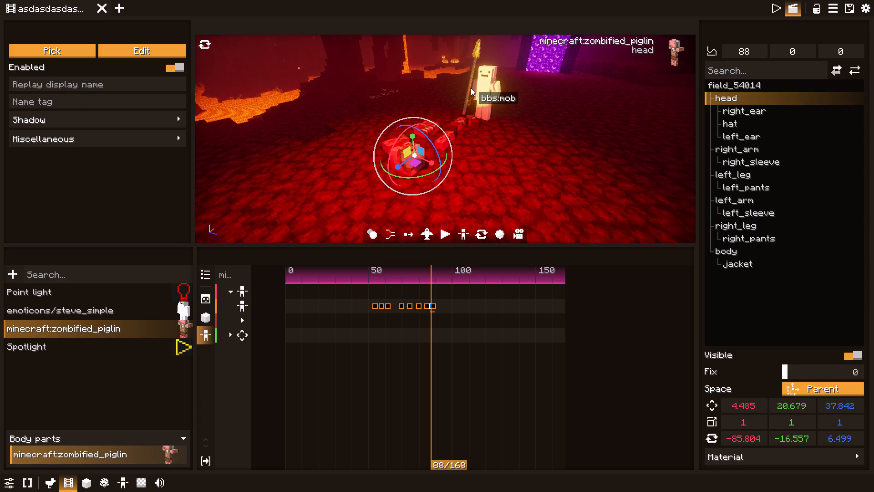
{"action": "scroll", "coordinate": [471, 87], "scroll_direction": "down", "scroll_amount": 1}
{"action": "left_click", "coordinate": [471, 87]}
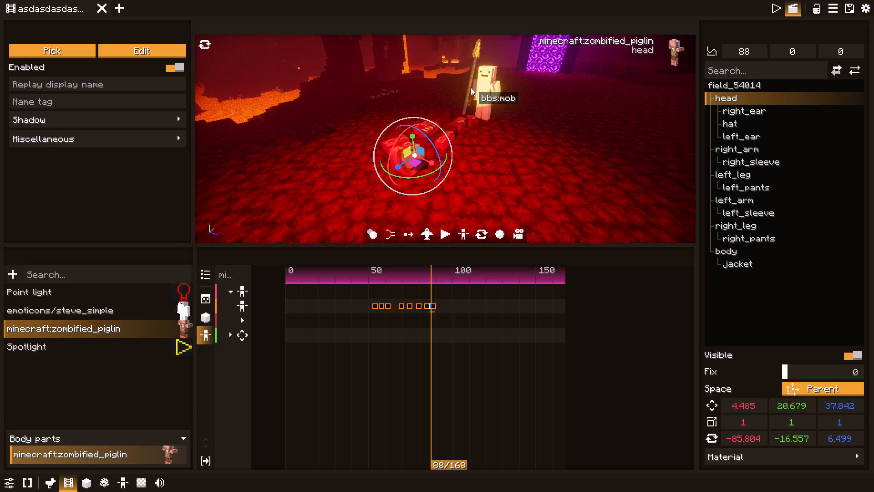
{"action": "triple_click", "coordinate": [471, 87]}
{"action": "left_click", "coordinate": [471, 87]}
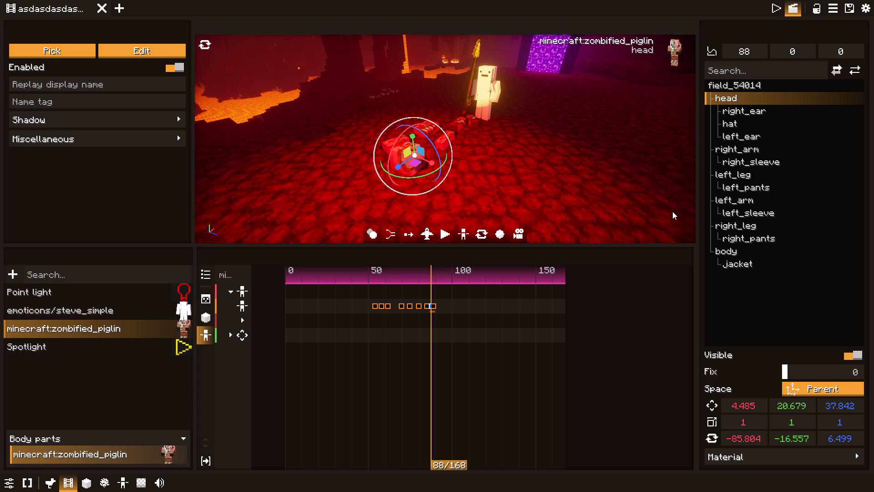
Go through the piglin's bones one by one, from jacket up to field_54014, to find which one carries the weapon.
{"action": "left_click", "coordinate": [731, 266]}
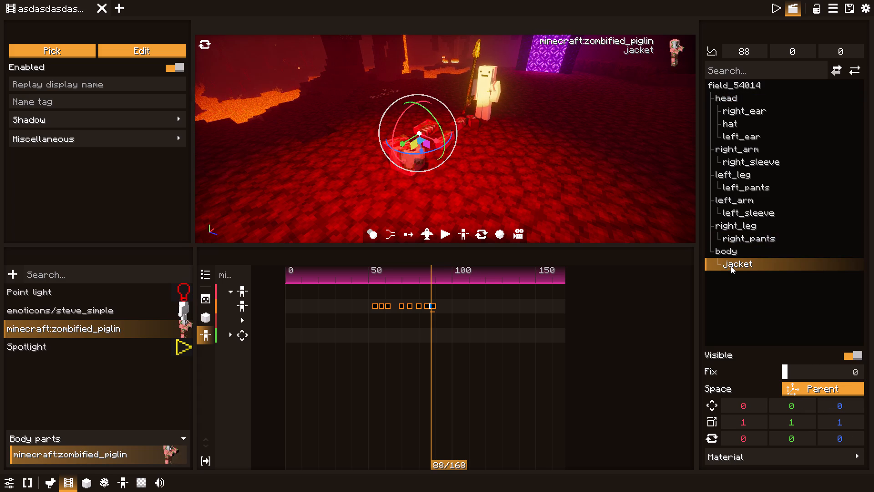
{"action": "left_click", "coordinate": [733, 256]}
{"action": "left_click", "coordinate": [739, 241]}
{"action": "left_click", "coordinate": [742, 228]}
{"action": "left_click", "coordinate": [745, 220]}
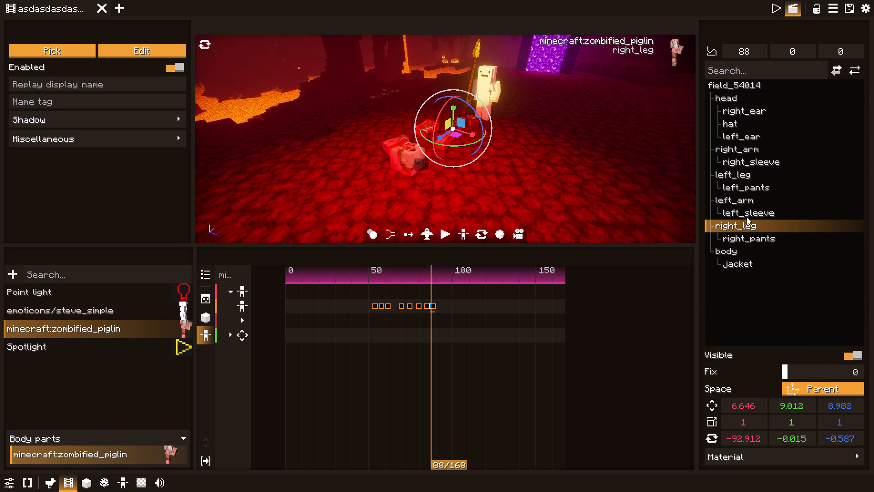
{"action": "left_click", "coordinate": [749, 209]}
{"action": "left_click", "coordinate": [751, 200]}
{"action": "left_click", "coordinate": [753, 184]}
{"action": "left_click", "coordinate": [756, 174]}
{"action": "left_click", "coordinate": [756, 165]}
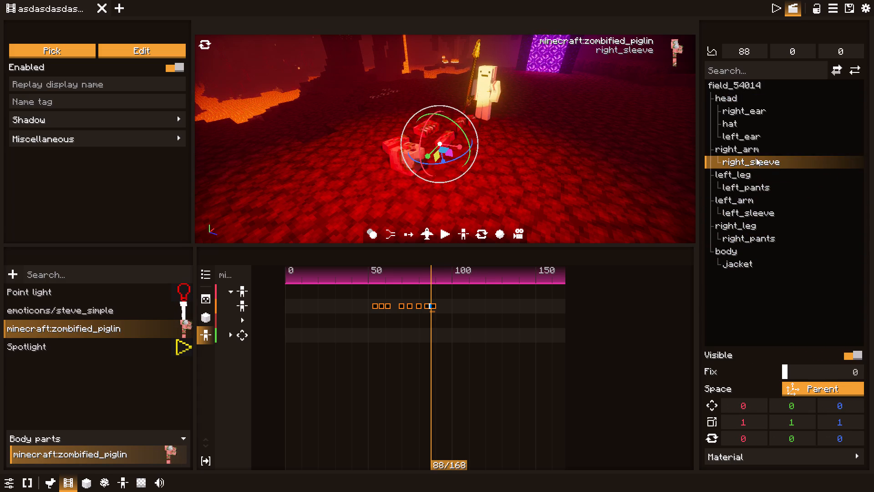
{"action": "left_click", "coordinate": [756, 155]}
{"action": "left_click", "coordinate": [757, 143]}
{"action": "left_click", "coordinate": [758, 130]}
{"action": "left_click", "coordinate": [762, 112]}
{"action": "left_click", "coordinate": [763, 100]}
{"action": "left_click", "coordinate": [763, 89]}
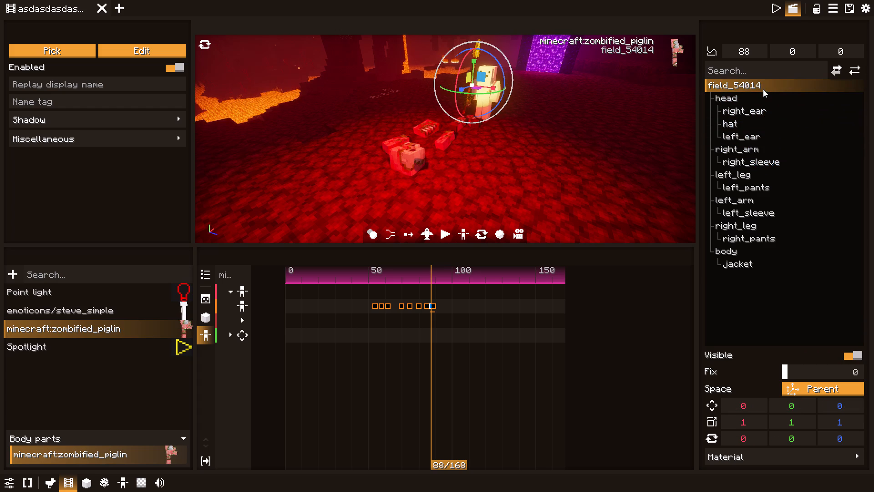
{"action": "scroll", "coordinate": [741, 83], "scroll_direction": "up", "scroll_amount": 1}
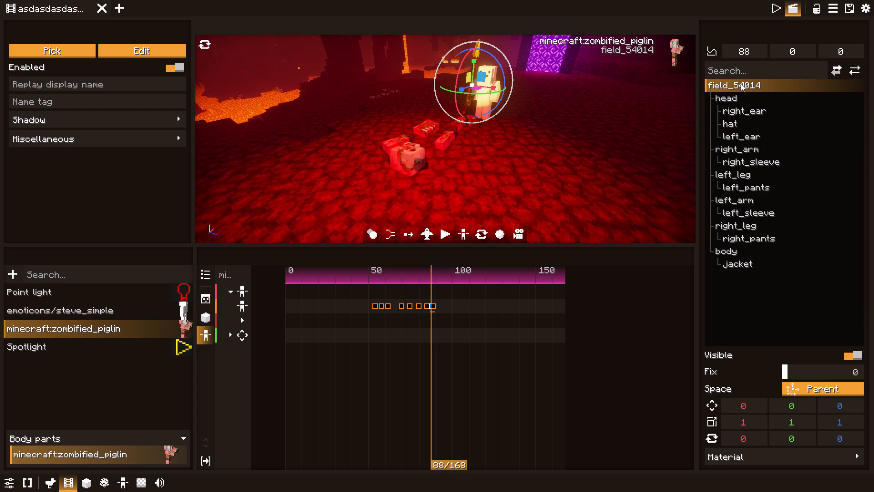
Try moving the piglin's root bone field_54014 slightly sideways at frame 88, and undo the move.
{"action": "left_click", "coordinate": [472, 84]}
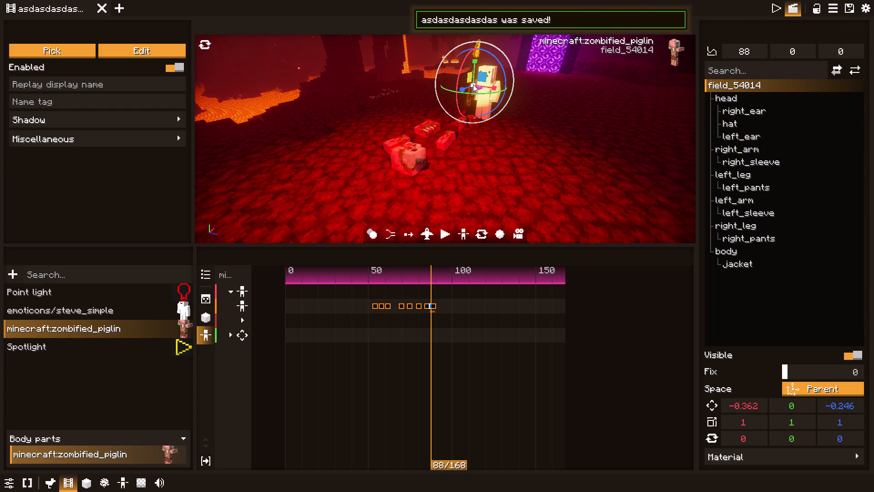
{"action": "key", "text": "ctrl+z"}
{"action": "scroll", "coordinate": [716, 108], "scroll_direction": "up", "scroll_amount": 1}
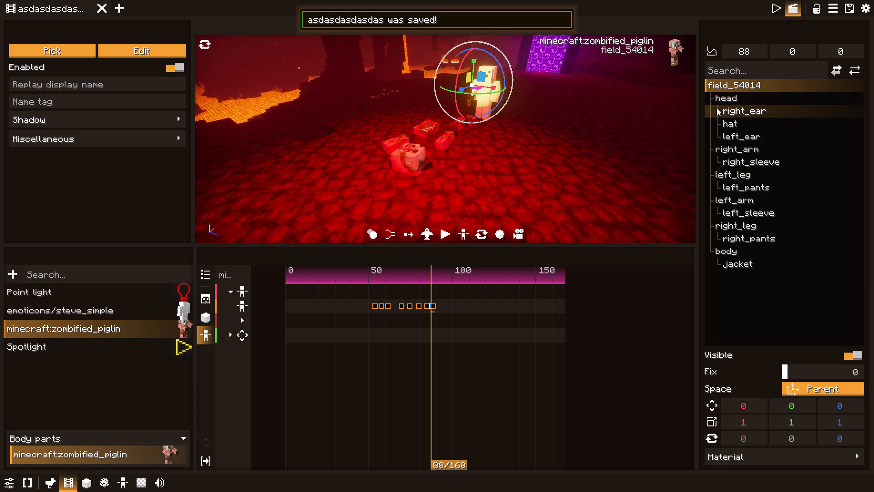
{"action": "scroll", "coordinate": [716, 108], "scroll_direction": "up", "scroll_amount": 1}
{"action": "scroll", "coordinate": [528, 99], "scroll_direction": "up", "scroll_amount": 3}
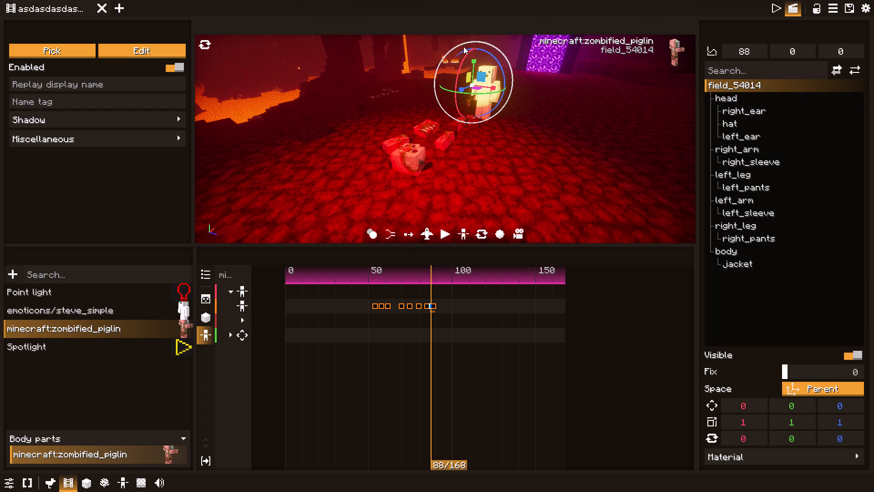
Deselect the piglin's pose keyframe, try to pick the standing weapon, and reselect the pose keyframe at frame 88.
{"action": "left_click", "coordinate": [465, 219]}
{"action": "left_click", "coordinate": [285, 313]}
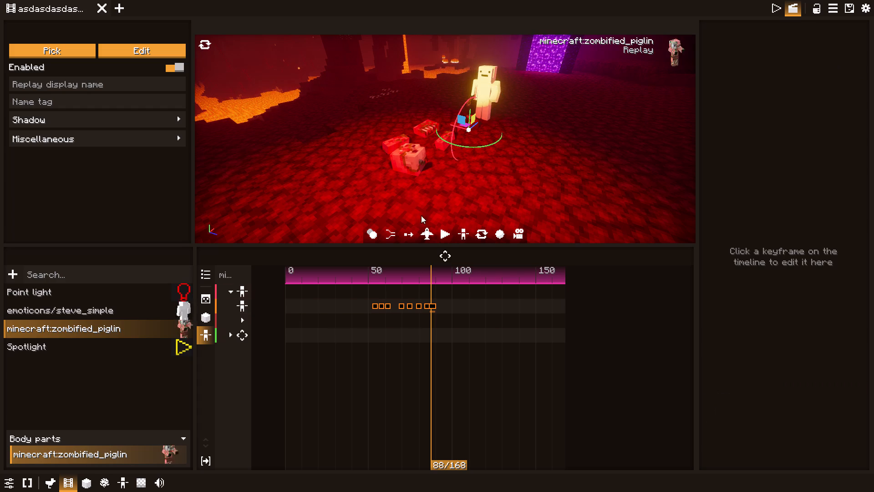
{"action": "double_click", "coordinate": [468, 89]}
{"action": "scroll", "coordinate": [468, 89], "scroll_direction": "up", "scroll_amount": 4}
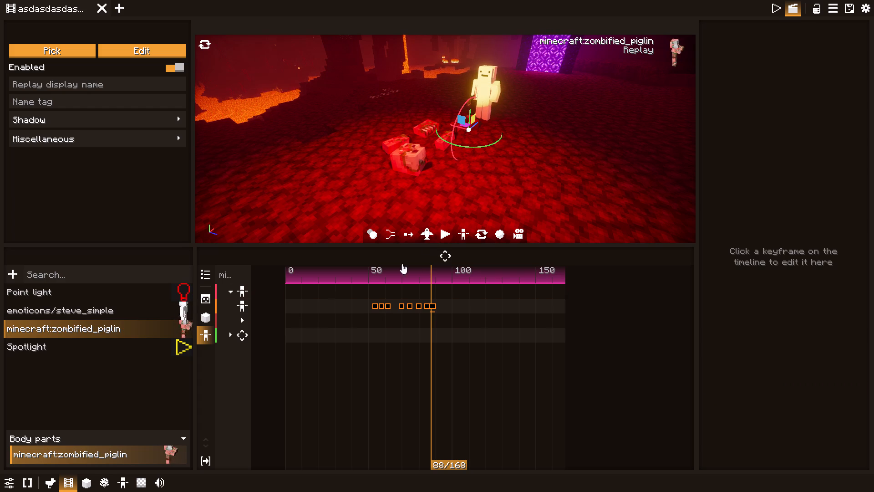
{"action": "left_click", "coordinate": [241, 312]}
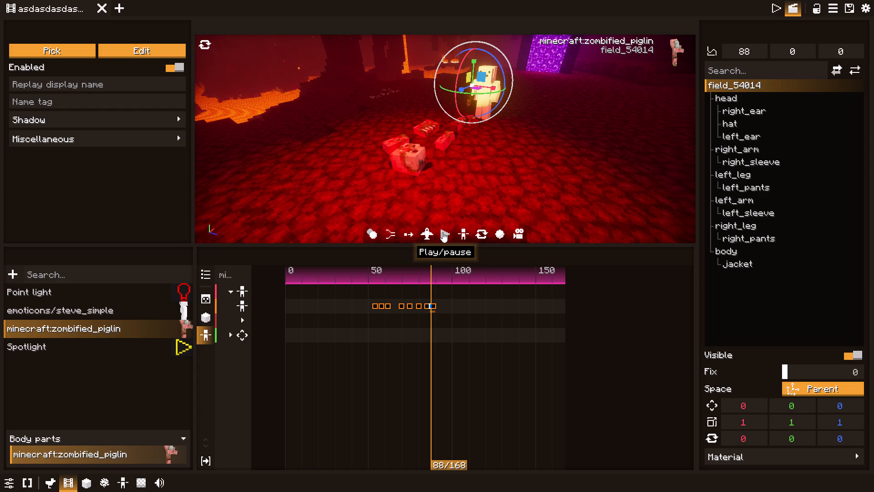
Fly the camera around the scattered piglin parts and examine the scene from the opposite side.
{"action": "left_click", "coordinate": [430, 231]}
{"action": "key", "text": "w"}
{"action": "left_click_drag", "start_coordinate": [463, 192], "coordinate": [738, 125]}
{"action": "key", "text": "a"}
{"action": "key", "text": "a"}
{"action": "key", "text": "a"}
{"action": "key", "text": "a"}
{"action": "key", "text": "a"}
{"action": "key", "text": "a"}
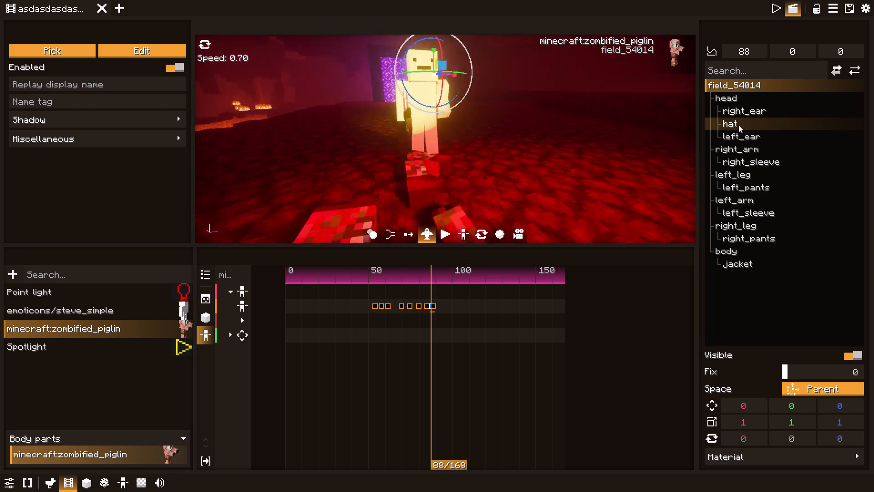
{"action": "left_click_drag", "start_coordinate": [738, 125], "coordinate": [788, 122]}
{"action": "left_click_drag", "start_coordinate": [554, 128], "coordinate": [684, 147]}
{"action": "key", "text": "s"}
{"action": "key", "text": "a"}
{"action": "key", "text": "s"}
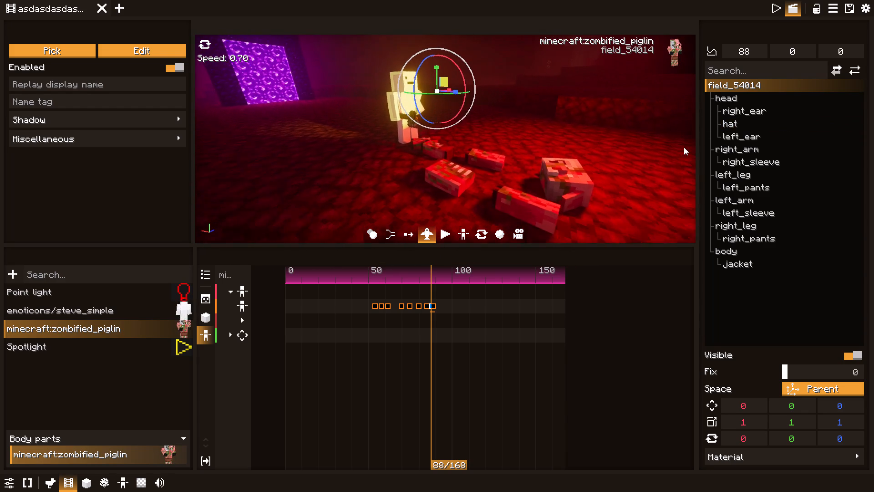
{"action": "left_click_drag", "start_coordinate": [684, 147], "coordinate": [684, 149]}
Replay the collapse from frame 45 to frame 88 from the new viewpoint.
{"action": "left_click_drag", "start_coordinate": [427, 282], "coordinate": [361, 292]}
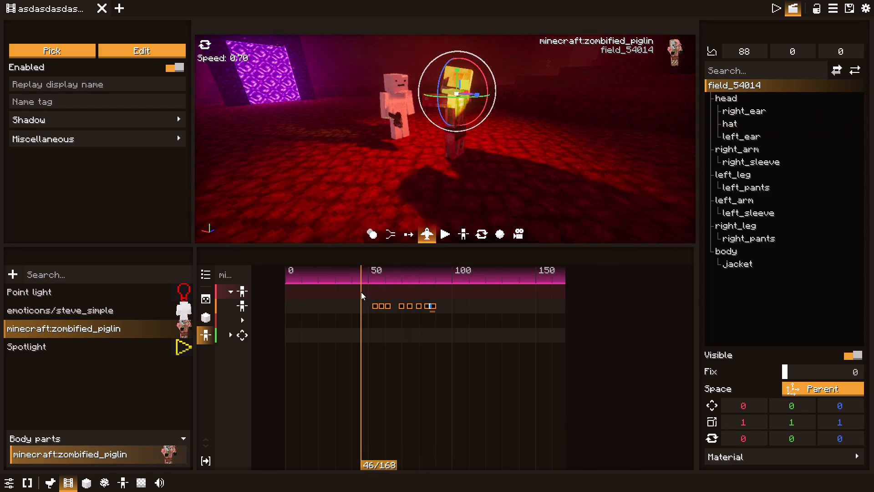
{"action": "left_click_drag", "start_coordinate": [361, 292], "coordinate": [356, 293]}
{"action": "left_click", "coordinate": [447, 231]}
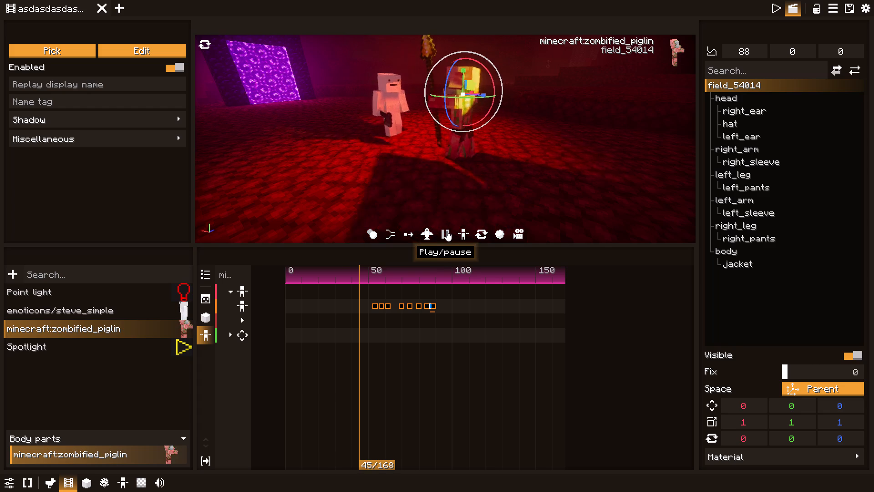
{"action": "triple_click", "coordinate": [447, 231]}
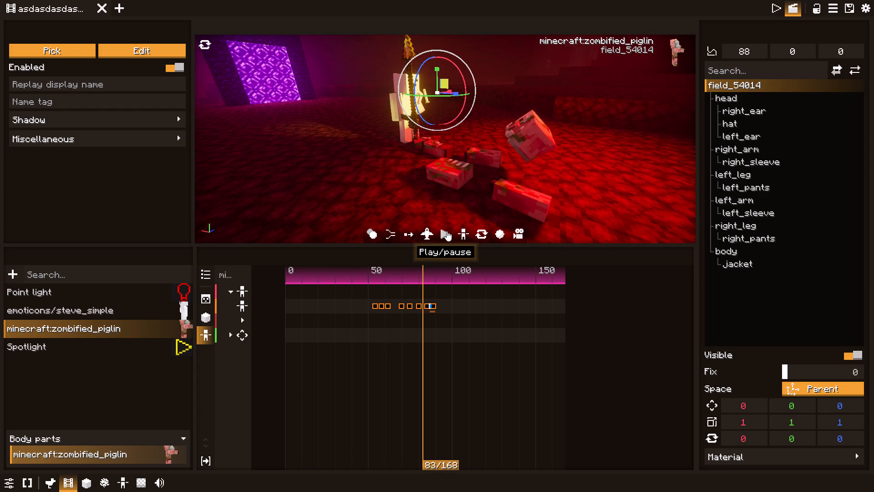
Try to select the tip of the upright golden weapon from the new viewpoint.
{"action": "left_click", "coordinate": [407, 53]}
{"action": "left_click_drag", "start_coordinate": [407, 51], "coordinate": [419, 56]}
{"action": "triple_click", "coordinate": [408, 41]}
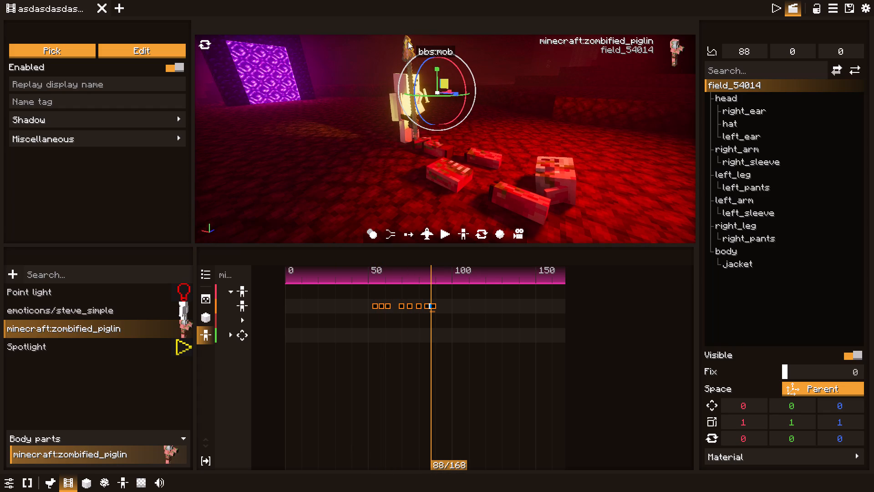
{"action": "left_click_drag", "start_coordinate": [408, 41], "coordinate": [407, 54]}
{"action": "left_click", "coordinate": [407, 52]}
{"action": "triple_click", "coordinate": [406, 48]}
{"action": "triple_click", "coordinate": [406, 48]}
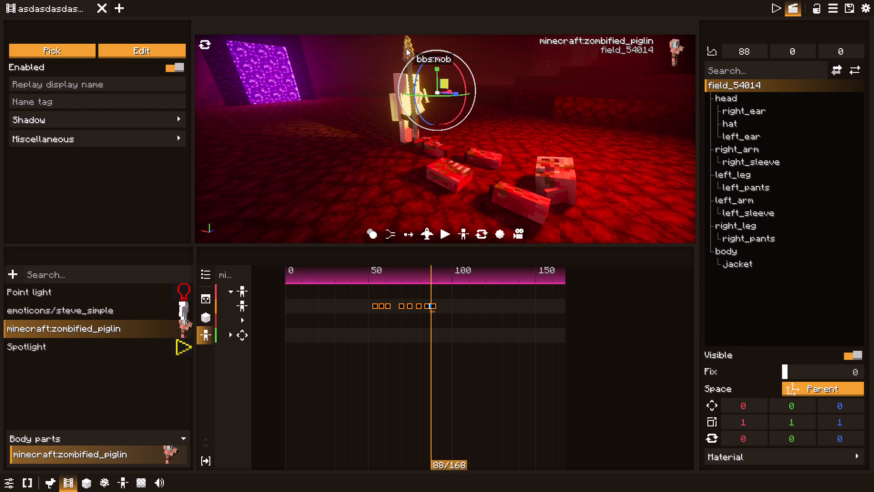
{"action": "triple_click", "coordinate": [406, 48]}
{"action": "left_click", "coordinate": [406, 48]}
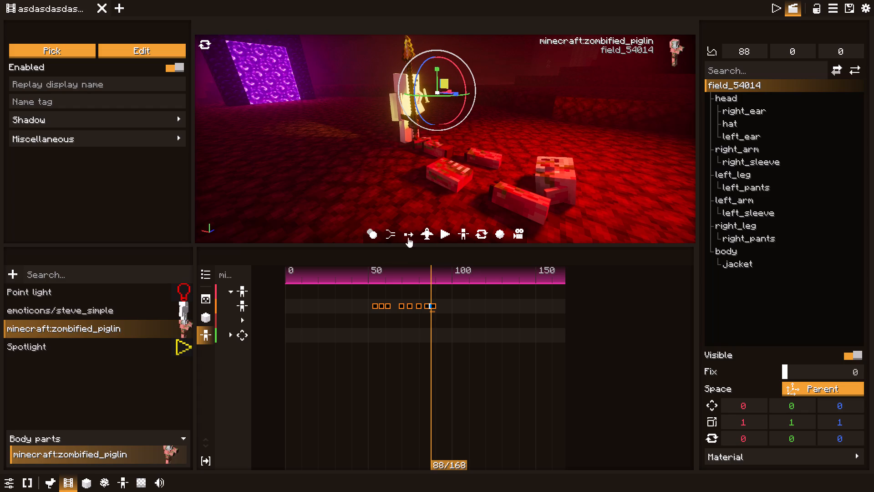
Replay the piglin's collapse from frame 50, and replay the approach and hit again up to frame 55.
{"action": "left_click_drag", "start_coordinate": [411, 273], "coordinate": [368, 274]}
{"action": "left_click", "coordinate": [446, 234]}
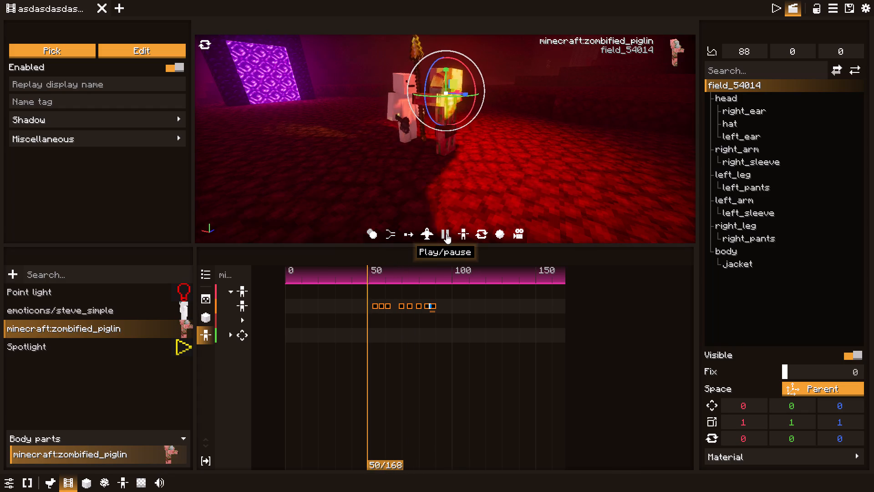
{"action": "left_click", "coordinate": [446, 234]}
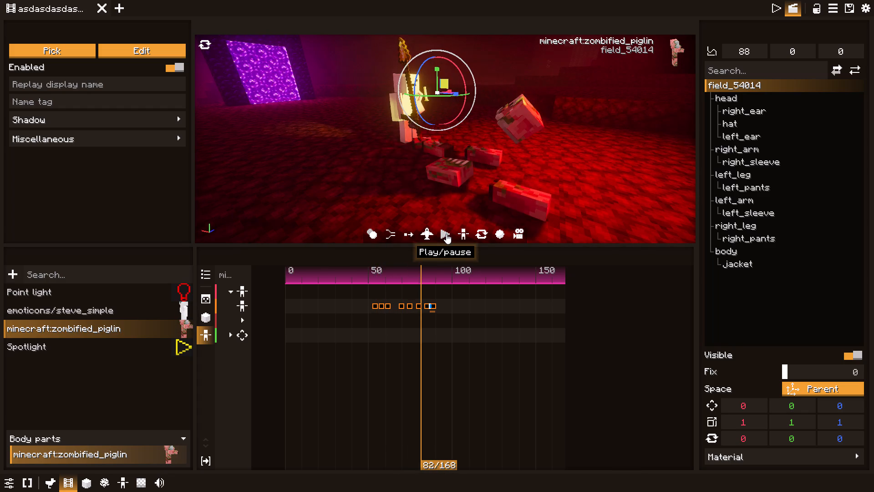
{"action": "left_click_drag", "start_coordinate": [396, 272], "coordinate": [347, 272]}
{"action": "left_click", "coordinate": [450, 238]}
{"action": "left_click", "coordinate": [448, 233]}
{"action": "triple_click", "coordinate": [448, 233]}
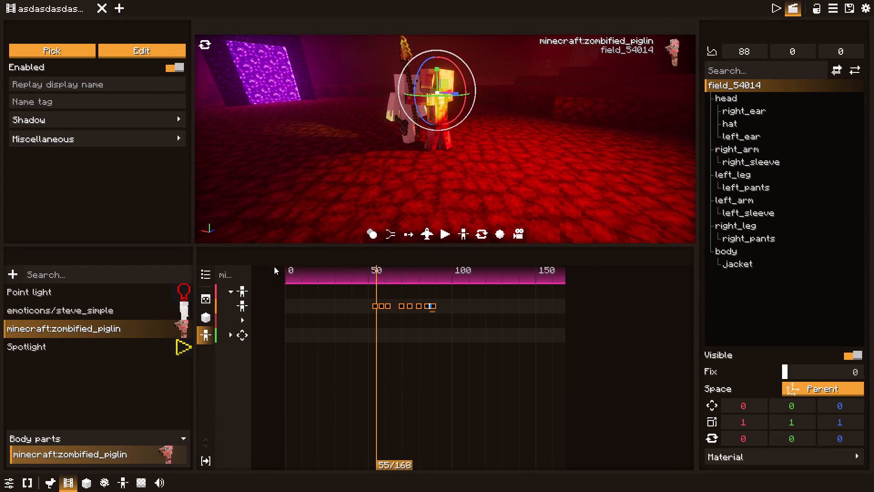
Switch to the emoticons/steve_simple replay, select its pose keyframe at frame 55, and inspect the right_arm and left_arm bones.
{"action": "left_click", "coordinate": [137, 315]}
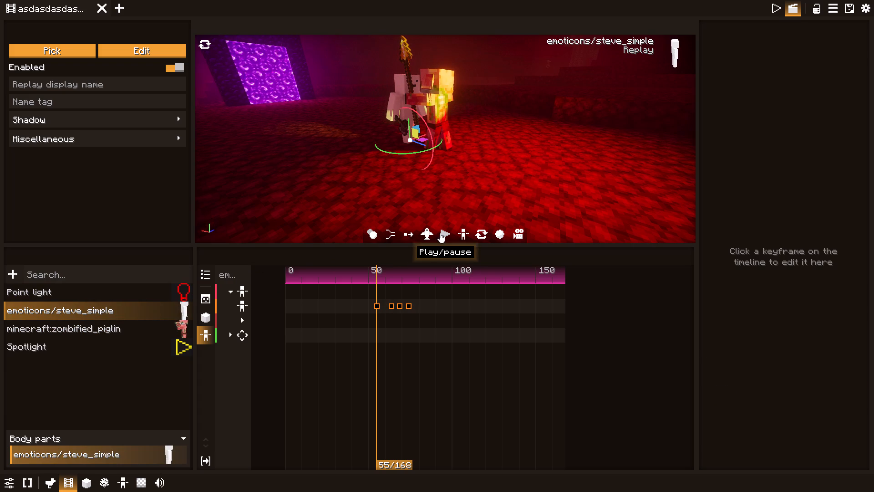
{"action": "left_click", "coordinate": [238, 305]}
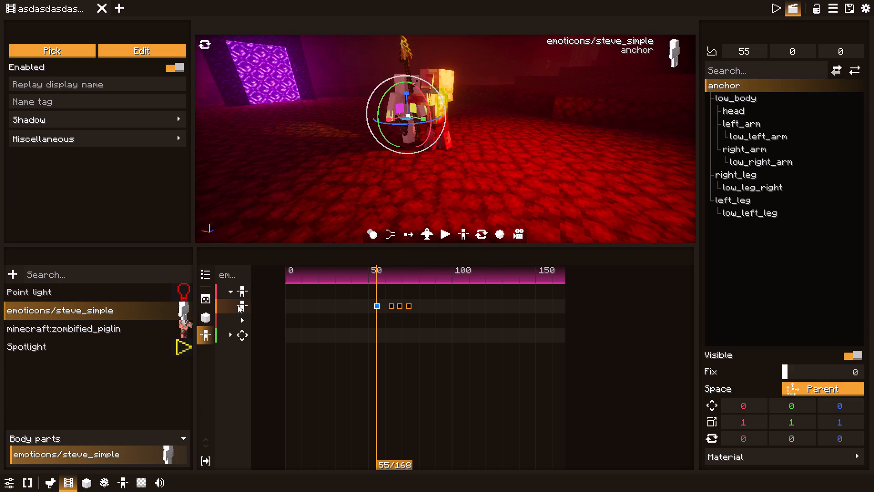
{"action": "left_click", "coordinate": [740, 149]}
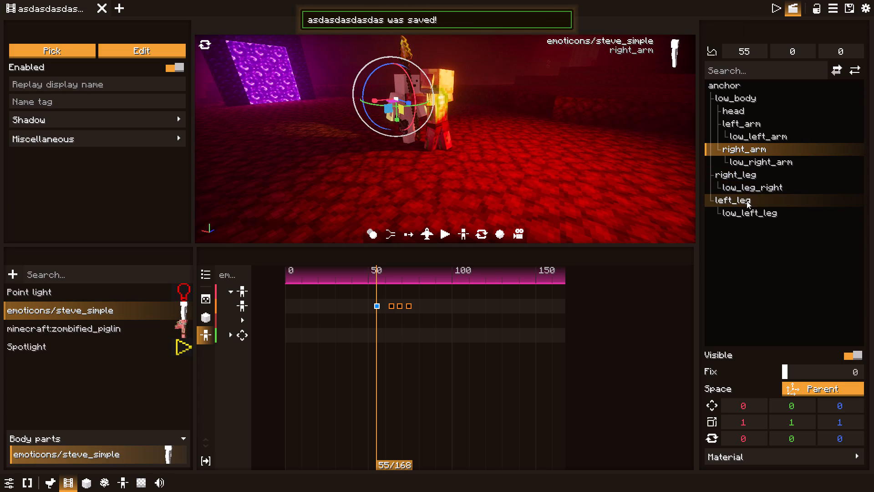
{"action": "left_click", "coordinate": [742, 125]}
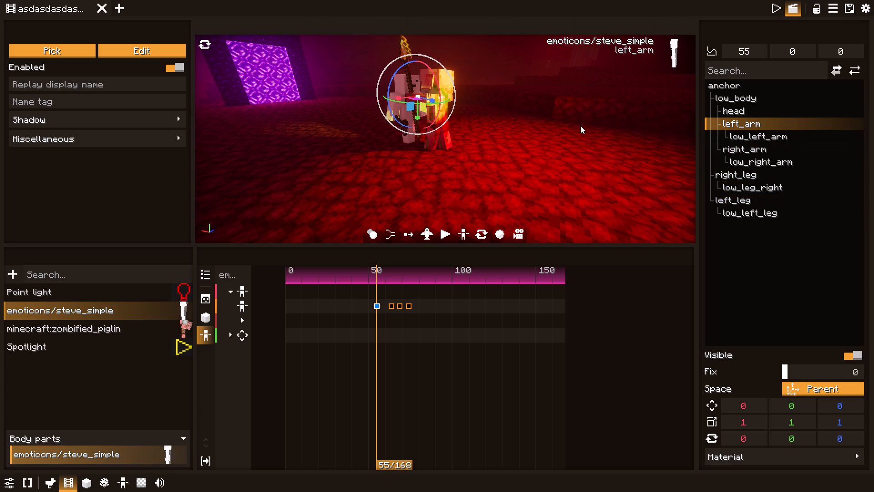
Replay the white figure's strike from frame 55 to frame 79.
{"action": "key", "text": "space"}
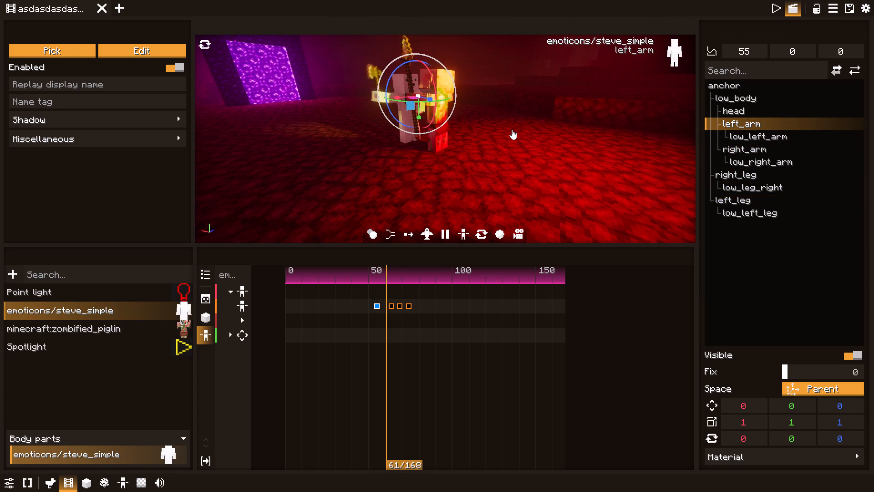
{"action": "key", "text": "space"}
{"action": "key", "text": "space"}
{"action": "key", "text": "space"}
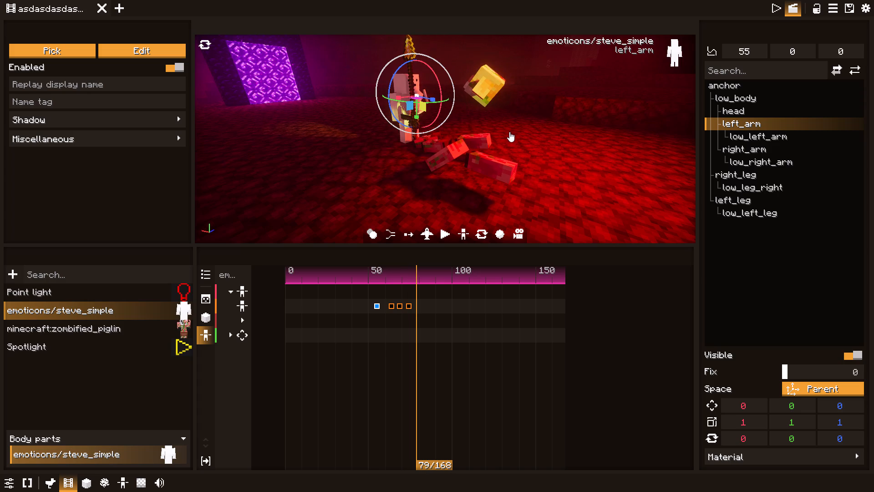
Examine the white figure up close from the front and replay its strike through to frame 89.
{"action": "left_click", "coordinate": [432, 229]}
{"action": "key", "text": "w"}
{"action": "left_click_drag", "start_coordinate": [467, 206], "coordinate": [467, 205]}
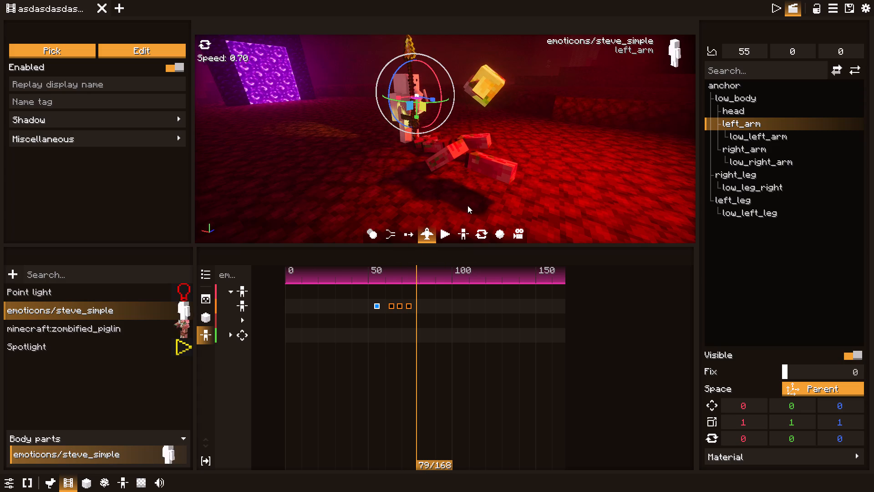
{"action": "left_click_drag", "start_coordinate": [467, 205], "coordinate": [97, 175]}
{"action": "key", "text": "d"}
{"action": "key", "text": "w"}
{"action": "key", "text": "d"}
{"action": "key", "text": "space"}
{"action": "key", "text": "d"}
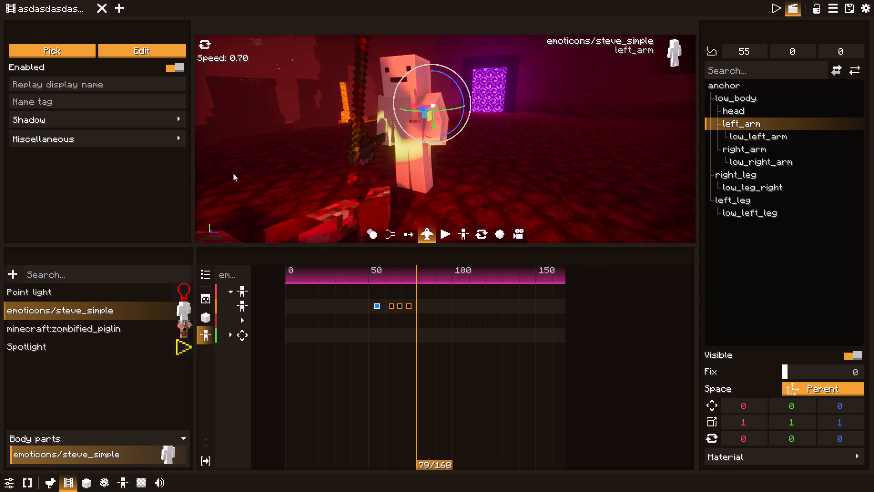
{"action": "left_click_drag", "start_coordinate": [282, 166], "coordinate": [171, 161]}
{"action": "key", "text": "w"}
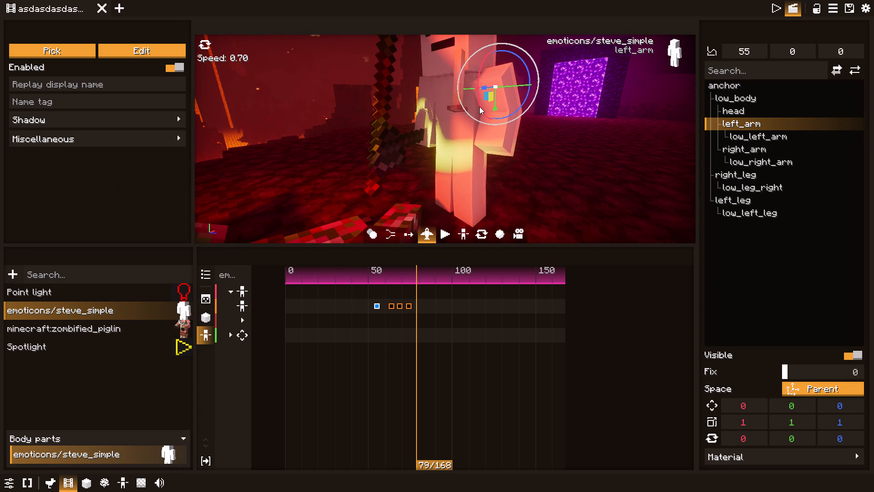
{"action": "left_click_drag", "start_coordinate": [479, 106], "coordinate": [478, 120]}
{"action": "left_click_drag", "start_coordinate": [439, 152], "coordinate": [431, 119]}
{"action": "key", "text": "s"}
{"action": "left_click", "coordinate": [423, 232]}
{"action": "left_click_drag", "start_coordinate": [411, 276], "coordinate": [397, 272]}
{"action": "key", "text": "space"}
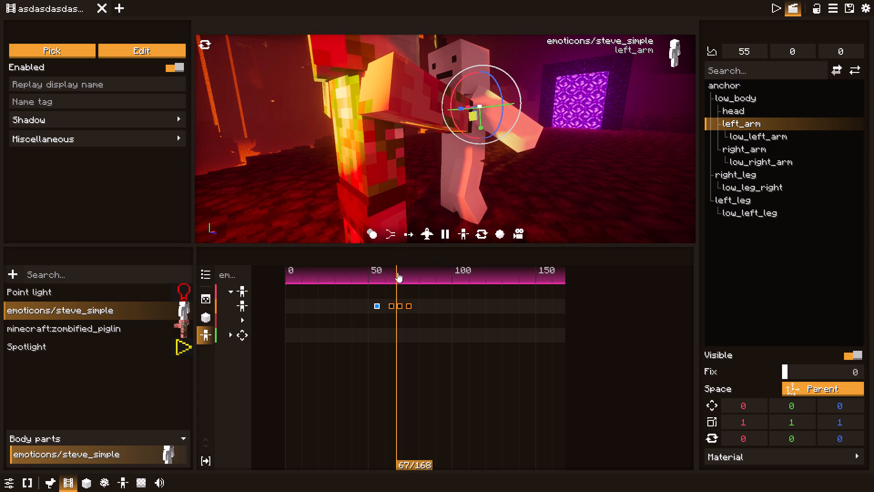
{"action": "left_click_drag", "start_coordinate": [397, 272], "coordinate": [410, 272]}
{"action": "key", "text": "space"}
In the steve_simple pose keyframe at frame 74, raise left_arm and straighten low_left_arm to a rotation of about -2.7, 0.1, 1.
{"action": "left_click", "coordinate": [405, 303]}
{"action": "left_click", "coordinate": [407, 306]}
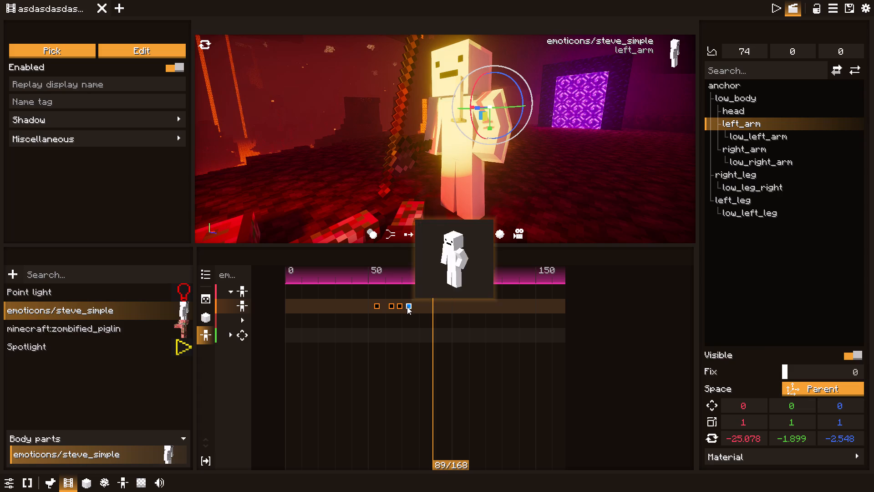
{"action": "left_click_drag", "start_coordinate": [411, 287], "coordinate": [407, 287]}
{"action": "left_click", "coordinate": [406, 306]}
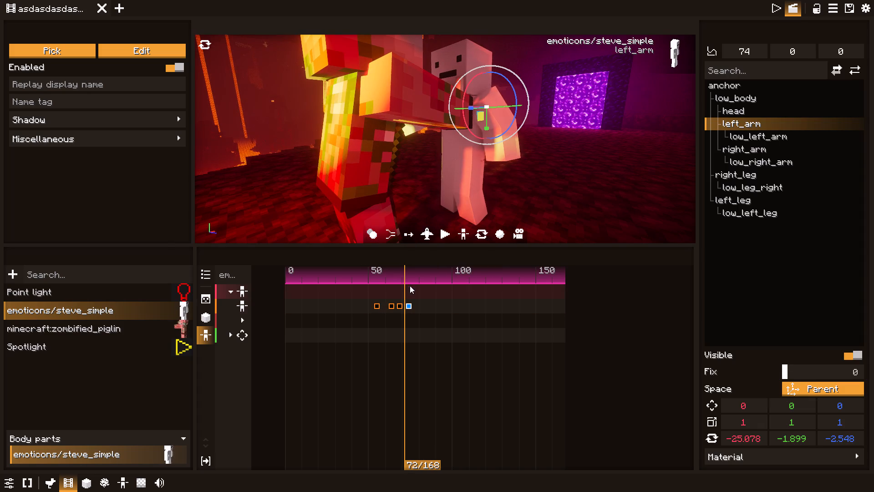
{"action": "left_click", "coordinate": [411, 281]}
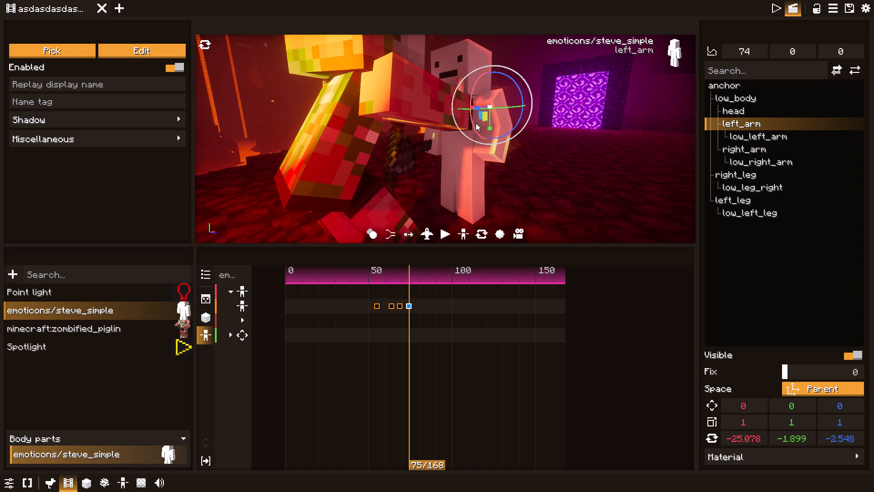
{"action": "left_click_drag", "start_coordinate": [471, 123], "coordinate": [458, 87]}
{"action": "left_click", "coordinate": [494, 101]}
{"action": "left_click", "coordinate": [479, 127]}
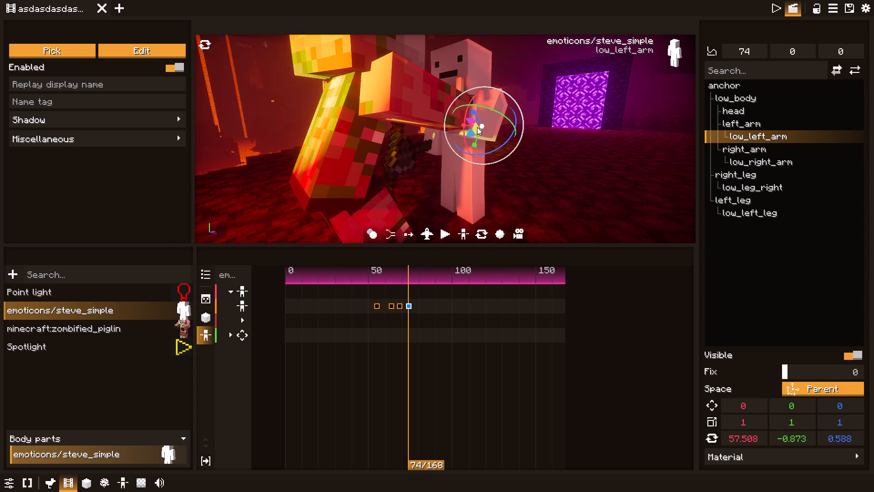
{"action": "left_click_drag", "start_coordinate": [464, 116], "coordinate": [463, 137]}
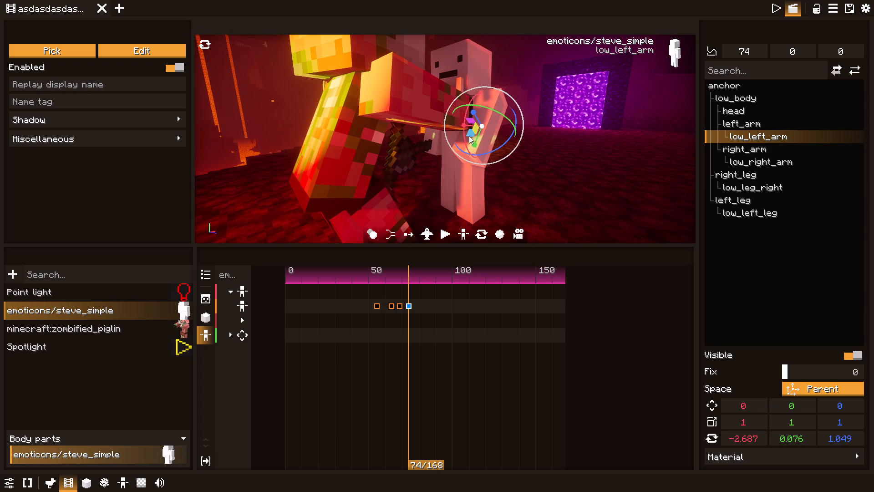
Rotate left_arm forward to about 84, -3.6, -10.3, and turn low_left_arm inward to about -34.1 on Z.
{"action": "left_click", "coordinate": [500, 103]}
{"action": "left_click_drag", "start_coordinate": [473, 97], "coordinate": [473, 93]}
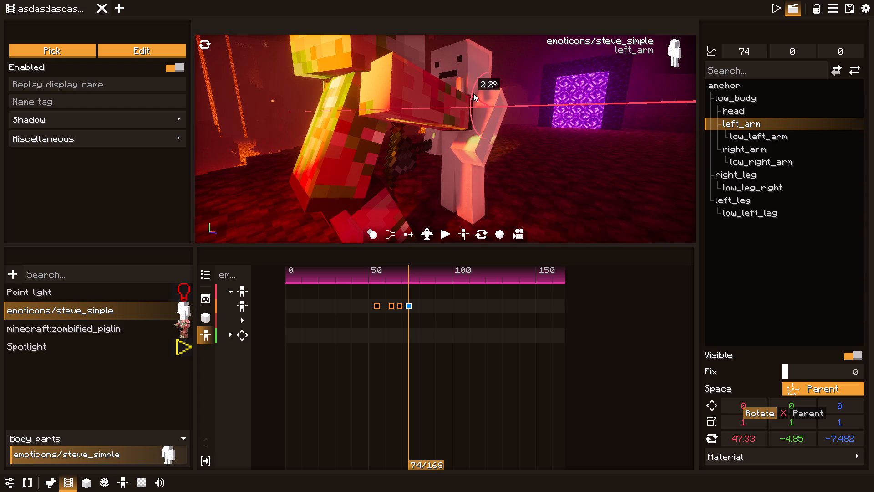
{"action": "left_click_drag", "start_coordinate": [473, 93], "coordinate": [478, 76]}
{"action": "left_click", "coordinate": [473, 122]}
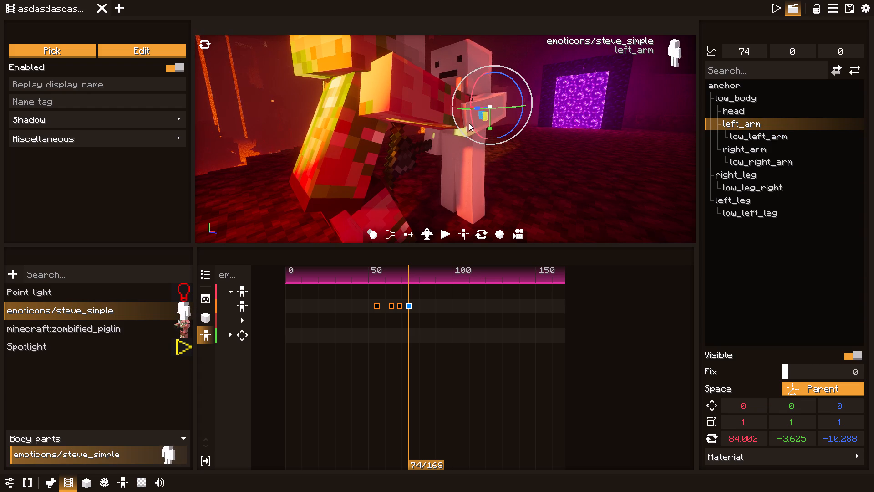
{"action": "left_click", "coordinate": [465, 125]}
{"action": "left_click_drag", "start_coordinate": [470, 121], "coordinate": [452, 118]}
Rotate left_arm to about 19.7 on Y in the frame 74 pose and preview the motion.
{"action": "left_click", "coordinate": [499, 106]}
{"action": "left_click_drag", "start_coordinate": [503, 108], "coordinate": [494, 108]}
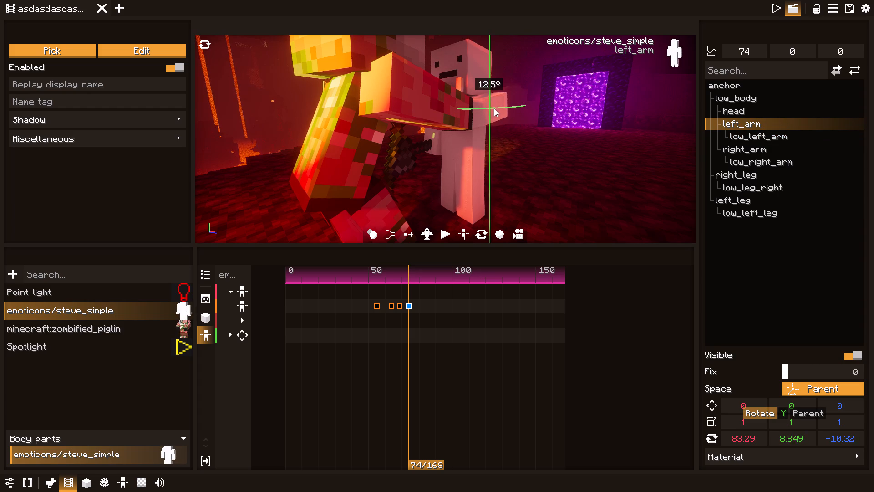
{"action": "left_click_drag", "start_coordinate": [494, 108], "coordinate": [493, 108]}
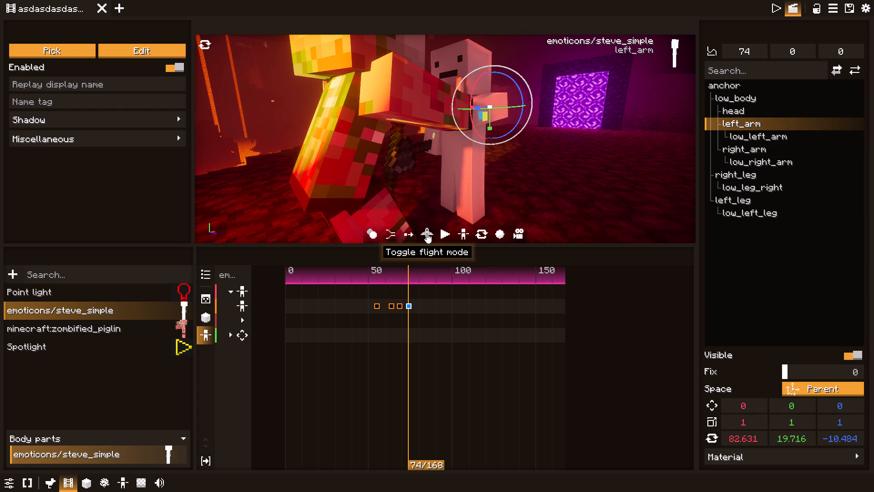
{"action": "double_click", "coordinate": [444, 231]}
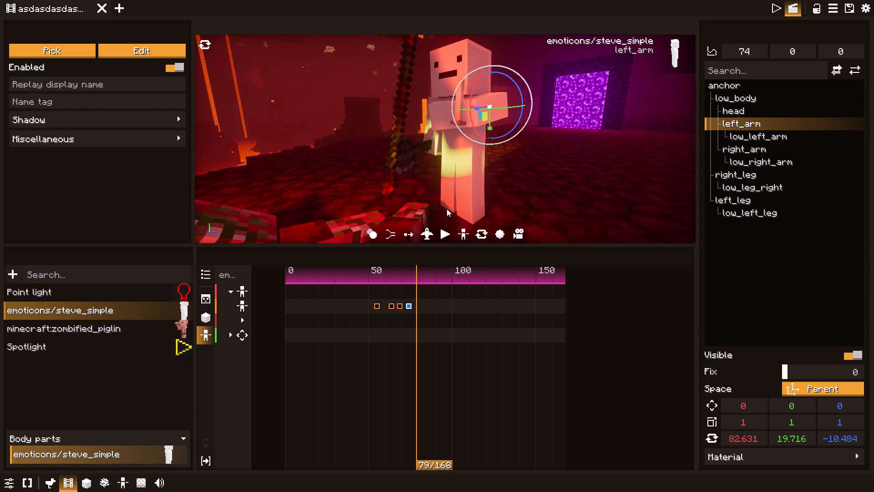
Stretch low_left_arm at frame 74 to a Y scale of about 2.1.
{"action": "left_click", "coordinate": [447, 119]}
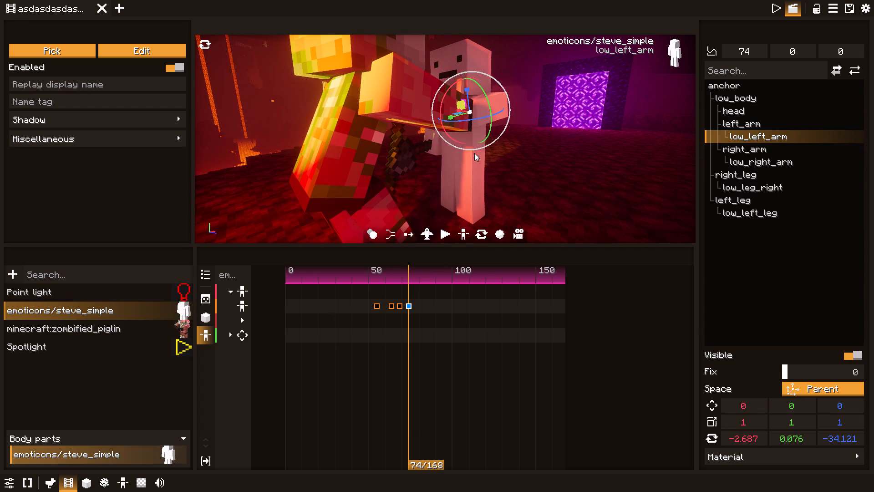
{"action": "left_click", "coordinate": [451, 179]}
{"action": "left_click", "coordinate": [470, 102]}
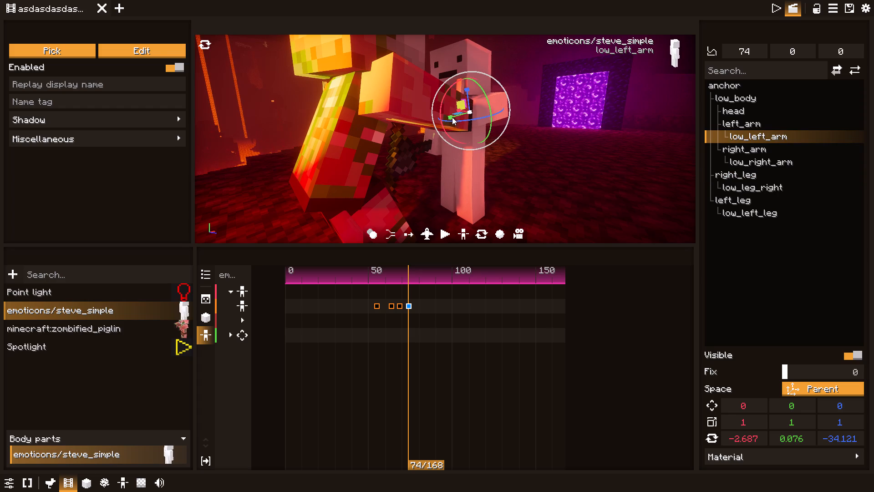
{"action": "left_click_drag", "start_coordinate": [451, 117], "coordinate": [437, 119]}
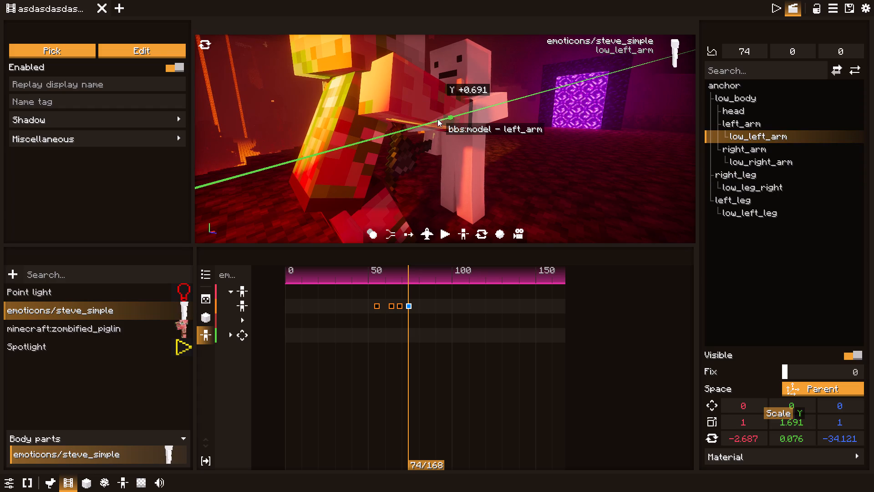
{"action": "left_click_drag", "start_coordinate": [437, 119], "coordinate": [431, 121]}
Add a steve_simple pose keyframe at frame 78 that holds the stretched-arm pose.
{"action": "double_click", "coordinate": [443, 231]}
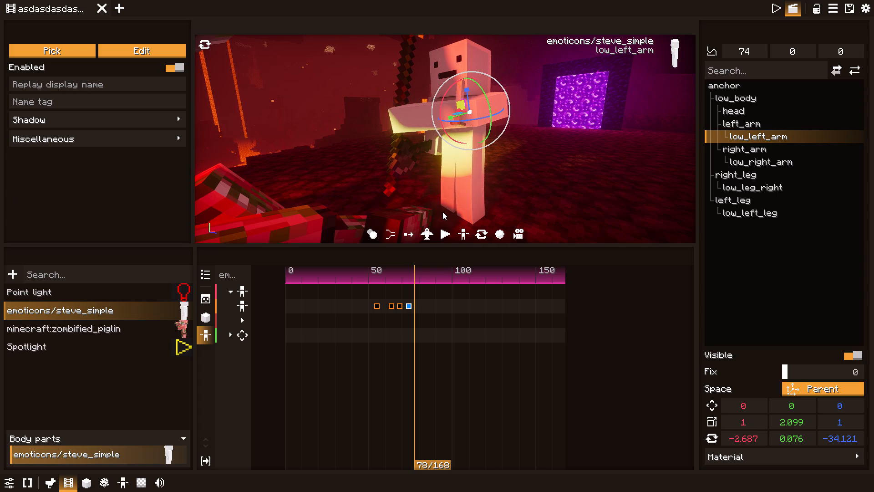
{"action": "left_click", "coordinate": [243, 302]}
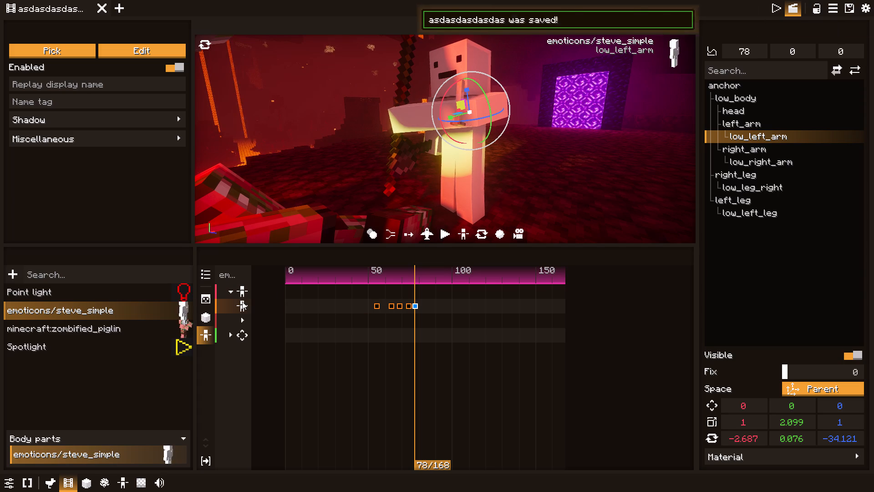
Replay the stretched-arm strike from frames 71 and 65 up to frame 79.
{"action": "left_click_drag", "start_coordinate": [410, 283], "coordinate": [405, 283]}
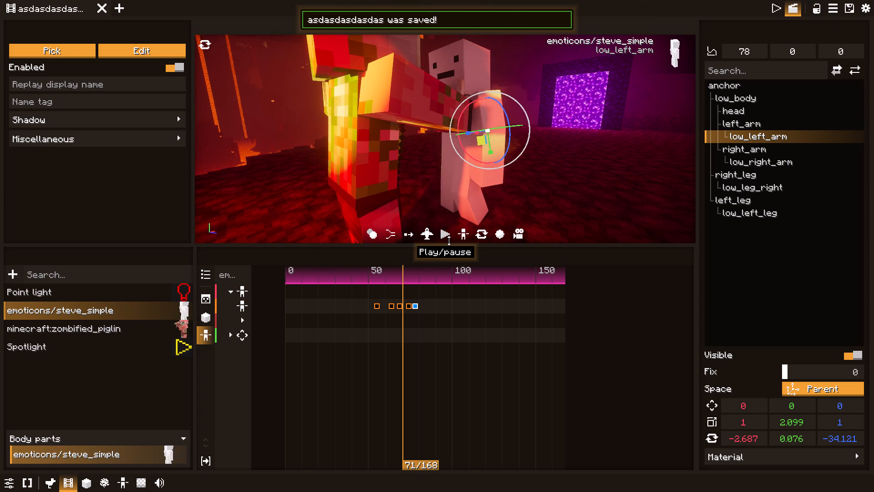
{"action": "left_click", "coordinate": [447, 237]}
{"action": "left_click", "coordinate": [447, 237]}
{"action": "left_click_drag", "start_coordinate": [409, 277], "coordinate": [395, 278]}
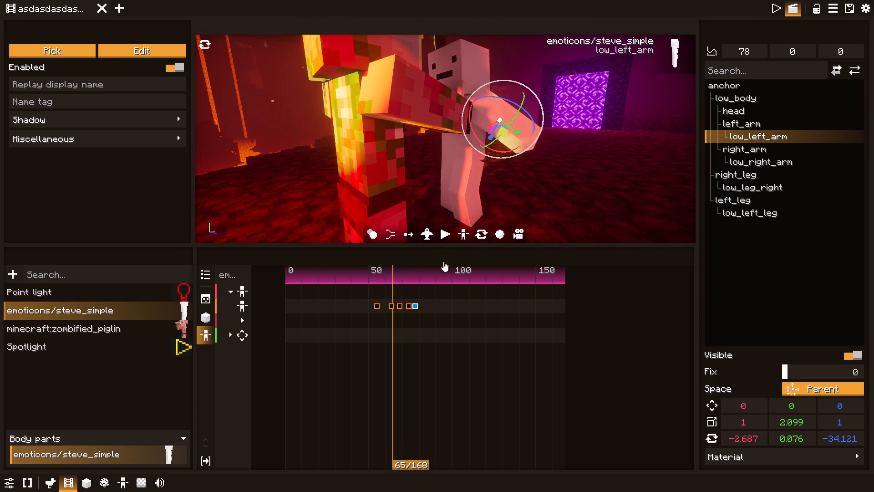
{"action": "left_click", "coordinate": [447, 236]}
{"action": "left_click", "coordinate": [448, 230]}
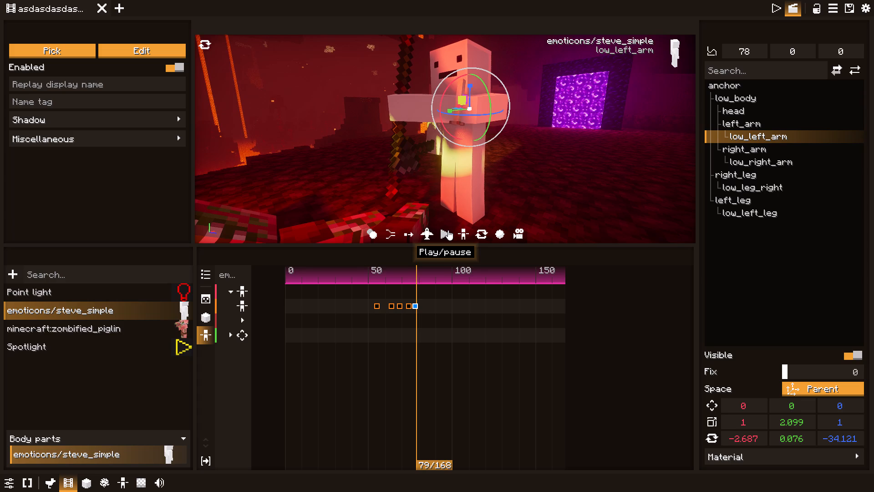
Add another steve_simple pose keyframe at frame 83.
{"action": "double_click", "coordinate": [448, 230]}
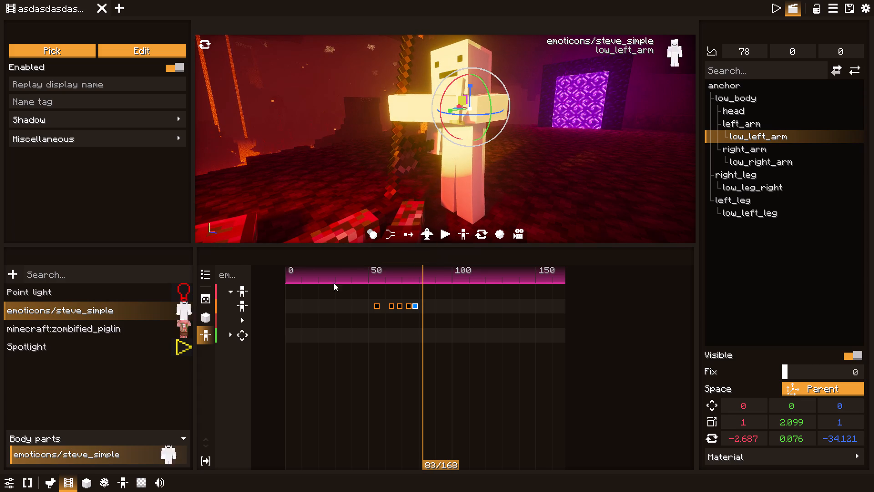
{"action": "left_click", "coordinate": [240, 303]}
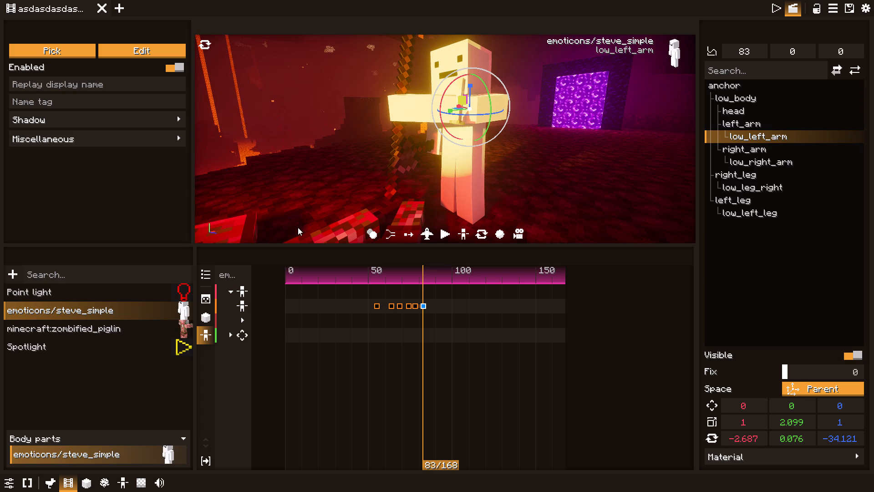
In the frame 83 pose, rotate low_left_arm slightly on Z to about -33.4.
{"action": "left_click_drag", "start_coordinate": [417, 202], "coordinate": [434, 205]}
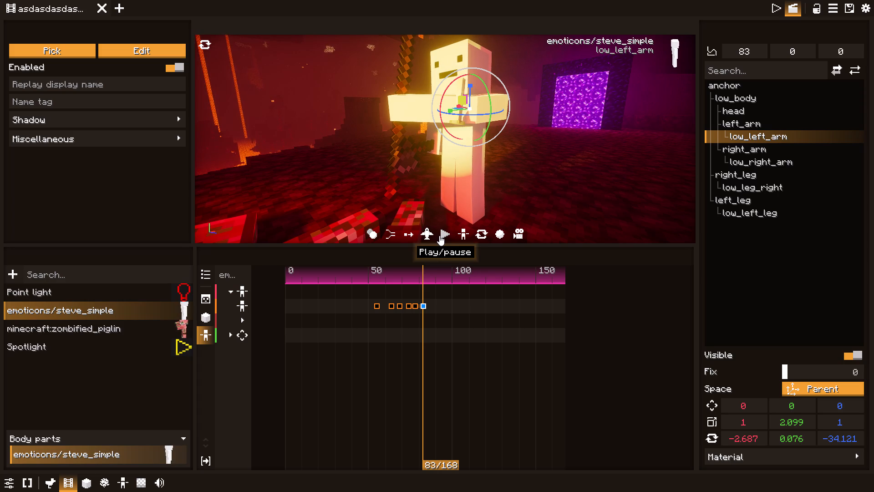
{"action": "left_click", "coordinate": [430, 232]}
{"action": "left_click_drag", "start_coordinate": [428, 211], "coordinate": [650, 200]}
{"action": "key", "text": "a"}
{"action": "key", "text": "a"}
{"action": "key", "text": "w"}
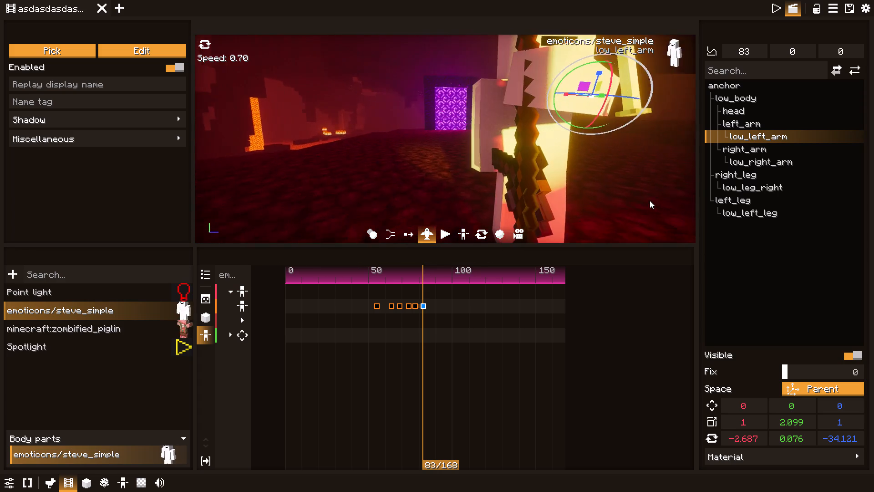
{"action": "left_click_drag", "start_coordinate": [650, 200], "coordinate": [682, 175]}
{"action": "key", "text": "s"}
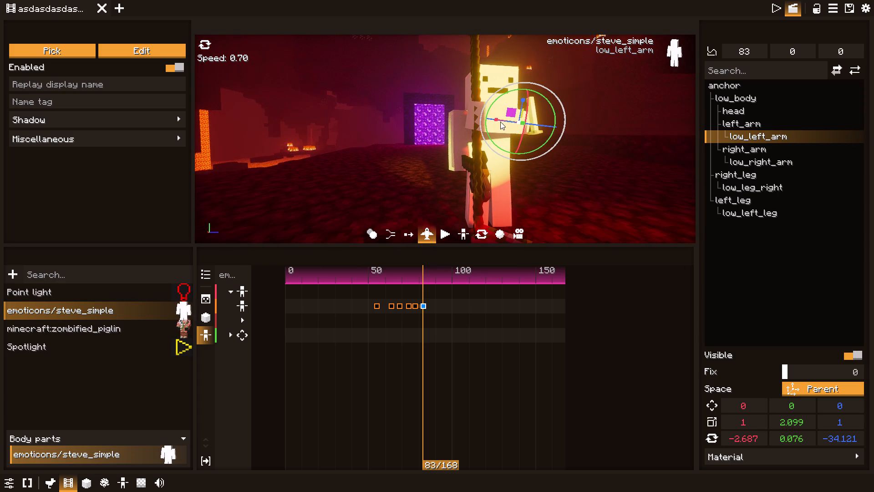
{"action": "left_click", "coordinate": [496, 121]}
{"action": "left_click", "coordinate": [425, 234]}
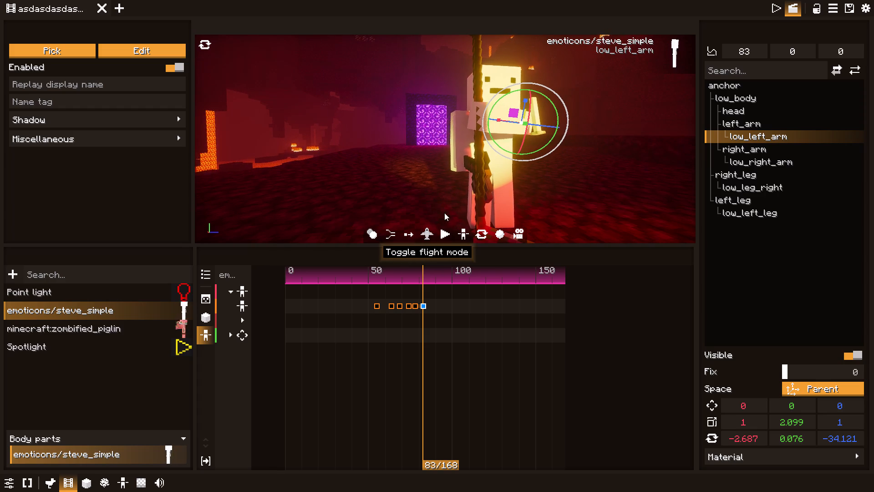
{"action": "left_click", "coordinate": [495, 123]}
{"action": "left_click_drag", "start_coordinate": [497, 121], "coordinate": [493, 121]}
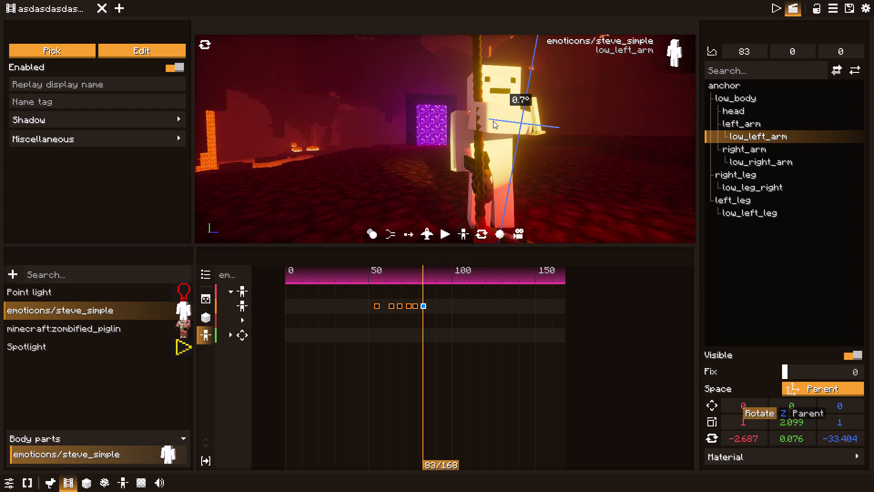
{"action": "left_click_drag", "start_coordinate": [493, 121], "coordinate": [492, 121]}
{"action": "left_click", "coordinate": [484, 123]}
{"action": "left_click", "coordinate": [473, 119]}
{"action": "double_click", "coordinate": [473, 110]}
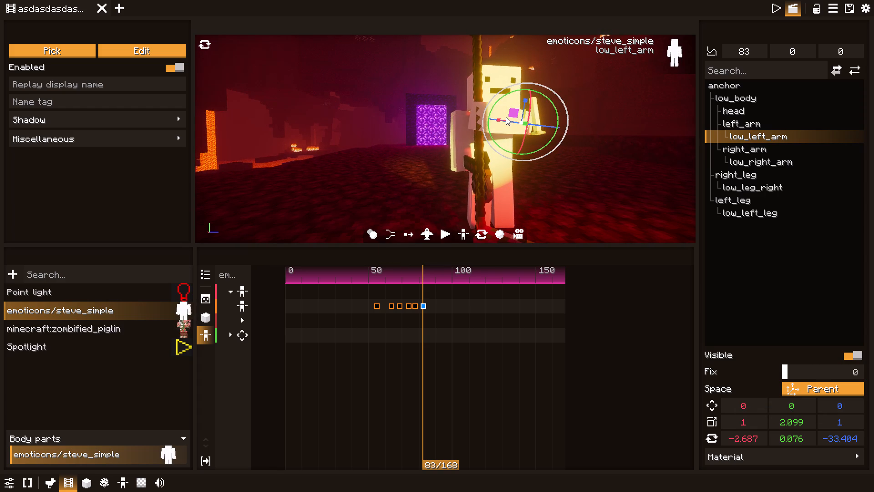
{"action": "left_click", "coordinate": [524, 124]}
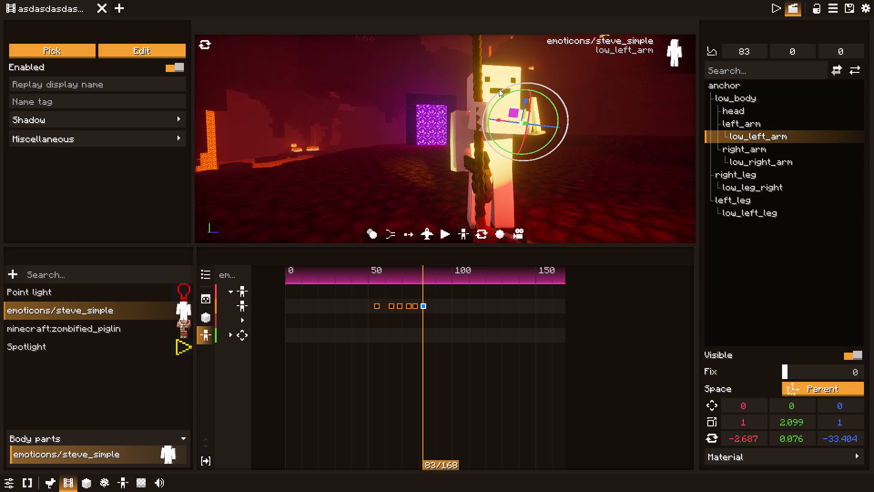
Turn and tilt the white figure's head at frame 83 to a rotation of about -12.2, -33.3, -2.8.
{"action": "left_click", "coordinate": [496, 75]}
{"action": "left_click_drag", "start_coordinate": [482, 111], "coordinate": [478, 111]}
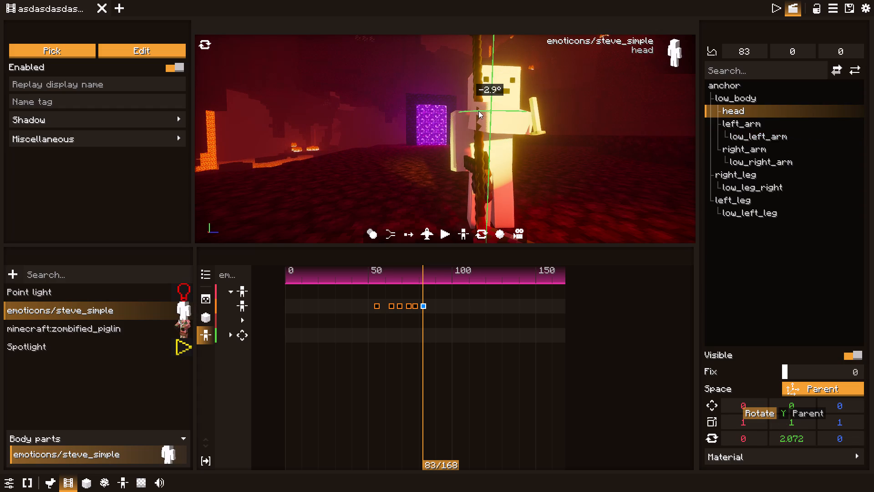
{"action": "left_click_drag", "start_coordinate": [478, 111], "coordinate": [448, 105]}
{"action": "left_click_drag", "start_coordinate": [469, 113], "coordinate": [464, 113]}
{"action": "left_click_drag", "start_coordinate": [470, 110], "coordinate": [456, 111]}
{"action": "left_click_drag", "start_coordinate": [474, 111], "coordinate": [460, 111]}
{"action": "left_click_drag", "start_coordinate": [471, 109], "coordinate": [459, 109]}
{"action": "left_click_drag", "start_coordinate": [476, 109], "coordinate": [454, 109]}
{"action": "left_click_drag", "start_coordinate": [469, 111], "coordinate": [454, 110]}
{"action": "left_click_drag", "start_coordinate": [478, 109], "coordinate": [463, 108]}
{"action": "left_click_drag", "start_coordinate": [483, 108], "coordinate": [470, 108]}
{"action": "left_click_drag", "start_coordinate": [476, 108], "coordinate": [480, 107]}
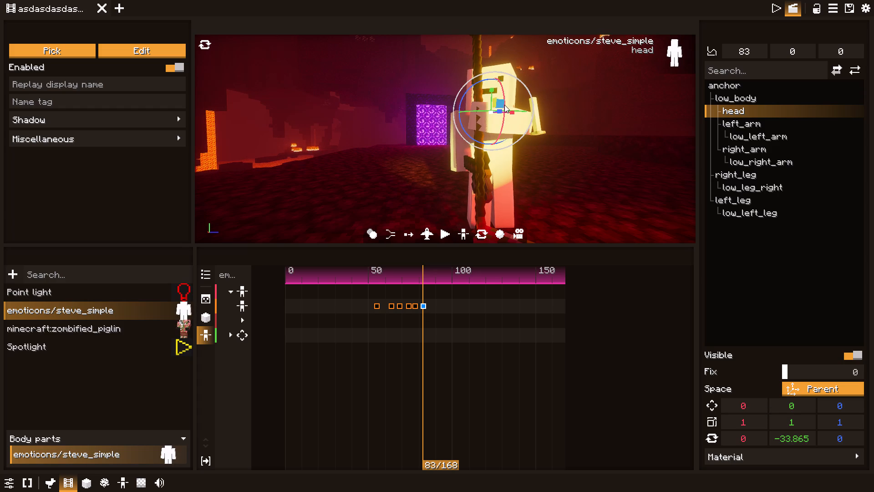
{"action": "left_click_drag", "start_coordinate": [504, 104], "coordinate": [506, 99]}
{"action": "left_click_drag", "start_coordinate": [461, 99], "coordinate": [466, 96]}
Replay the strike and head turn through to frame 94.
{"action": "left_click_drag", "start_coordinate": [405, 268], "coordinate": [369, 267]}
{"action": "left_click", "coordinate": [442, 230]}
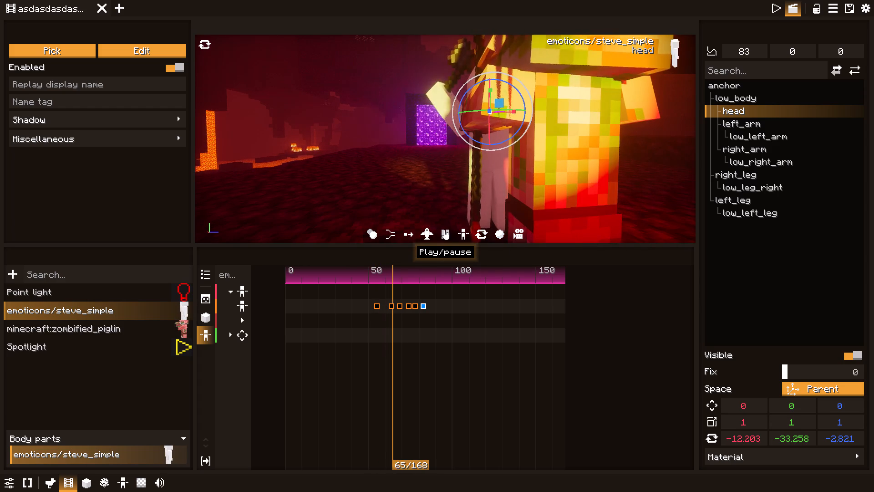
{"action": "left_click", "coordinate": [444, 230]}
{"action": "double_click", "coordinate": [444, 230]}
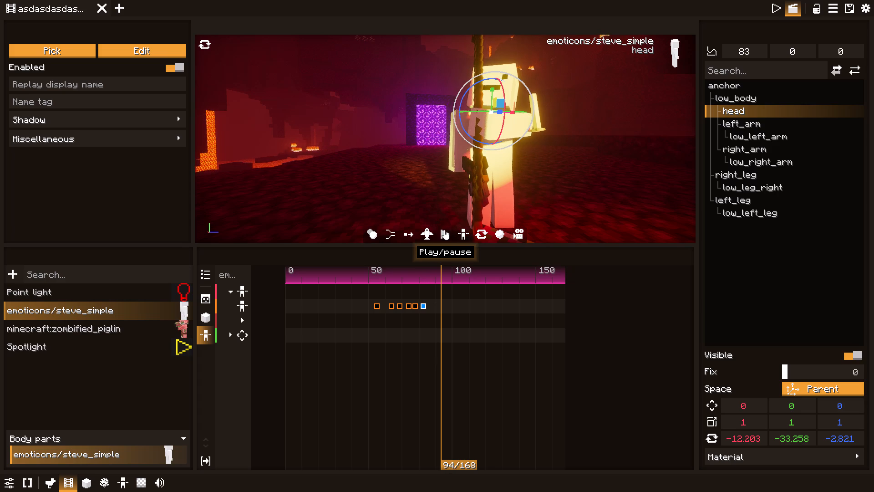
Replay the white figure's strike and head turn through to frame 90.
{"action": "left_click_drag", "start_coordinate": [404, 275], "coordinate": [365, 272]}
{"action": "left_click", "coordinate": [443, 234]}
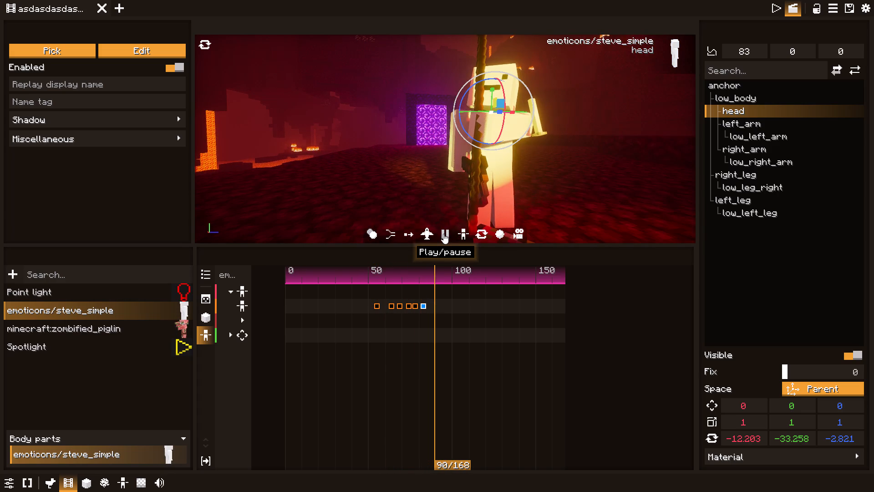
{"action": "left_click", "coordinate": [443, 234]}
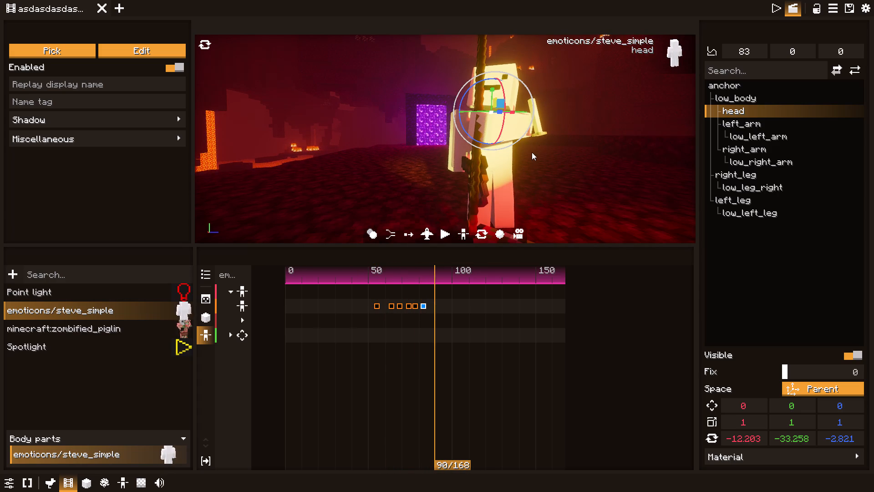
{"action": "left_click", "coordinate": [541, 131]}
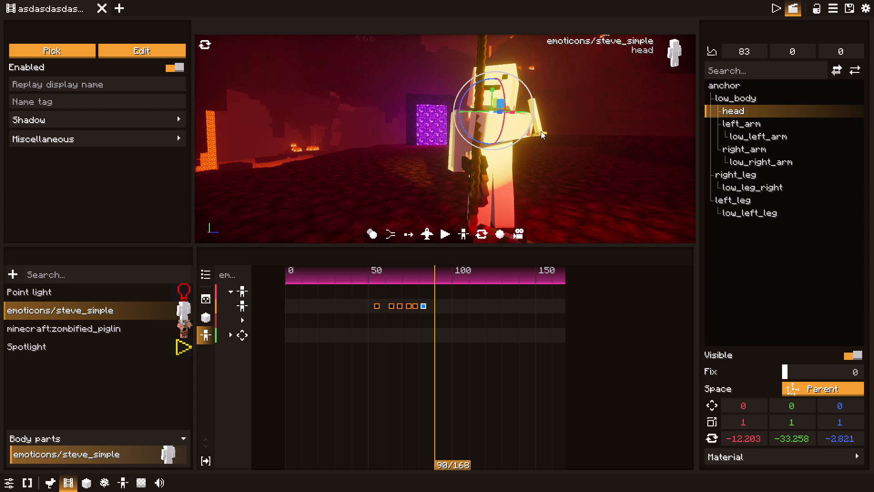
Set the camera timeline's playback loop range from frame 48 to about frame 95.
{"action": "left_click_drag", "start_coordinate": [374, 270], "coordinate": [361, 275]}
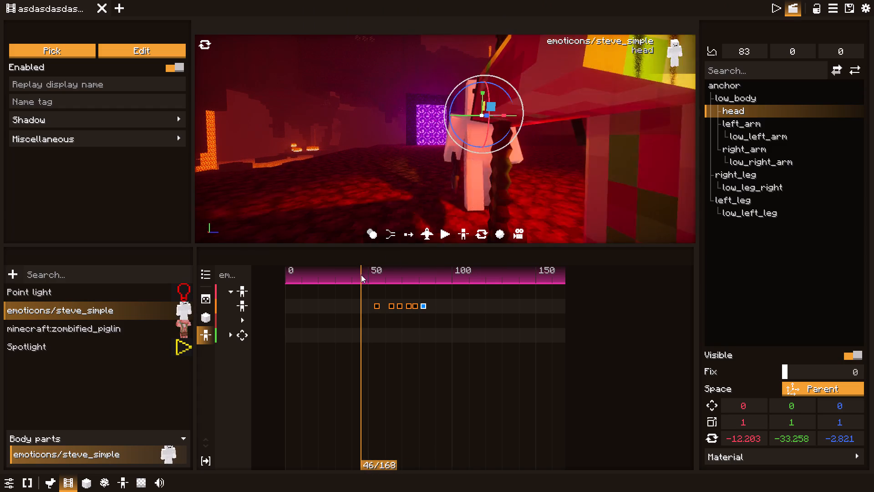
{"action": "left_click_drag", "start_coordinate": [361, 275], "coordinate": [365, 274]}
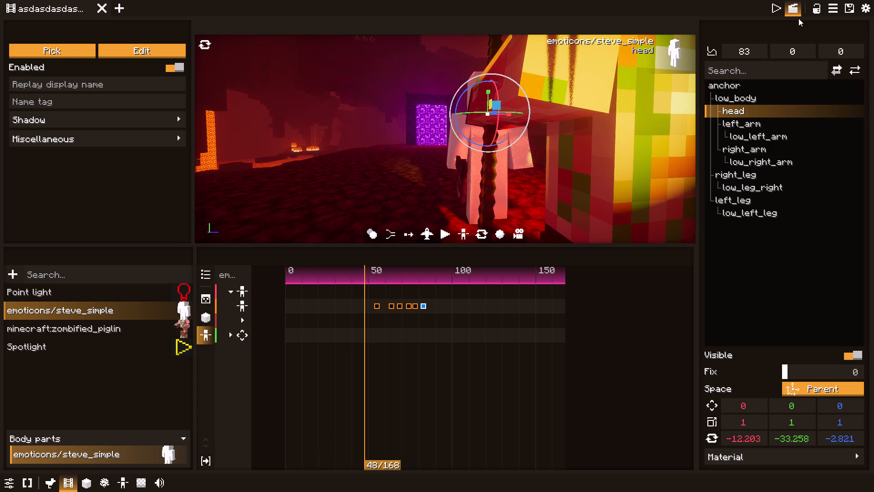
{"action": "left_click", "coordinate": [781, 6]}
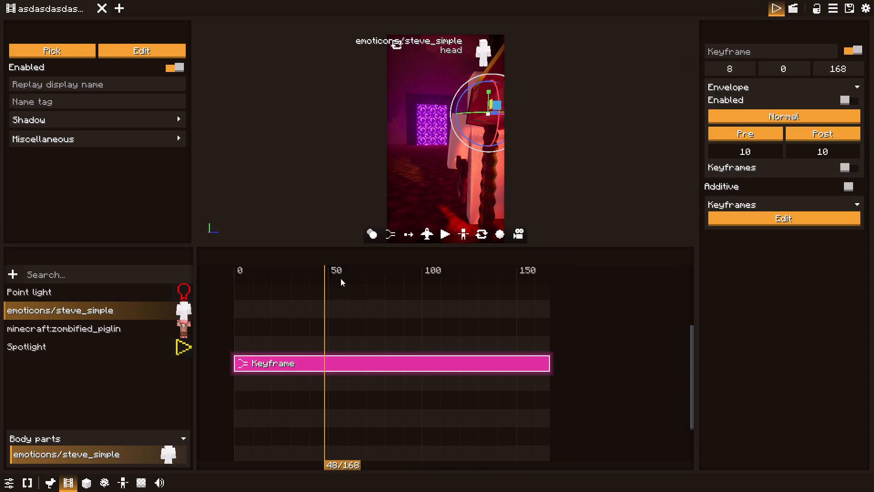
{"action": "left_click", "coordinate": [324, 278]}
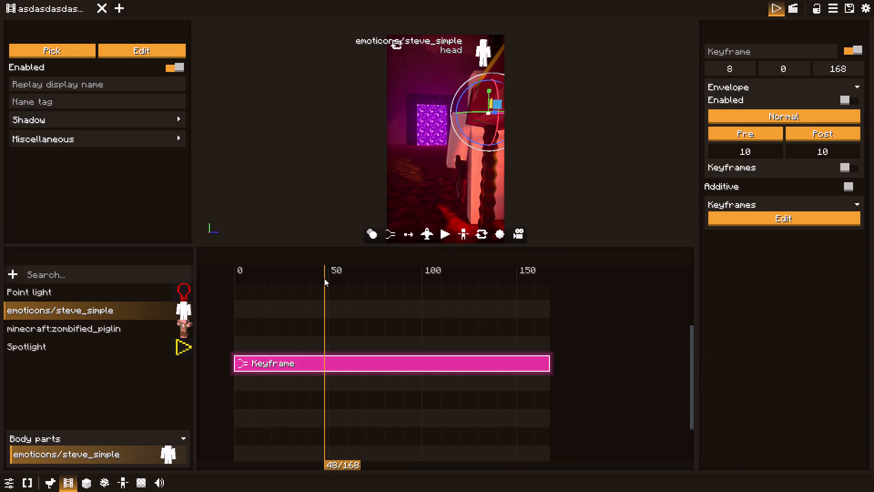
{"action": "left_click", "coordinate": [324, 278], "text": "alt"}
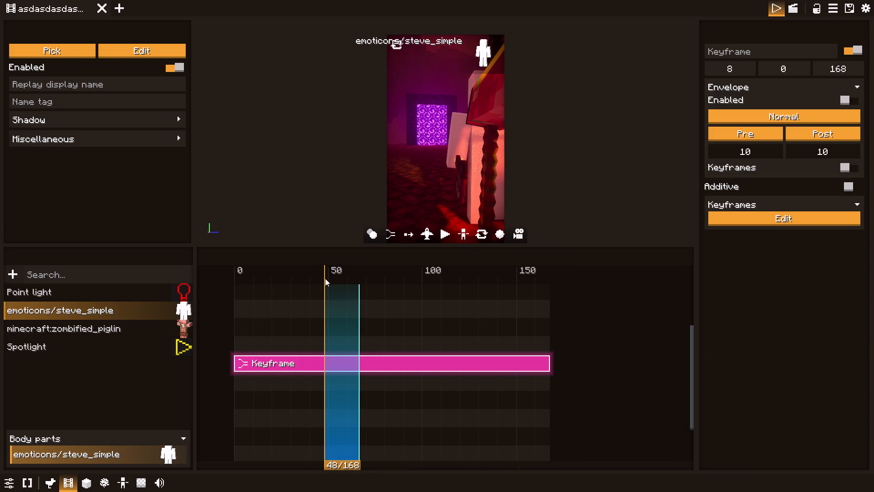
{"action": "left_click_drag", "start_coordinate": [413, 275], "coordinate": [329, 279], "text": "alt"}
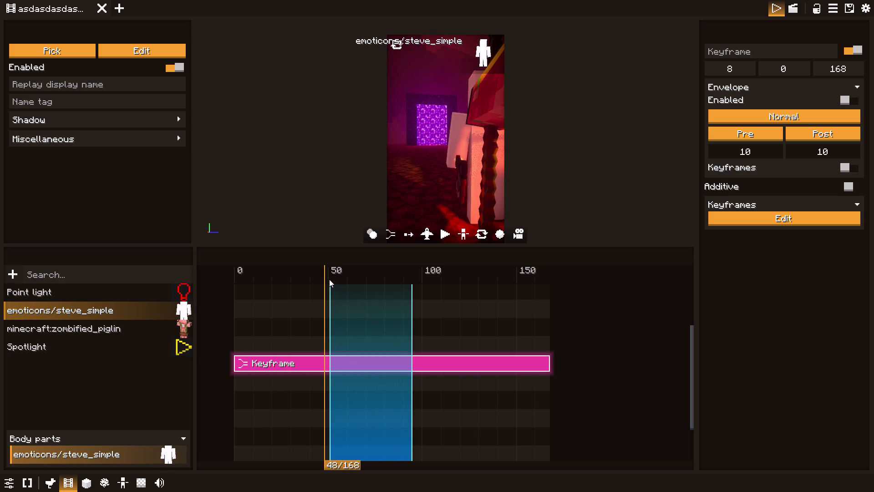
{"action": "left_click_drag", "start_coordinate": [329, 279], "coordinate": [325, 280], "text": "alt"}
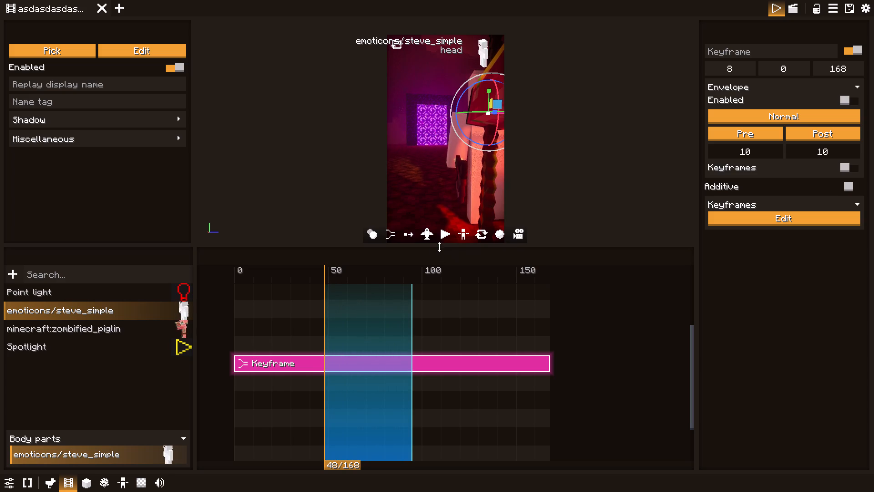
Play the looped range in the camera view to review the current framing.
{"action": "left_click", "coordinate": [446, 232]}
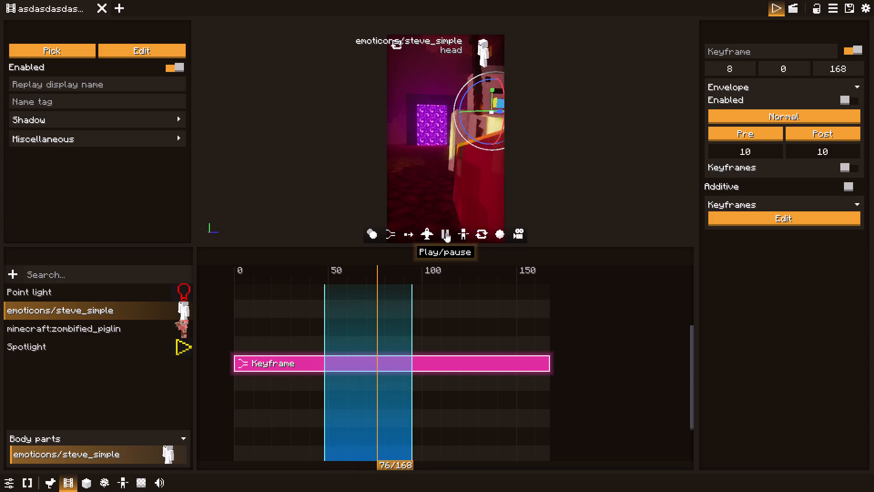
{"action": "left_click", "coordinate": [446, 232]}
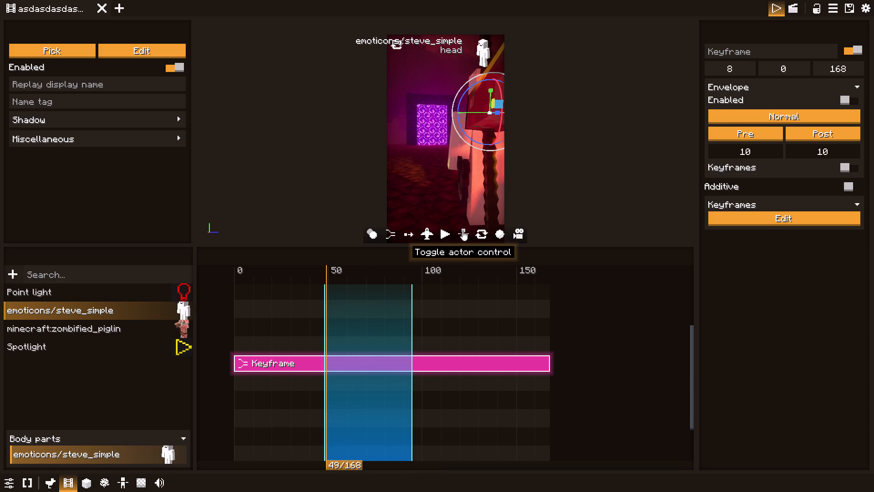
{"action": "left_click_drag", "start_coordinate": [380, 263], "coordinate": [346, 269]}
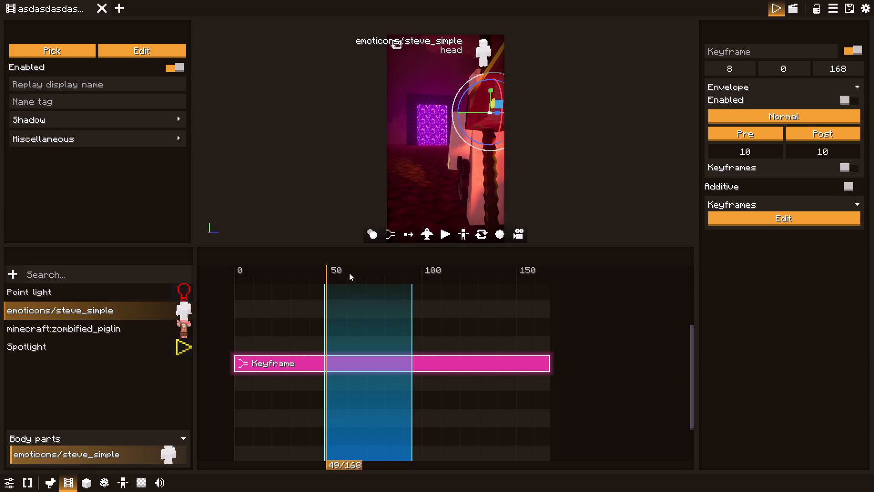
{"action": "left_click_drag", "start_coordinate": [352, 277], "coordinate": [326, 277]}
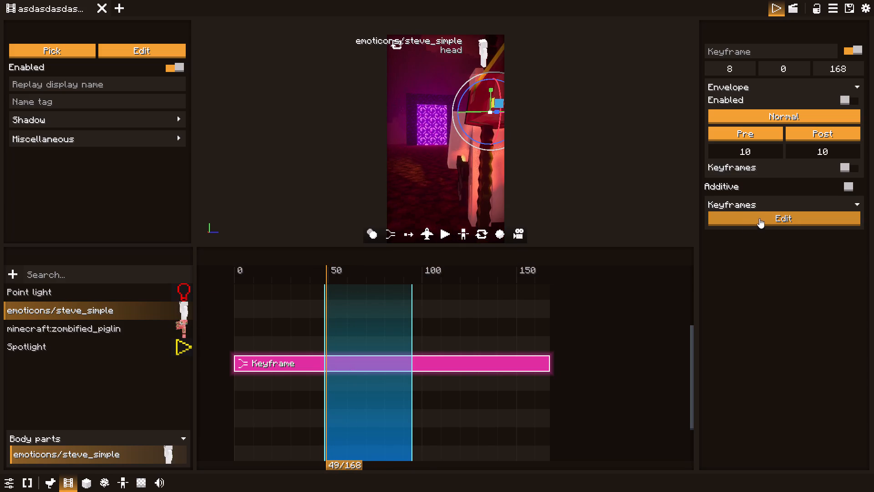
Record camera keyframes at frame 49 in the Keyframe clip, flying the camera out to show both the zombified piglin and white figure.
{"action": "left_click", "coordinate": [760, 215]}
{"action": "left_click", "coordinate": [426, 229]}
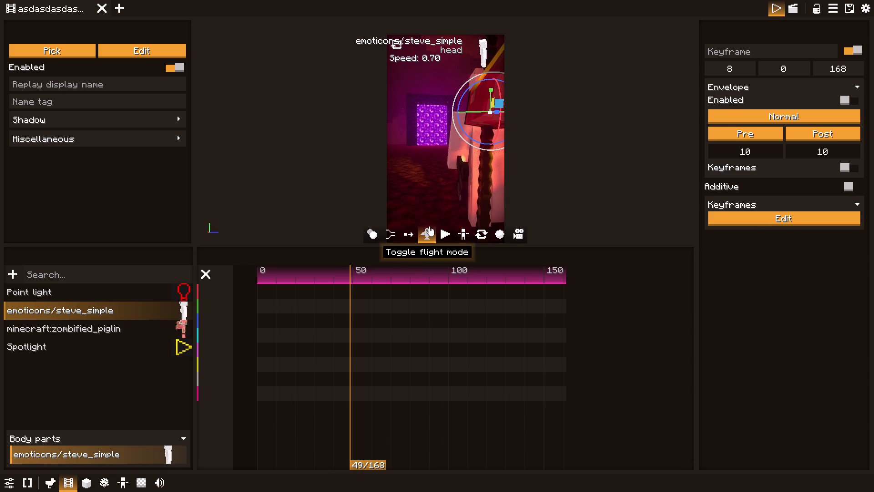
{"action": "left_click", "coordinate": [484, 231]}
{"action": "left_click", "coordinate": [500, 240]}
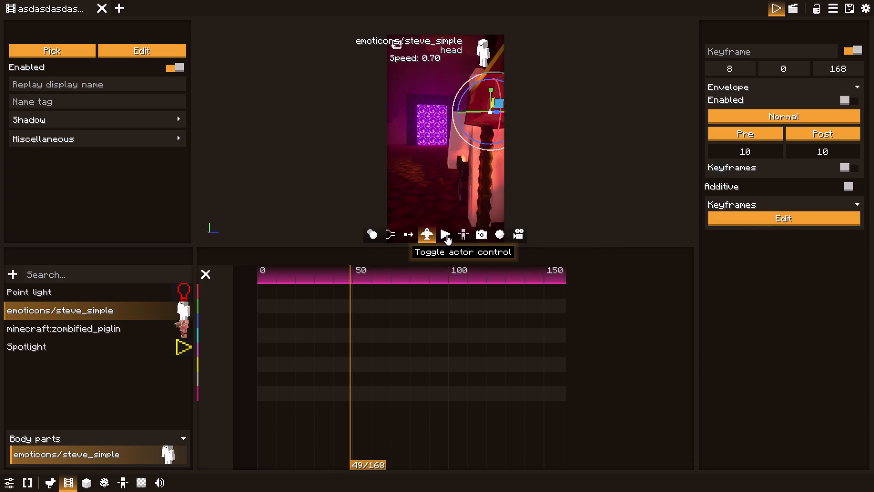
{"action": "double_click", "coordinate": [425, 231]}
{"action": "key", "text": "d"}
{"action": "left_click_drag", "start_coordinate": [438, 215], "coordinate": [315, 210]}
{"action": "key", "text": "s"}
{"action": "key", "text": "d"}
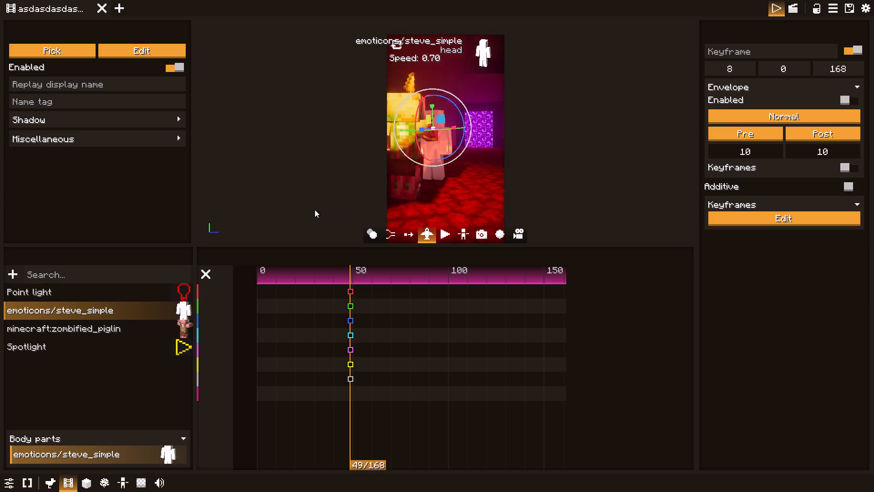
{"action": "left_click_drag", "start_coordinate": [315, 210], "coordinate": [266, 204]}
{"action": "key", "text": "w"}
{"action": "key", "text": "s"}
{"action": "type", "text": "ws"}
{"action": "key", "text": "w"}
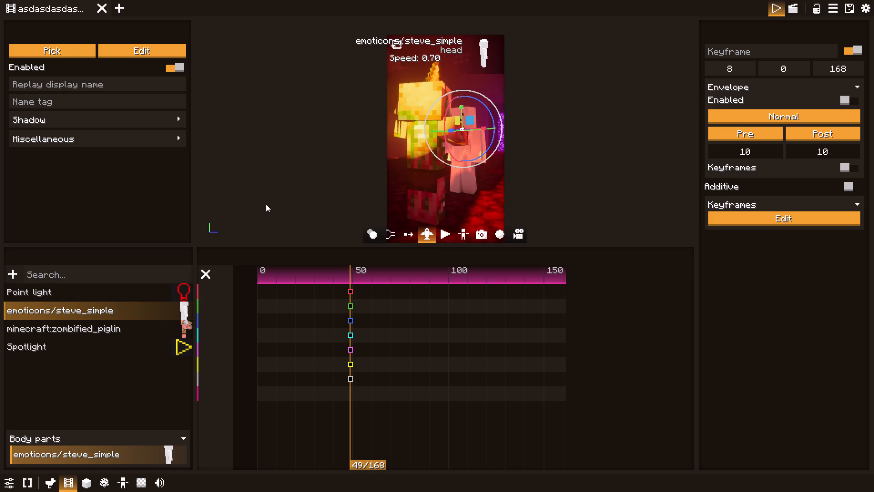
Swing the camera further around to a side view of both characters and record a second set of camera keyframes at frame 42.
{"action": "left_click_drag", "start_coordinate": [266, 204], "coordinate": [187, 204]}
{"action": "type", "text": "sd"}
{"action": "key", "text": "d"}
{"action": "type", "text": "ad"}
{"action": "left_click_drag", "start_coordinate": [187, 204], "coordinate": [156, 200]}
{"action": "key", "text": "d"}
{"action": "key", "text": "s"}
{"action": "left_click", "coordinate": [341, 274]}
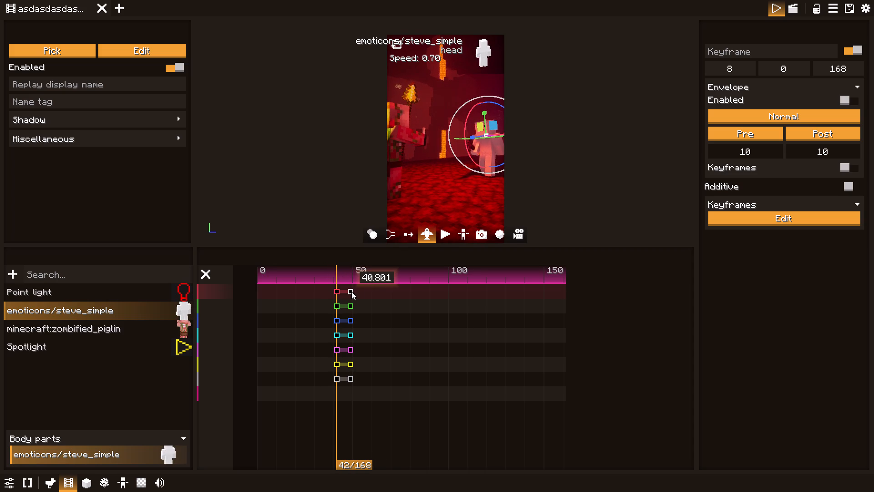
Play back the shot with the new camera keyframes through to frame 57.
{"action": "left_click", "coordinate": [444, 232]}
{"action": "left_click", "coordinate": [444, 232]}
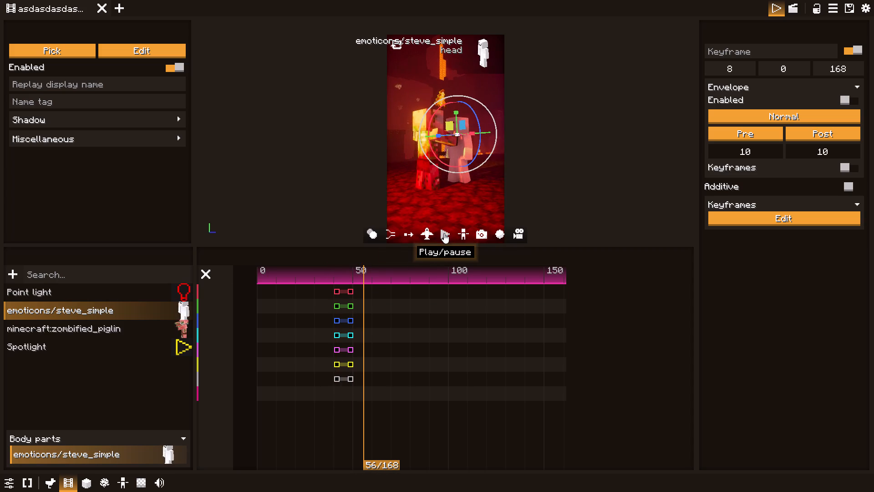
{"action": "left_click_drag", "start_coordinate": [350, 270], "coordinate": [327, 271]}
{"action": "left_click", "coordinate": [447, 233]}
{"action": "left_click", "coordinate": [446, 233]}
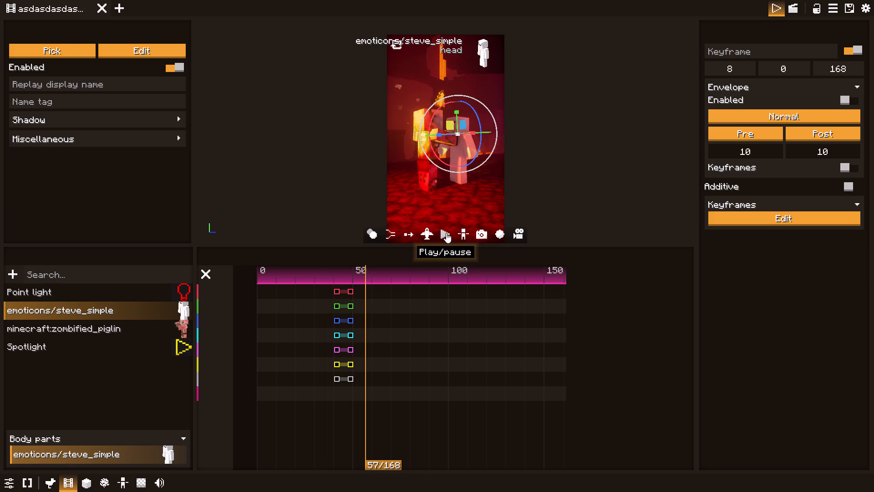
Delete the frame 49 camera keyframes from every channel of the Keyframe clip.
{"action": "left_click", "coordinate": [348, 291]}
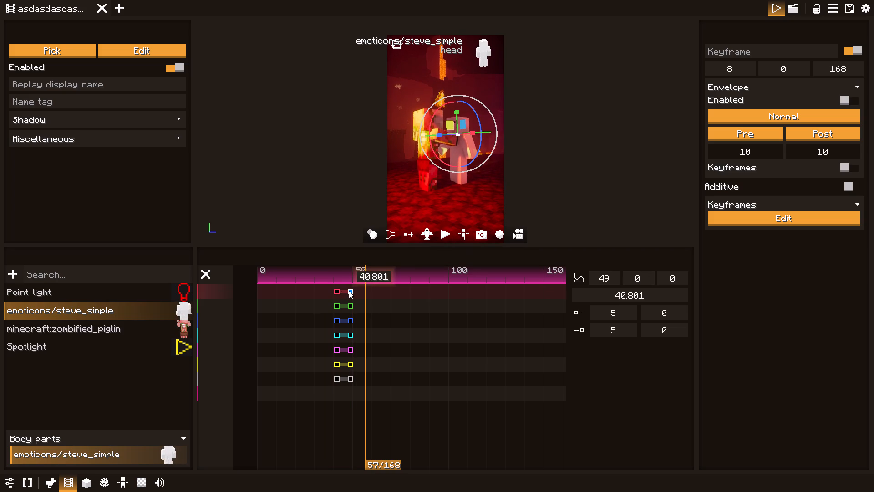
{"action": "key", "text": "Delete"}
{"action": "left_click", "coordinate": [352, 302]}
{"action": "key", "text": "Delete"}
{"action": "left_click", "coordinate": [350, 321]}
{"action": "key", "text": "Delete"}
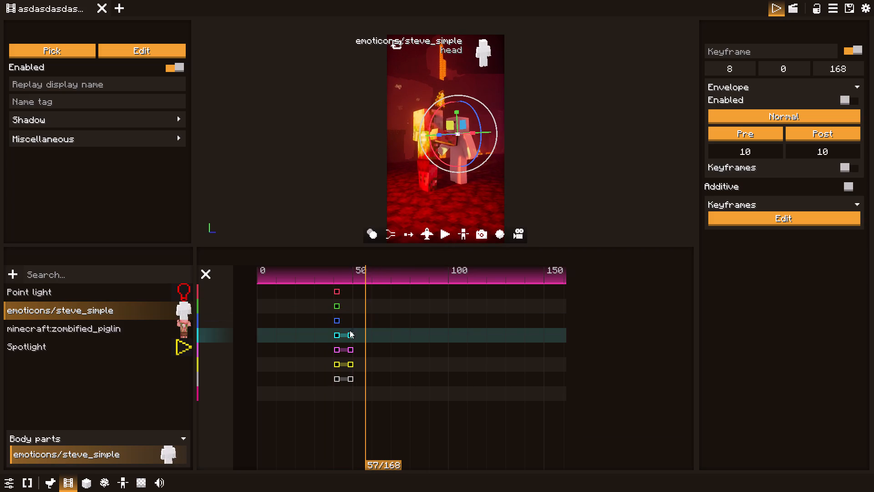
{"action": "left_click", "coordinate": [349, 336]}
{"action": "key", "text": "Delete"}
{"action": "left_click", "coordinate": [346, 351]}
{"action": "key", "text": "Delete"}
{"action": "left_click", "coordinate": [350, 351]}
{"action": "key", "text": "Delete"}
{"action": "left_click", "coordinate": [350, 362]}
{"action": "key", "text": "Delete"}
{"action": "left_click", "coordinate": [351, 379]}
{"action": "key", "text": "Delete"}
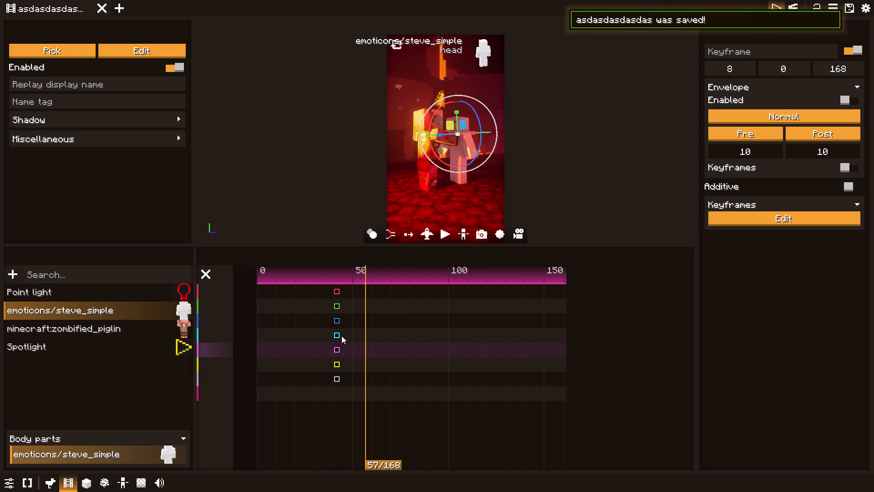
Replay the shot from the side camera view up to frame 57.
{"action": "left_click", "coordinate": [330, 281]}
{"action": "key", "text": "space"}
{"action": "key", "text": "space"}
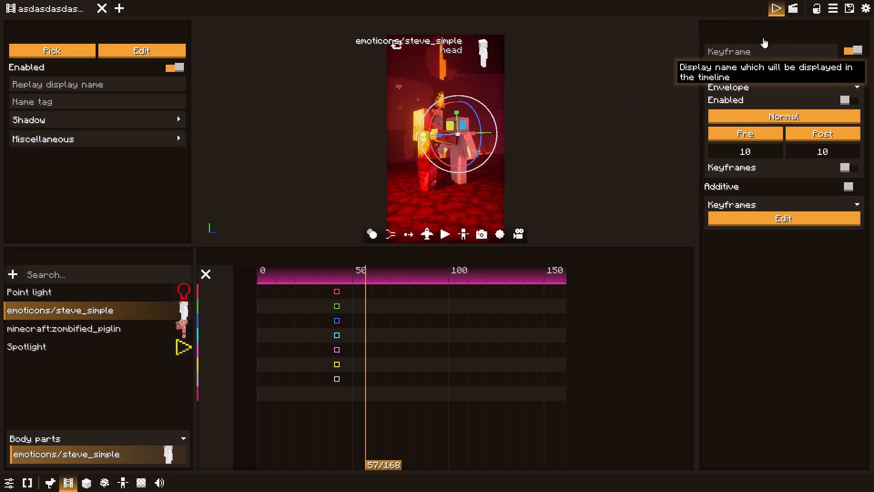
Extend the start of the playback loop range back to about frame 41.
{"action": "left_click", "coordinate": [772, 5]}
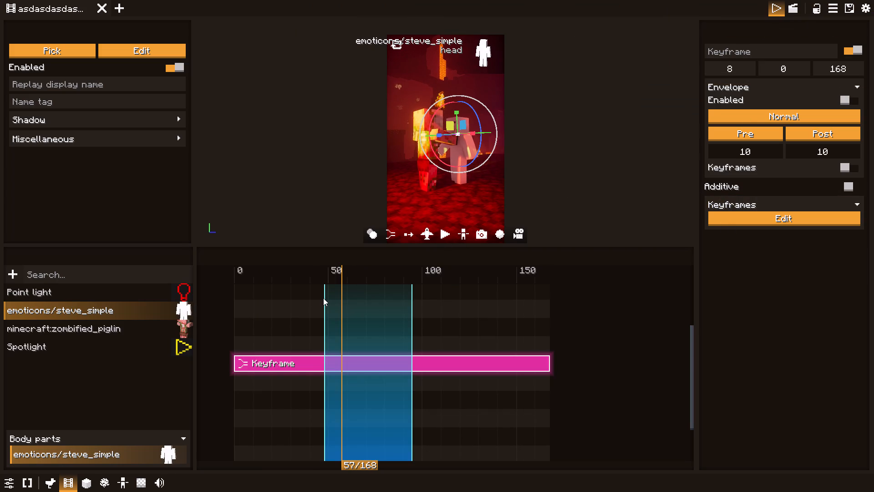
{"action": "left_click", "coordinate": [323, 298]}
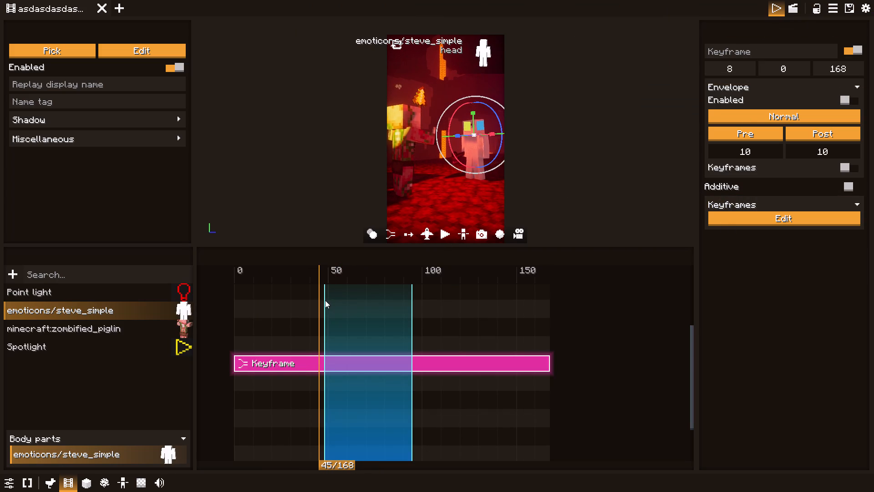
{"action": "left_click_drag", "start_coordinate": [325, 300], "coordinate": [313, 302], "text": "alt"}
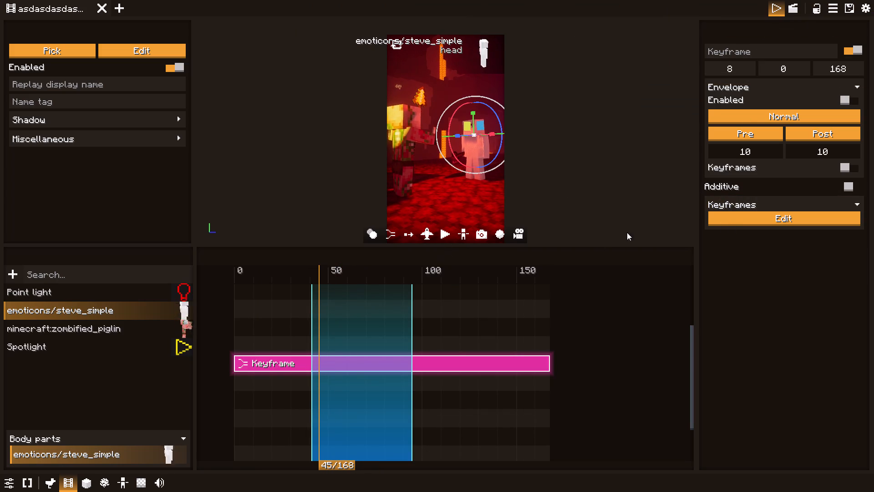
Reopen the Keyframe clip's keyframes and replay the shot from frame 40 to frame 49.
{"action": "left_click", "coordinate": [741, 218]}
{"action": "left_click_drag", "start_coordinate": [323, 280], "coordinate": [333, 282]}
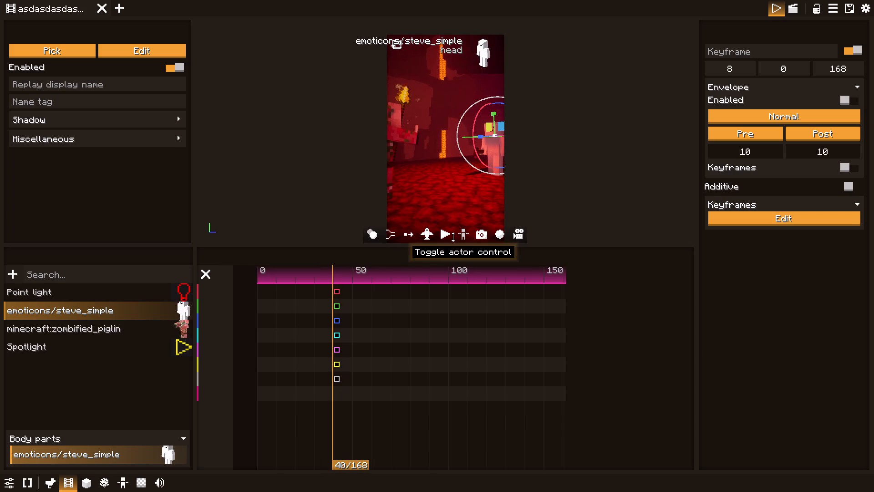
{"action": "double_click", "coordinate": [447, 229]}
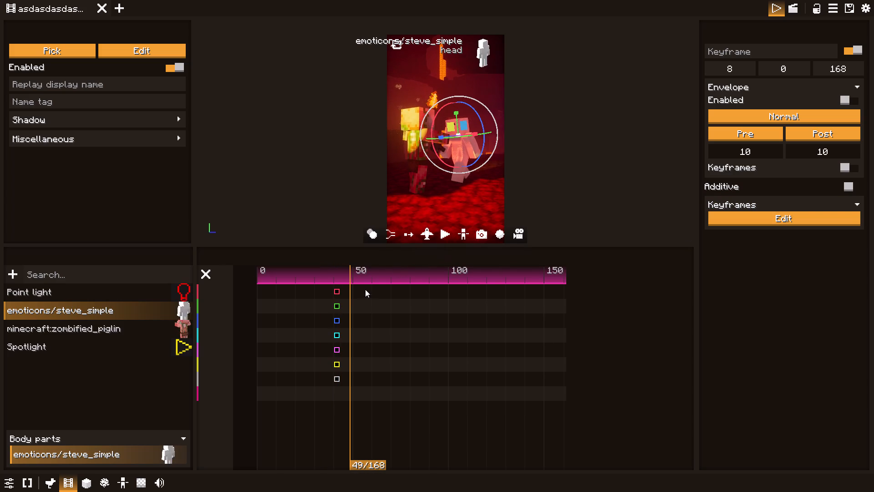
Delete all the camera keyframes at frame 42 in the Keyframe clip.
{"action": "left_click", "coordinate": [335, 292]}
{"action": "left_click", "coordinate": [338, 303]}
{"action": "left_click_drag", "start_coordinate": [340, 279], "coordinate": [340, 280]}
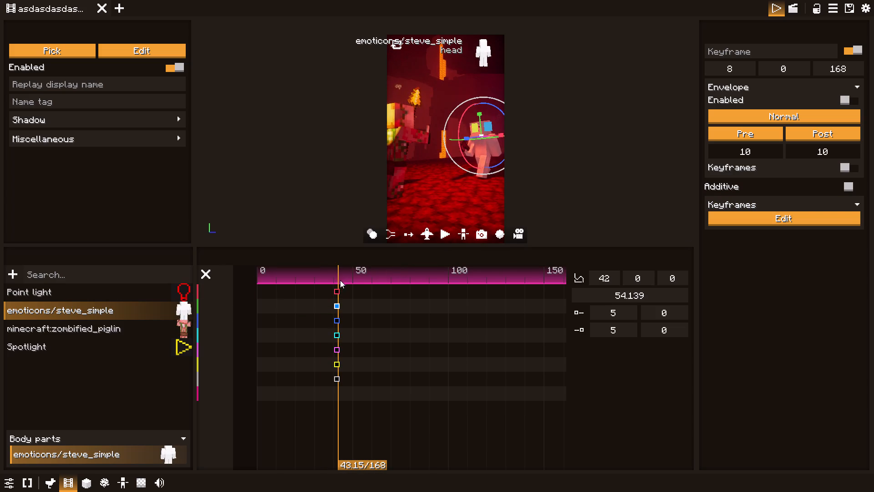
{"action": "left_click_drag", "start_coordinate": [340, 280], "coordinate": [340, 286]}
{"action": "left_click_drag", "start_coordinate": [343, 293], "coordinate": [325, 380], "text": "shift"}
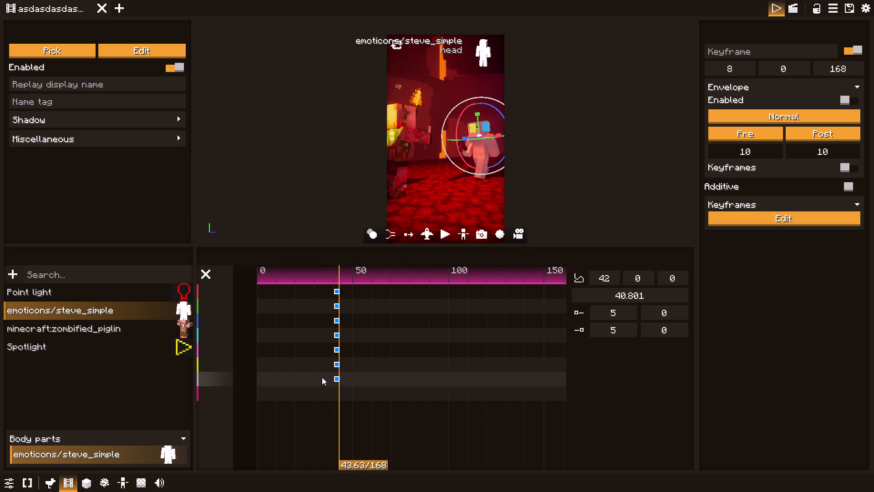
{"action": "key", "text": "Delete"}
Record a camera keyframe at frame 38 in the Keyframe clip, framing the steve_simple figure from behind the zombified piglin.
{"action": "left_click", "coordinate": [330, 279]}
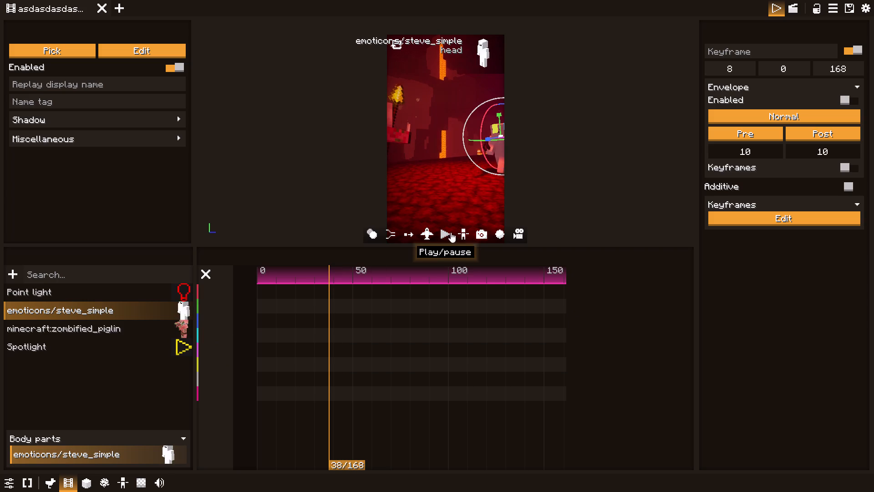
{"action": "left_click", "coordinate": [432, 230]}
{"action": "key", "text": "a"}
{"action": "left_click_drag", "start_coordinate": [433, 194], "coordinate": [576, 183]}
{"action": "key", "text": "s"}
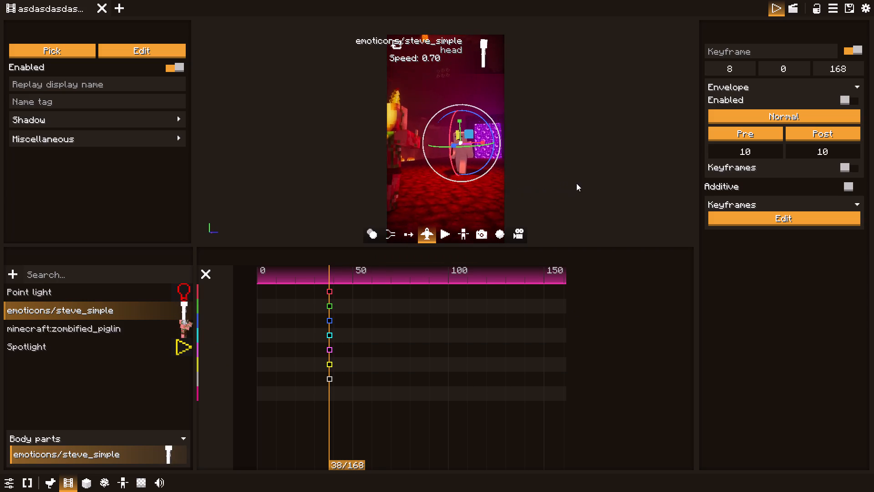
{"action": "key", "text": "w"}
{"action": "left_click_drag", "start_coordinate": [576, 183], "coordinate": [671, 189]}
{"action": "key", "text": "a"}
{"action": "key", "text": "s"}
{"action": "key", "text": "a"}
{"action": "key", "text": "a"}
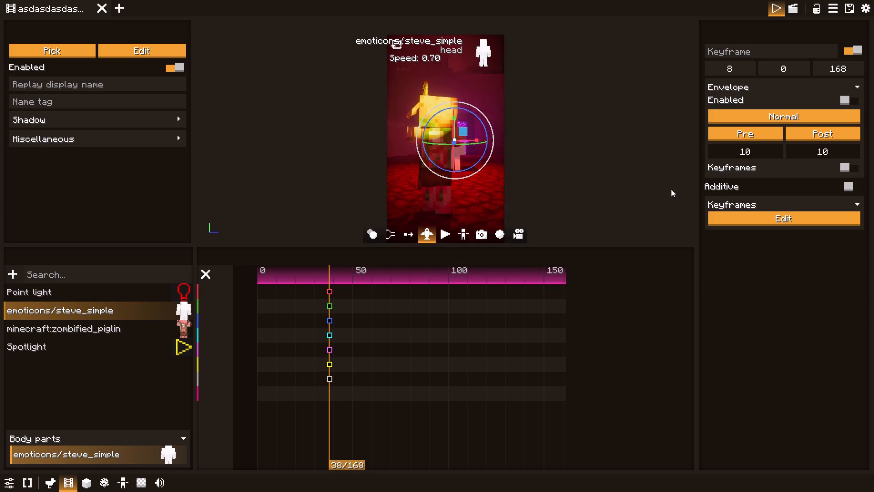
{"action": "left_click_drag", "start_coordinate": [671, 189], "coordinate": [735, 190]}
{"action": "key", "text": "s"}
{"action": "key", "text": "w"}
In the replay editor, reposition the Spotlight replay at frame 38 and rotate it to light the white figure.
{"action": "left_click", "coordinate": [793, 9]}
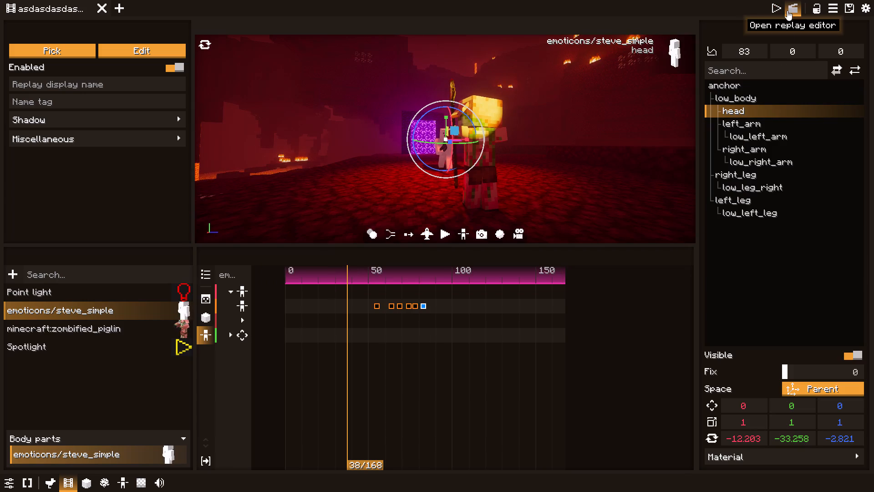
{"action": "left_click", "coordinate": [153, 353]}
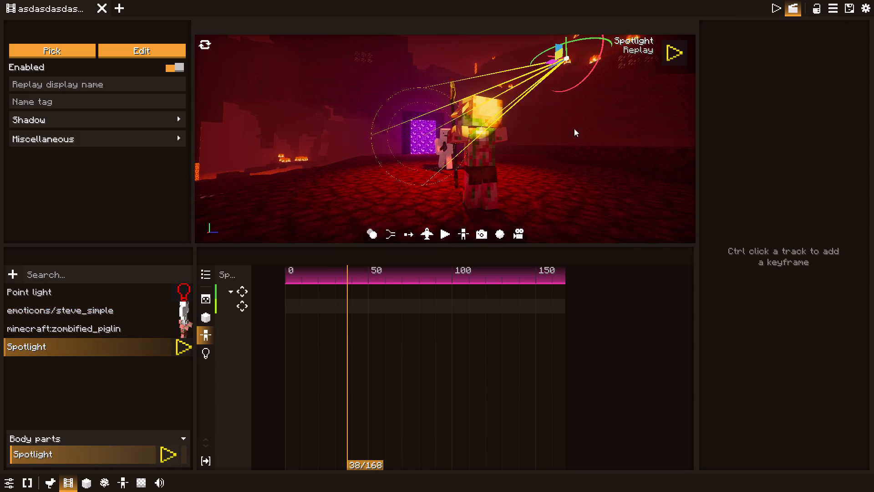
{"action": "left_click_drag", "start_coordinate": [568, 59], "coordinate": [544, 64]}
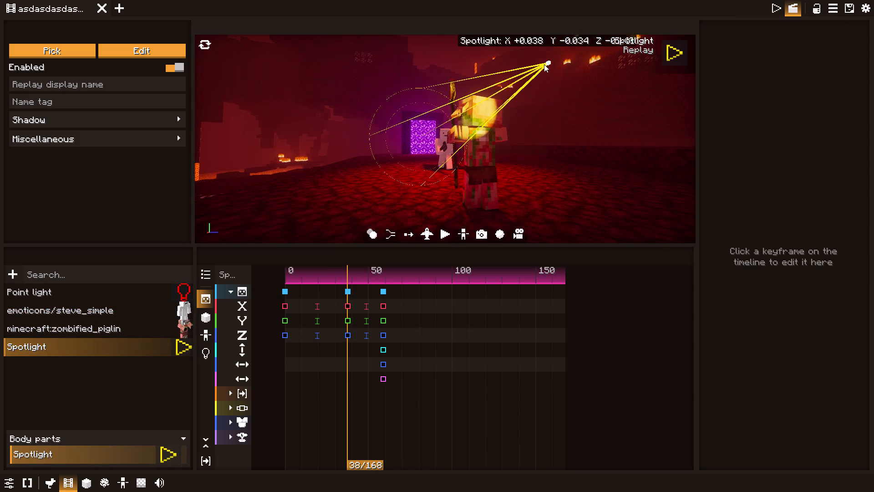
{"action": "left_click_drag", "start_coordinate": [544, 64], "coordinate": [347, 96]}
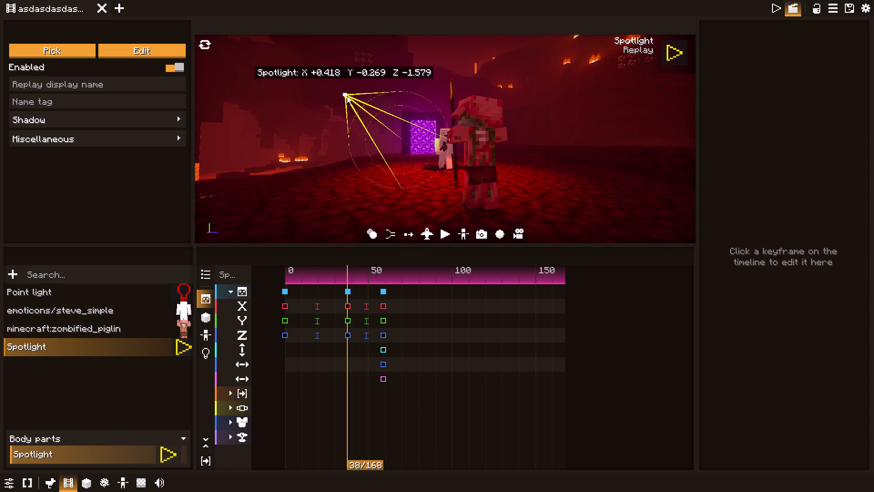
{"action": "left_click_drag", "start_coordinate": [347, 96], "coordinate": [386, 95]}
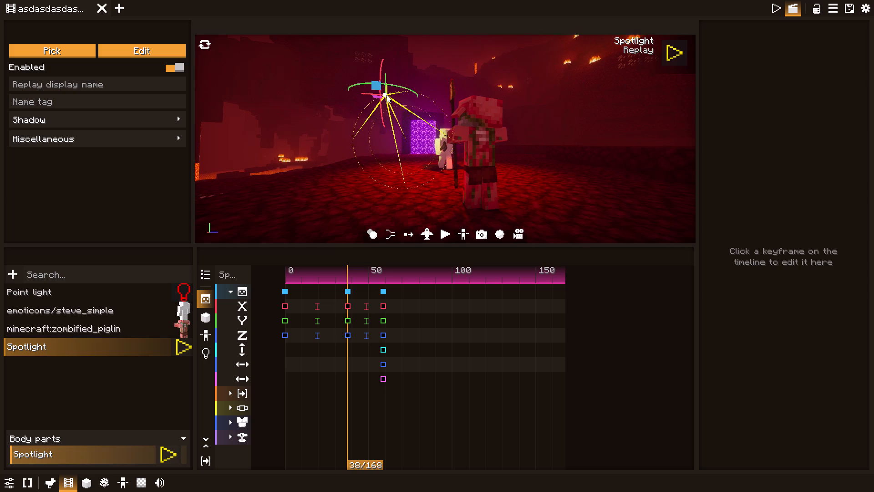
{"action": "left_click", "coordinate": [394, 84]}
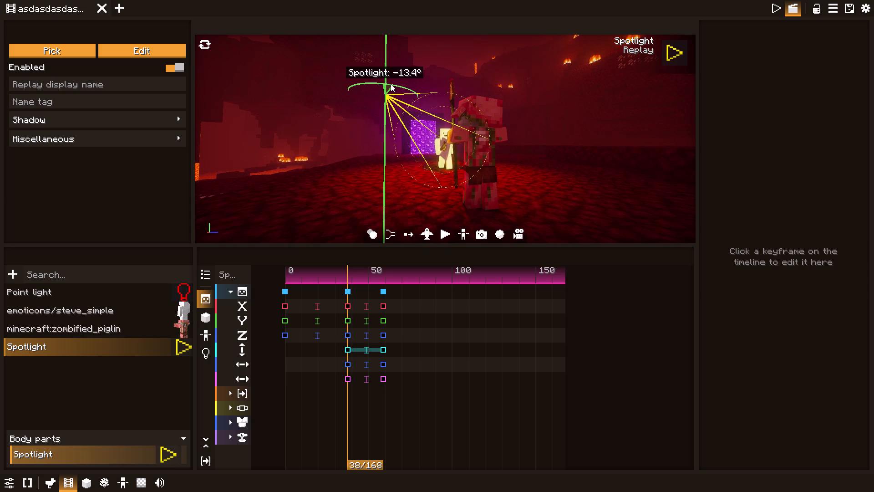
At frame 49, move the spotlight away from the characters on the portal side and turn it to light both.
{"action": "key", "text": "space"}
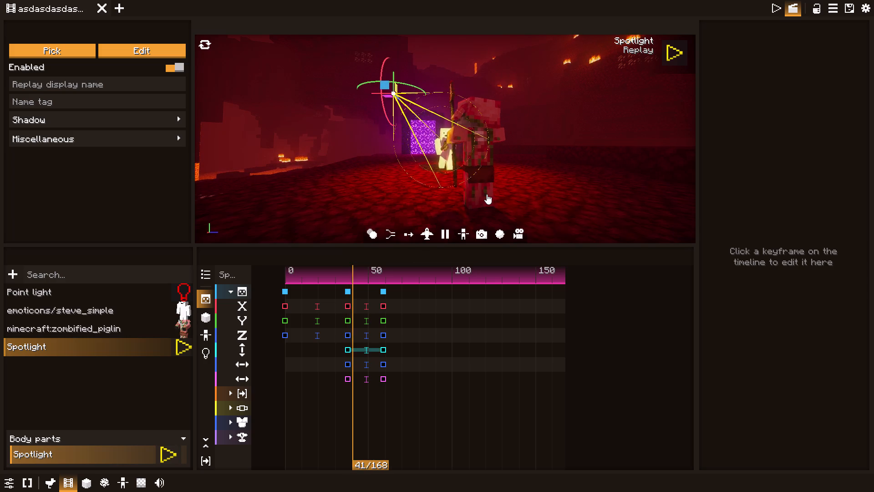
{"action": "key", "text": "space"}
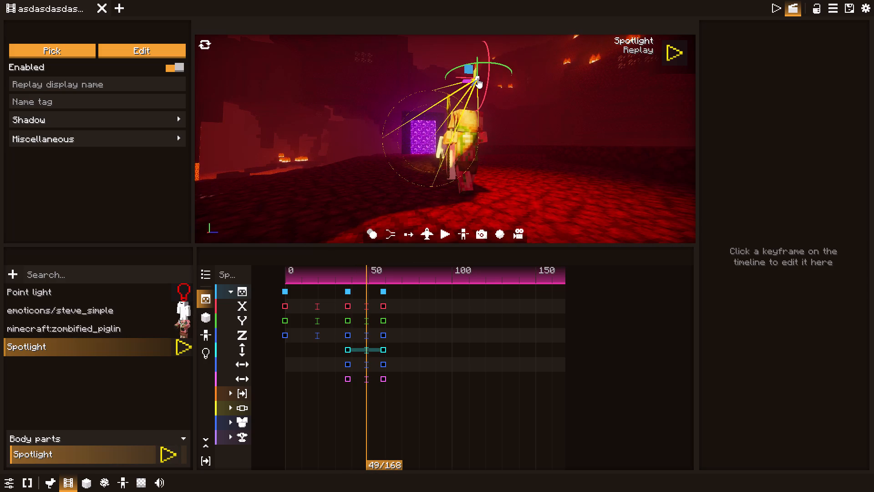
{"action": "left_click_drag", "start_coordinate": [478, 78], "coordinate": [365, 93]}
{"action": "left_click_drag", "start_coordinate": [388, 87], "coordinate": [381, 86]}
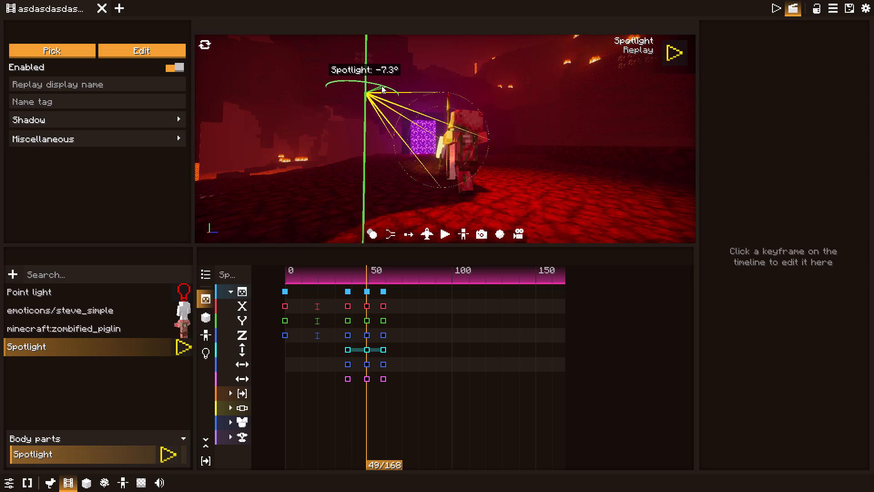
{"action": "left_click_drag", "start_coordinate": [381, 86], "coordinate": [380, 86]}
{"action": "left_click_drag", "start_coordinate": [363, 93], "coordinate": [329, 100]}
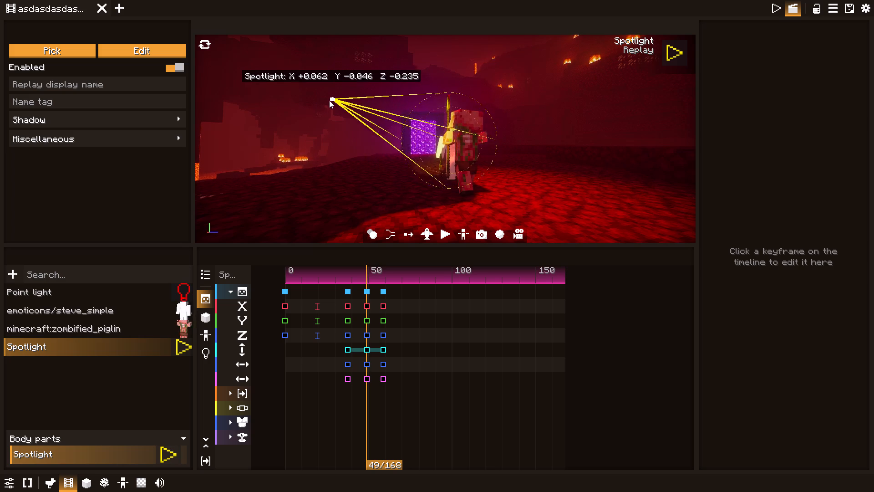
{"action": "left_click_drag", "start_coordinate": [329, 100], "coordinate": [294, 108]}
{"action": "left_click_drag", "start_coordinate": [315, 105], "coordinate": [306, 105]}
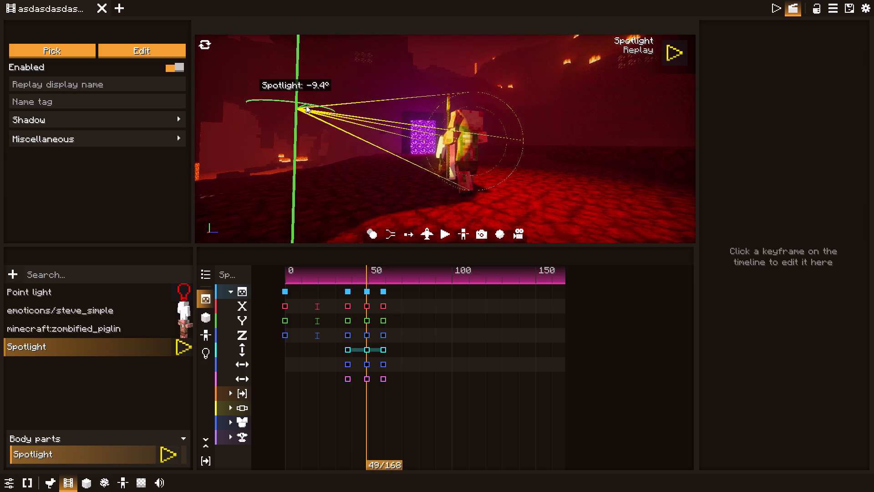
{"action": "left_click_drag", "start_coordinate": [306, 105], "coordinate": [310, 105]}
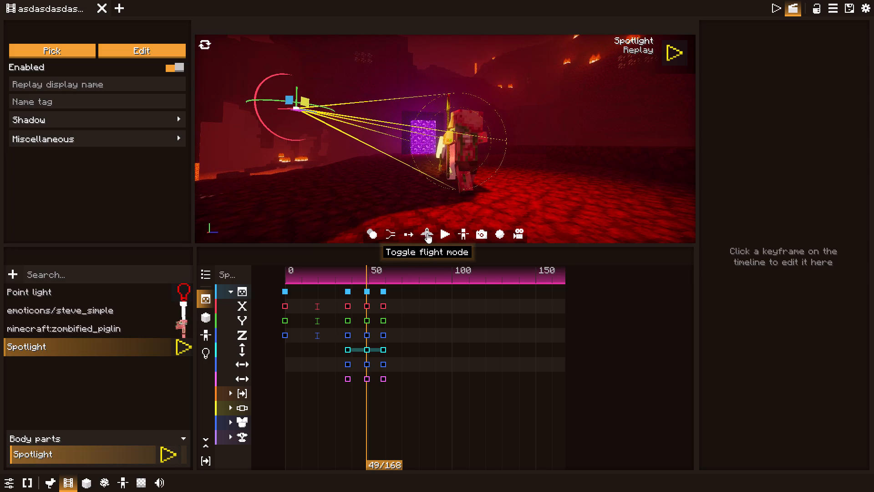
Examine the spotlight's lighting on both characters from the side at frame 49 in flight mode.
{"action": "left_click", "coordinate": [427, 233]}
{"action": "left_click_drag", "start_coordinate": [407, 204], "coordinate": [796, 191]}
{"action": "key", "text": "a"}
{"action": "key", "text": "w"}
{"action": "key", "text": "w"}
{"action": "key", "text": "a"}
{"action": "key", "text": "a"}
{"action": "left_click_drag", "start_coordinate": [616, 136], "coordinate": [612, 139]}
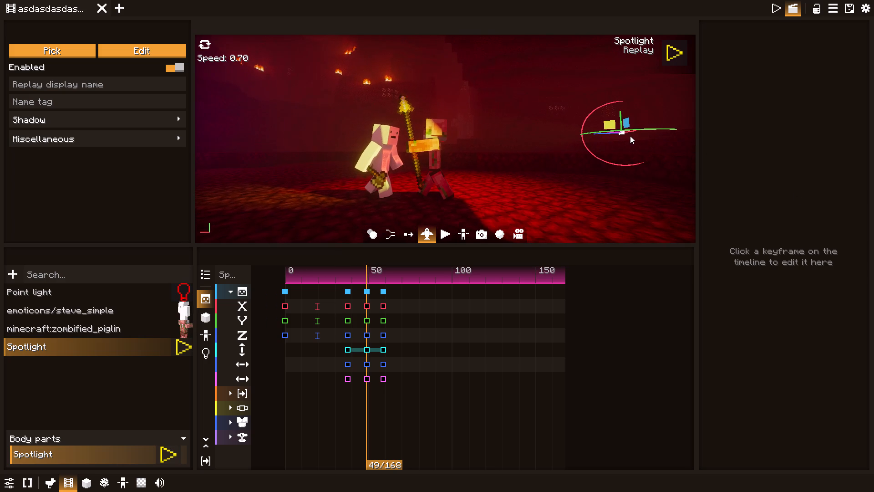
{"action": "left_click", "coordinate": [429, 231]}
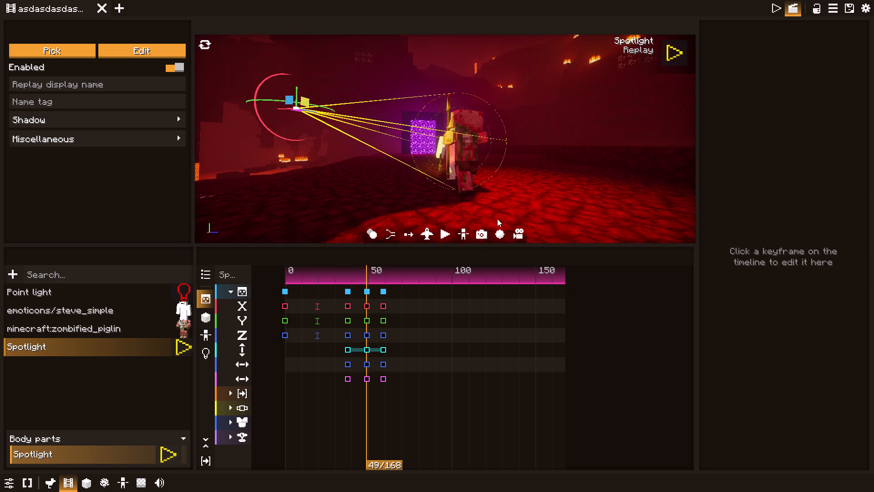
Switch the viewport to Free camera mode and fly to a side view of both characters and the spotlight.
{"action": "left_click", "coordinate": [487, 230]}
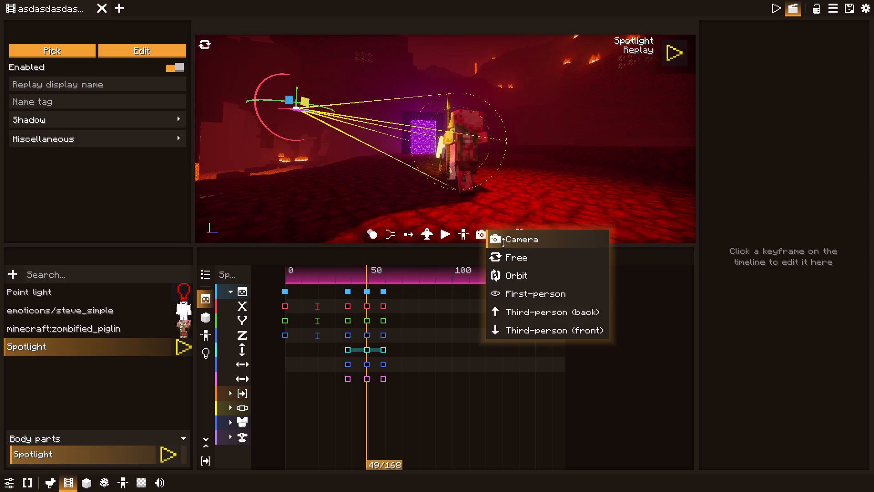
{"action": "left_click", "coordinate": [506, 258]}
{"action": "left_click", "coordinate": [426, 231]}
{"action": "key", "text": "a"}
{"action": "key", "text": "a"}
{"action": "key", "text": "a"}
{"action": "key", "text": "a"}
{"action": "key", "text": "a"}
{"action": "key", "text": "a"}
{"action": "key", "text": "a"}
{"action": "key", "text": "a"}
{"action": "key", "text": "a"}
{"action": "key", "text": "a"}
{"action": "key", "text": "a"}
{"action": "key", "text": "a"}
{"action": "key", "text": "a"}
{"action": "key", "text": "a"}
{"action": "key", "text": "a"}
{"action": "key", "text": "a"}
{"action": "key", "text": "a"}
{"action": "key", "text": "a"}
{"action": "key", "text": "a"}
{"action": "key", "text": "a"}
{"action": "left_click_drag", "start_coordinate": [422, 214], "coordinate": [424, 214]}
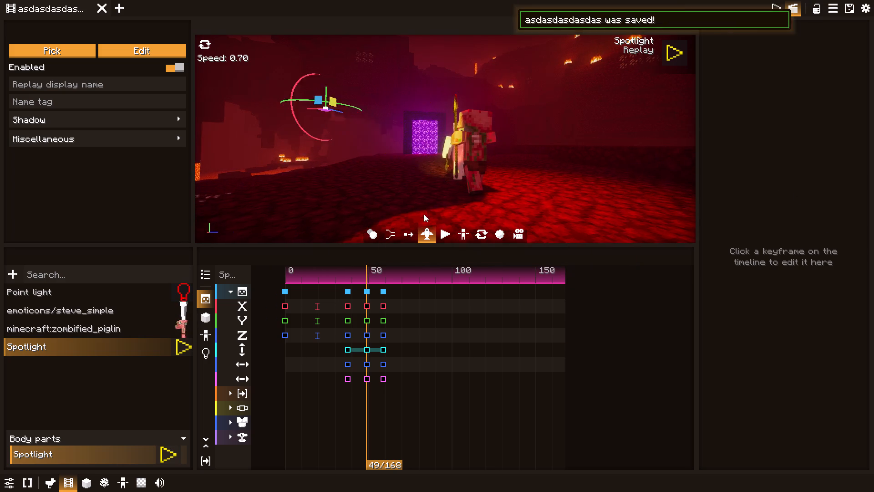
{"action": "left_click_drag", "start_coordinate": [424, 214], "coordinate": [714, 210]}
{"action": "left_click_drag", "start_coordinate": [308, 177], "coordinate": [523, 179]}
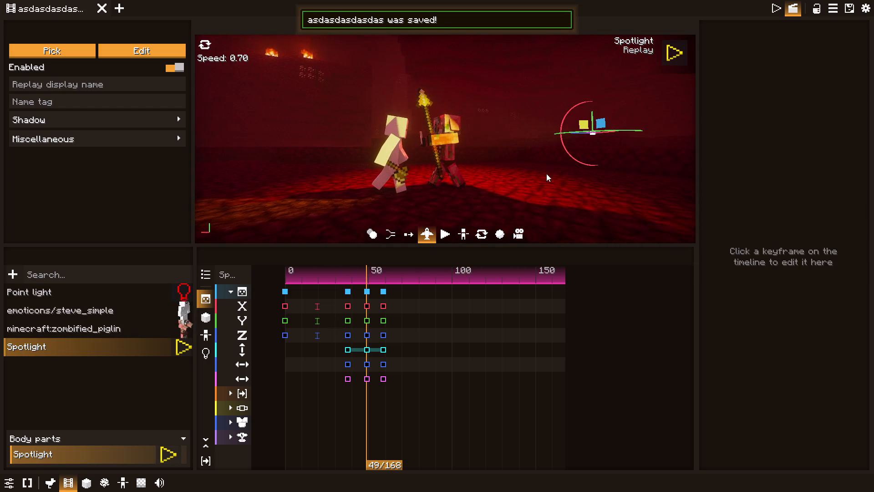
{"action": "left_click", "coordinate": [424, 234]}
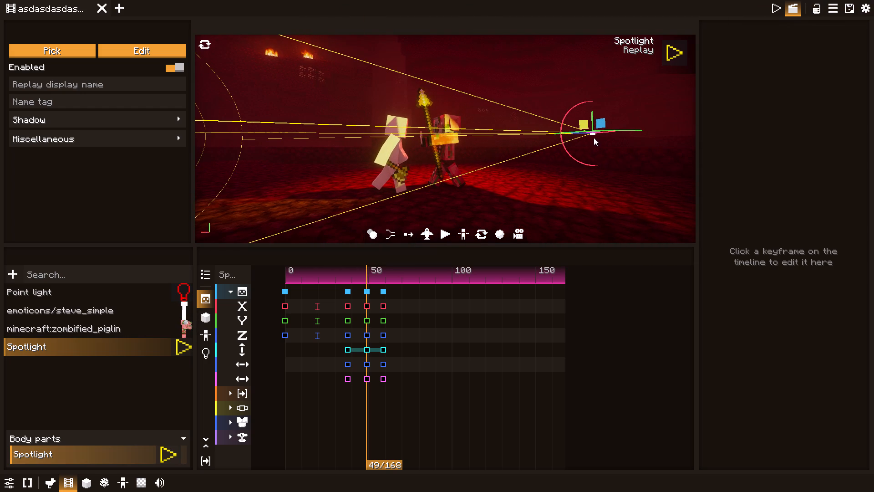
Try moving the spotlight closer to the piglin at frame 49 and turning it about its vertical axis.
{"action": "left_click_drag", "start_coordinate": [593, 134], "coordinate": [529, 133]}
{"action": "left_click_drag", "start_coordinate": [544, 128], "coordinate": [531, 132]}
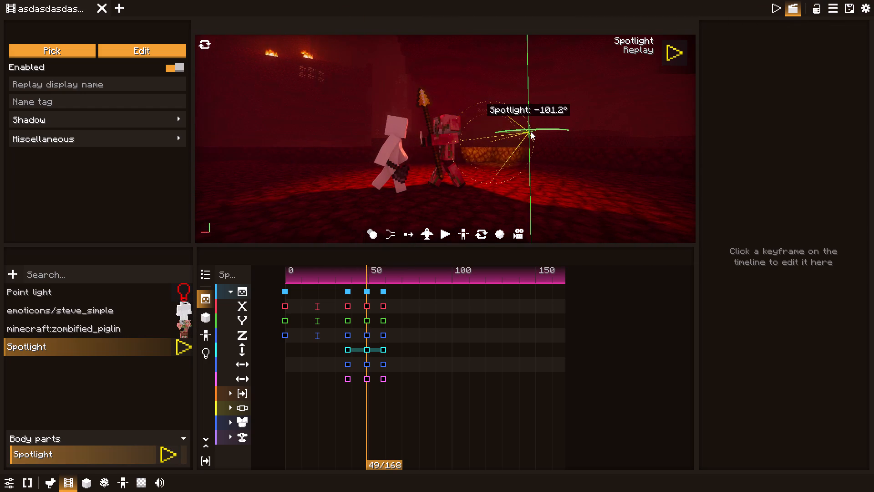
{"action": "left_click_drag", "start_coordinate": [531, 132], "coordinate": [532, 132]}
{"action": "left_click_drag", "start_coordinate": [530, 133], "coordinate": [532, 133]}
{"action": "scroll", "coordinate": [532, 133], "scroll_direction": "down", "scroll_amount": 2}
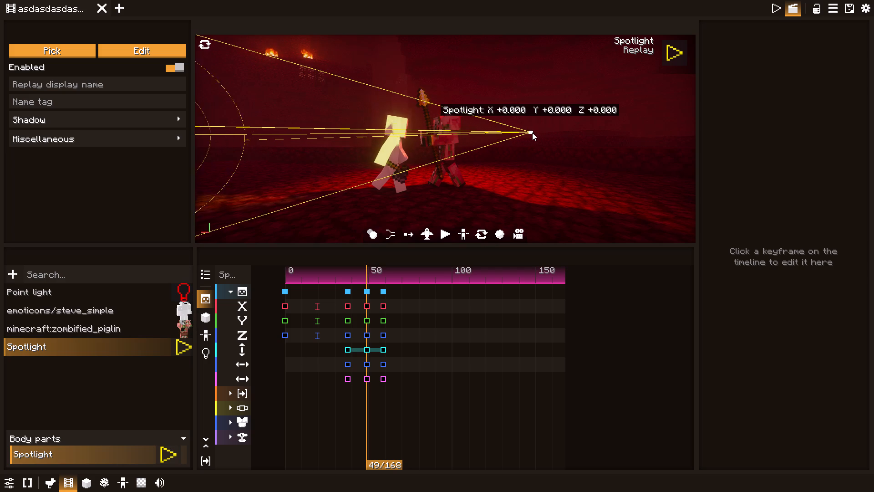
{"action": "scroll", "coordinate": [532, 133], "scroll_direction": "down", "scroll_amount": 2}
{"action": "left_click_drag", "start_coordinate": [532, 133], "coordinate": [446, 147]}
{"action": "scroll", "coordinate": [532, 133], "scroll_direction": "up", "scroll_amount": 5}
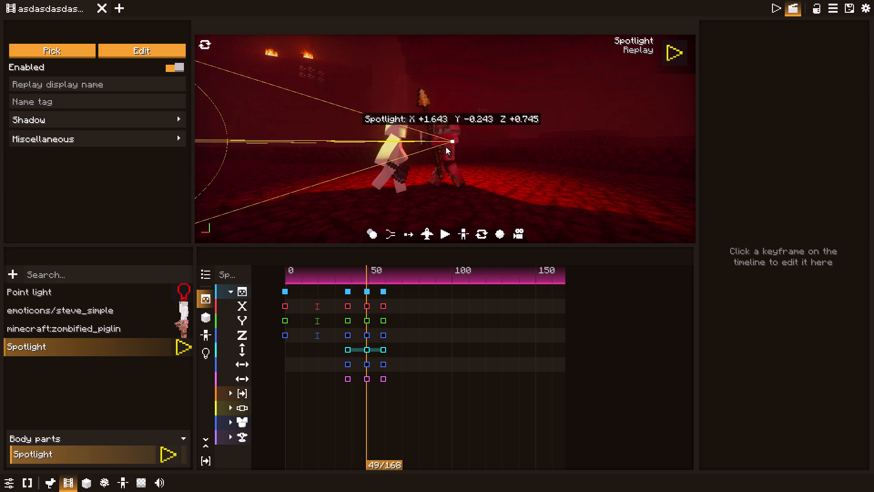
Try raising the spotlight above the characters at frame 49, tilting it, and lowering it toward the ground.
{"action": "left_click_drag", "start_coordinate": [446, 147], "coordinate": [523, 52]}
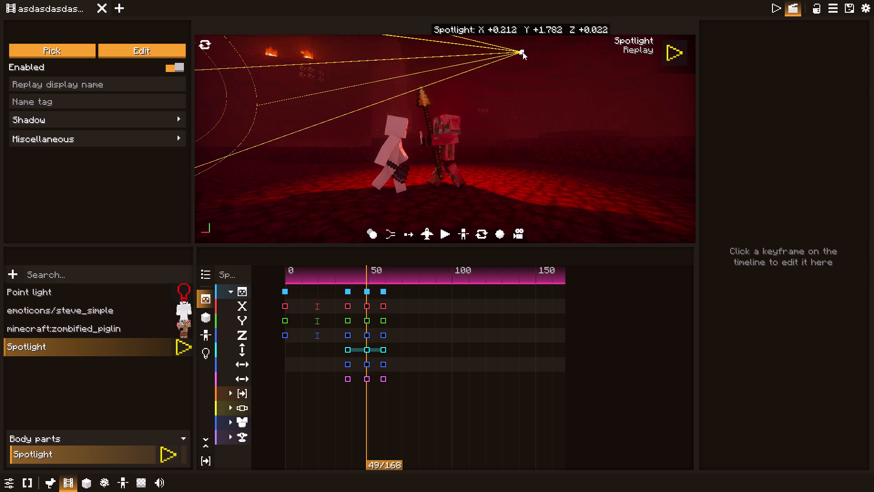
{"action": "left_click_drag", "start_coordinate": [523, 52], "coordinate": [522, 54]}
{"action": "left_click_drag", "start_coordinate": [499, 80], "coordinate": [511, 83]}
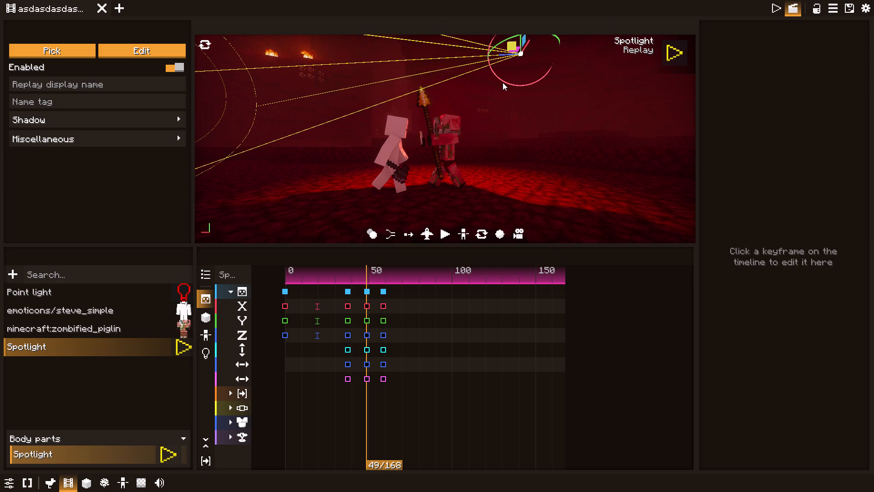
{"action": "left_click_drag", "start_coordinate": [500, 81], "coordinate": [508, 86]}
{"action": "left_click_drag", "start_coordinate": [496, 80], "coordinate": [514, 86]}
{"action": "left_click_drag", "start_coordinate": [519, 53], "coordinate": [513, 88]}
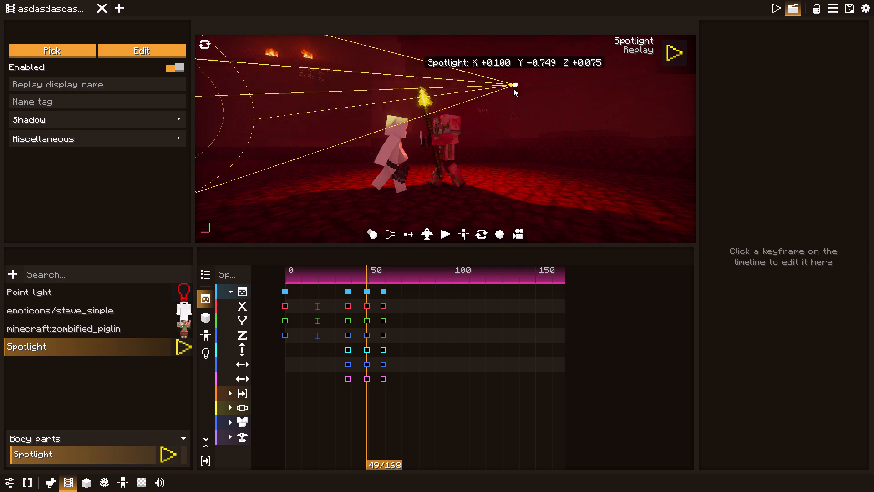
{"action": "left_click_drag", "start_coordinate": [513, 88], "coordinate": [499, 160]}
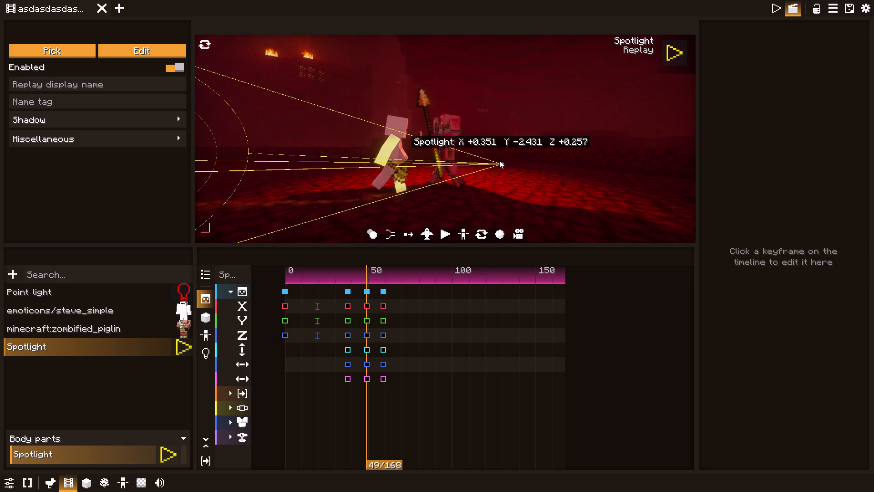
Place the frame 49 spotlight at head height well behind the piglin, with its beam covering both characters.
{"action": "left_click_drag", "start_coordinate": [499, 160], "coordinate": [590, 141]}
{"action": "scroll", "coordinate": [499, 143], "scroll_direction": "down", "scroll_amount": 5}
{"action": "left_click_drag", "start_coordinate": [593, 141], "coordinate": [589, 141]}
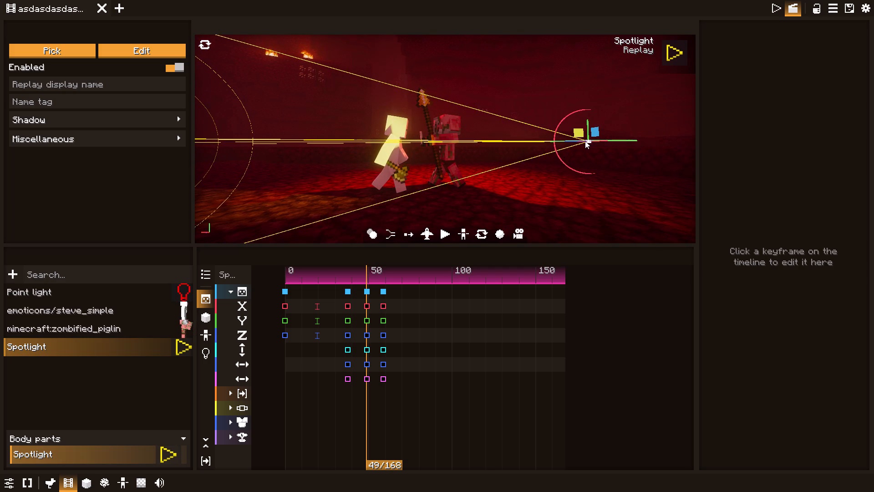
{"action": "left_click", "coordinate": [584, 139]}
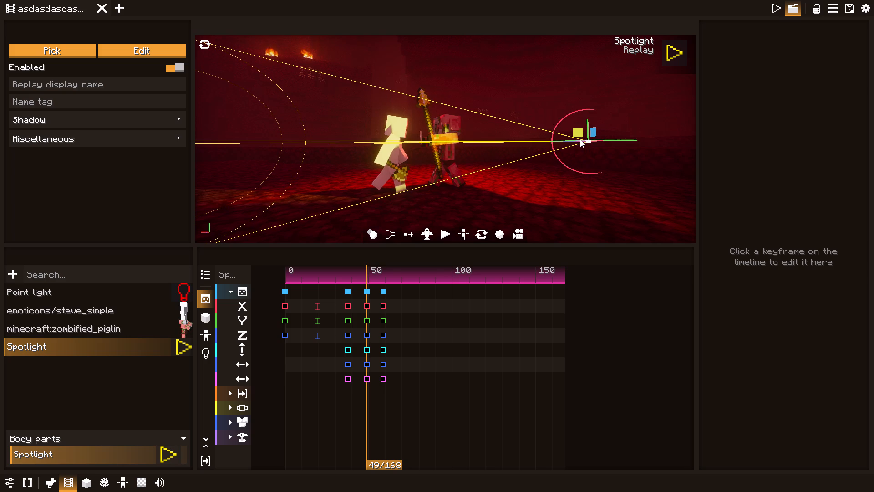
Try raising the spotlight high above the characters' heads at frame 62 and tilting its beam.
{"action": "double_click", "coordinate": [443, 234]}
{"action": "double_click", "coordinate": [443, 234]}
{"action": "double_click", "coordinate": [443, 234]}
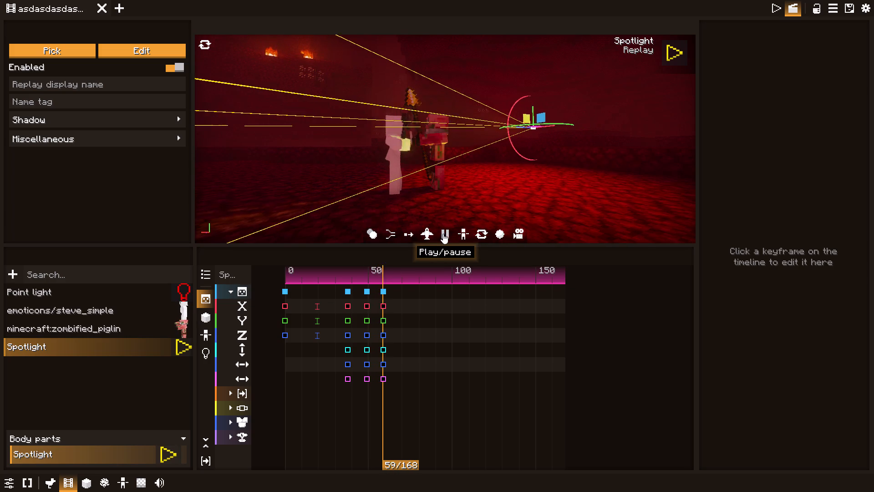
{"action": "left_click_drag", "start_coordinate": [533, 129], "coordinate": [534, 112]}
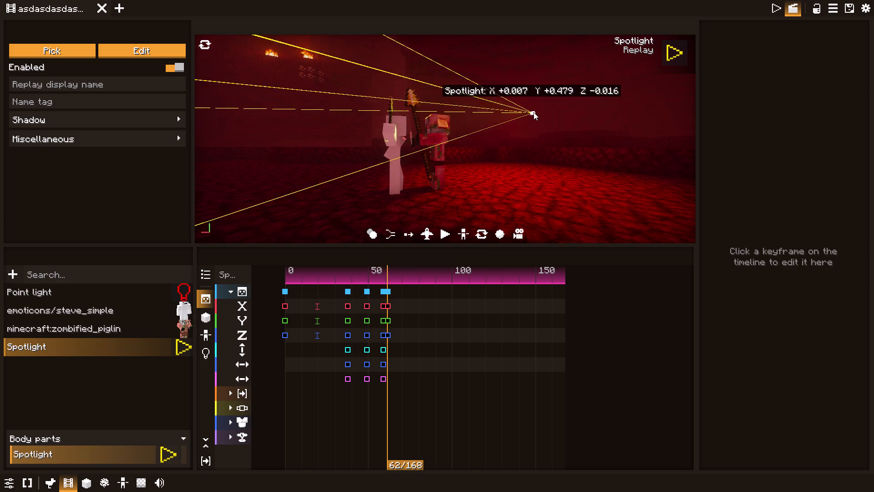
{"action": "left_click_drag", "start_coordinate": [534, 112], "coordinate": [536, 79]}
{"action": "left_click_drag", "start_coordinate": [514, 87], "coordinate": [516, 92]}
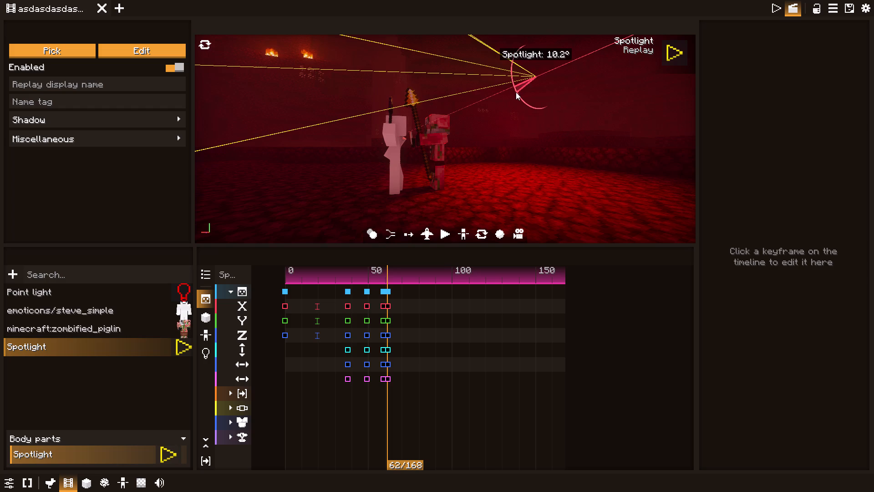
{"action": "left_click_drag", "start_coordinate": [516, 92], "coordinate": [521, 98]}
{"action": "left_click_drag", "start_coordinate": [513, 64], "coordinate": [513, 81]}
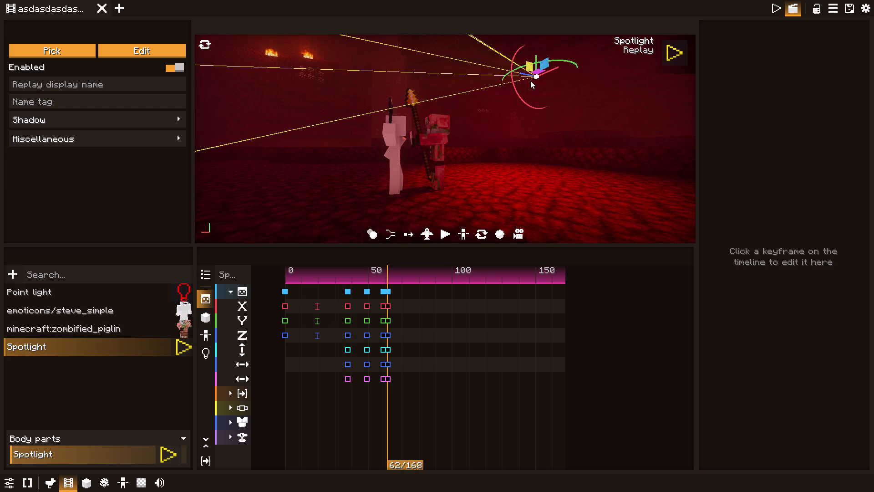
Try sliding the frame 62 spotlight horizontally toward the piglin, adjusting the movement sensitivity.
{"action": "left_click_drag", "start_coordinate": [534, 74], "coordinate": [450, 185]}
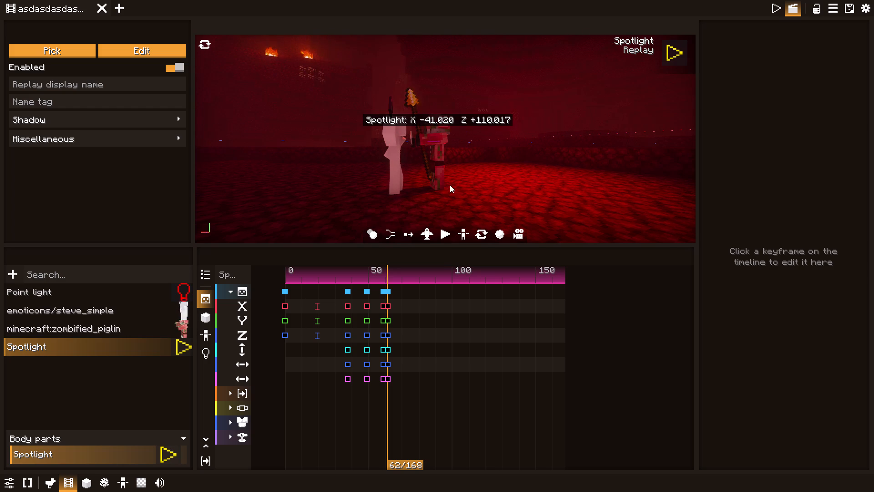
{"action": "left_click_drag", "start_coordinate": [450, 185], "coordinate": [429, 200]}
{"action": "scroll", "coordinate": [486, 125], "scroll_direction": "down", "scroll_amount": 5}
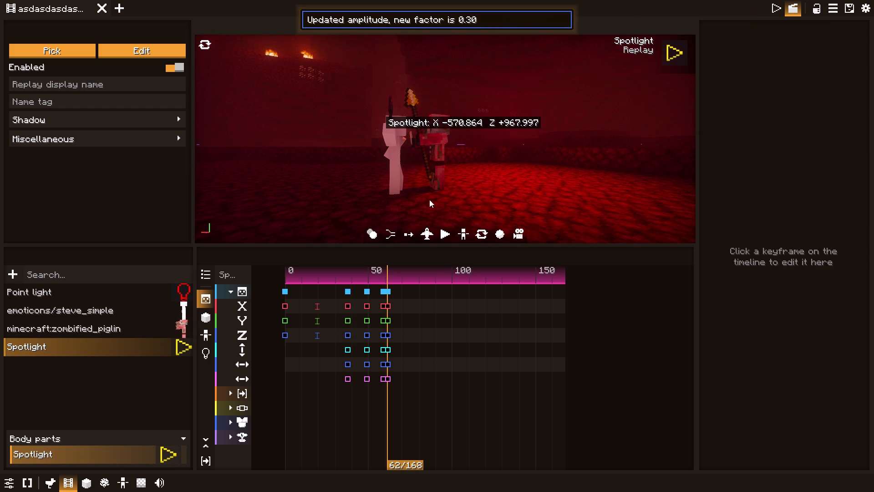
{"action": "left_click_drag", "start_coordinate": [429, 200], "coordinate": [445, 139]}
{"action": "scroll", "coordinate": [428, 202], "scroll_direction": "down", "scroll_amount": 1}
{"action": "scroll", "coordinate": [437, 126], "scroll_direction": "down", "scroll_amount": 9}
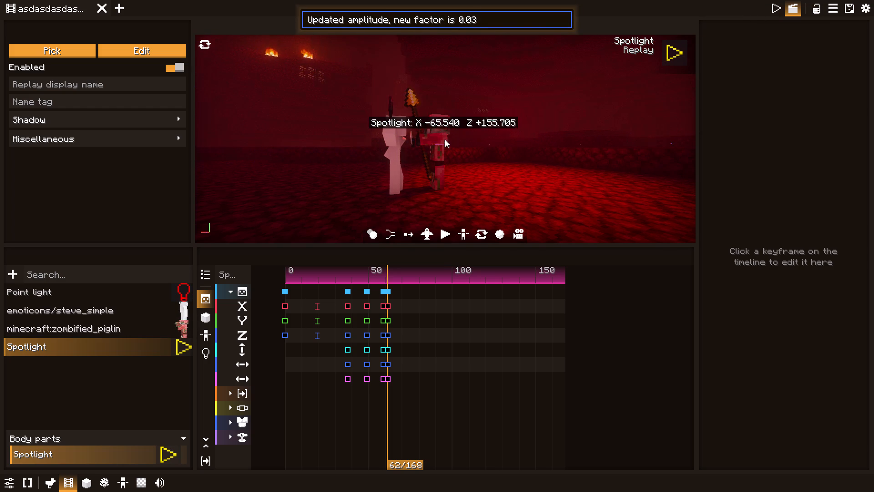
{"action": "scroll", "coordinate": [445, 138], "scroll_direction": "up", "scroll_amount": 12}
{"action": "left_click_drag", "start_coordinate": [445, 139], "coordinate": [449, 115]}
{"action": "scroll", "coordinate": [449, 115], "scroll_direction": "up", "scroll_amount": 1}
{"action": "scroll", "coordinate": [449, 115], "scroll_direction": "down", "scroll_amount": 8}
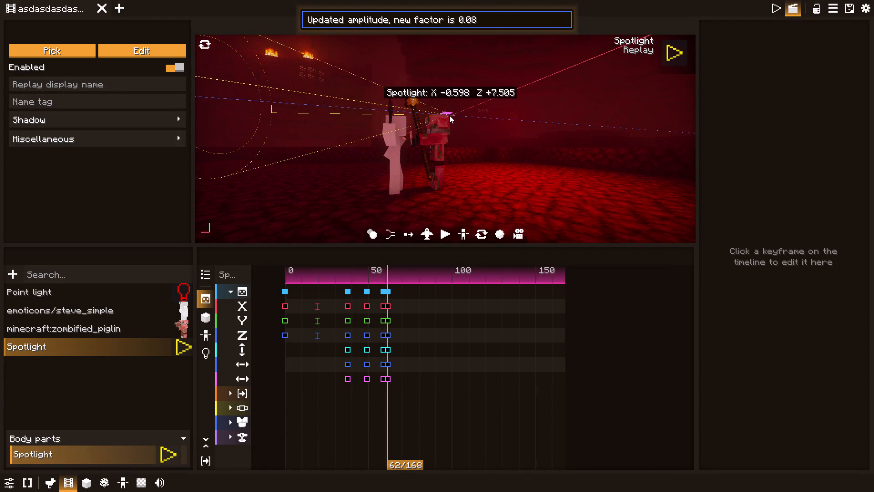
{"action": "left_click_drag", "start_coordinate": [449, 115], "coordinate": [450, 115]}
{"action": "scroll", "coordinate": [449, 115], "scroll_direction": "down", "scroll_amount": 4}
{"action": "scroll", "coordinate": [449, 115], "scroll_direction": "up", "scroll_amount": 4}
Place the frame 62 spotlight at head height a short distance behind the piglin, with its beam turned onto both characters.
{"action": "right_click", "coordinate": [447, 203]}
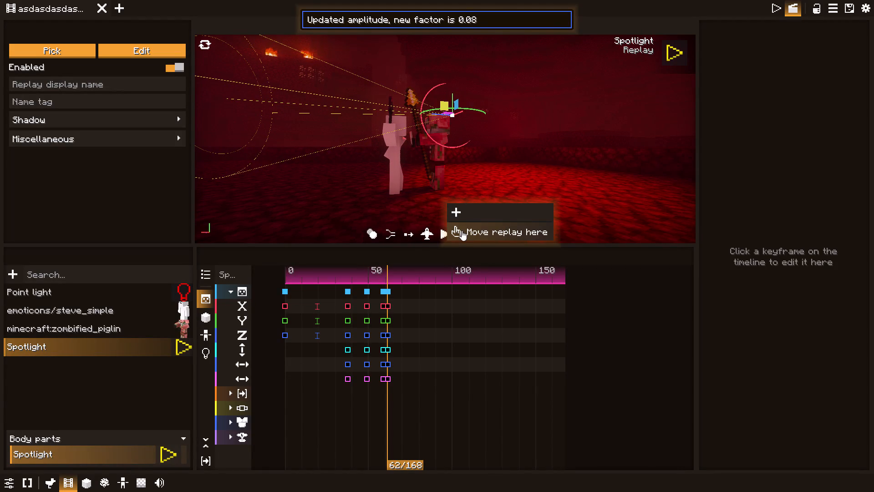
{"action": "left_click", "coordinate": [463, 233]}
{"action": "left_click_drag", "start_coordinate": [427, 183], "coordinate": [441, 177]}
{"action": "left_click_drag", "start_coordinate": [445, 215], "coordinate": [422, 211]}
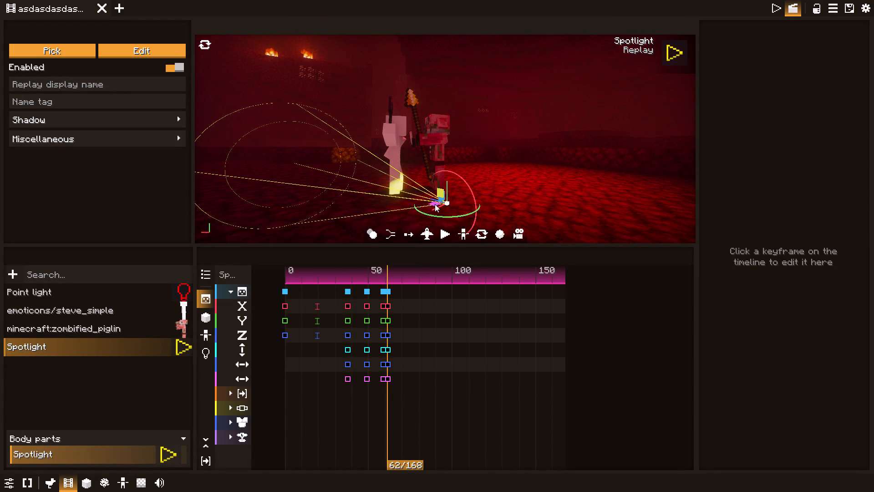
{"action": "left_click_drag", "start_coordinate": [445, 204], "coordinate": [463, 123]}
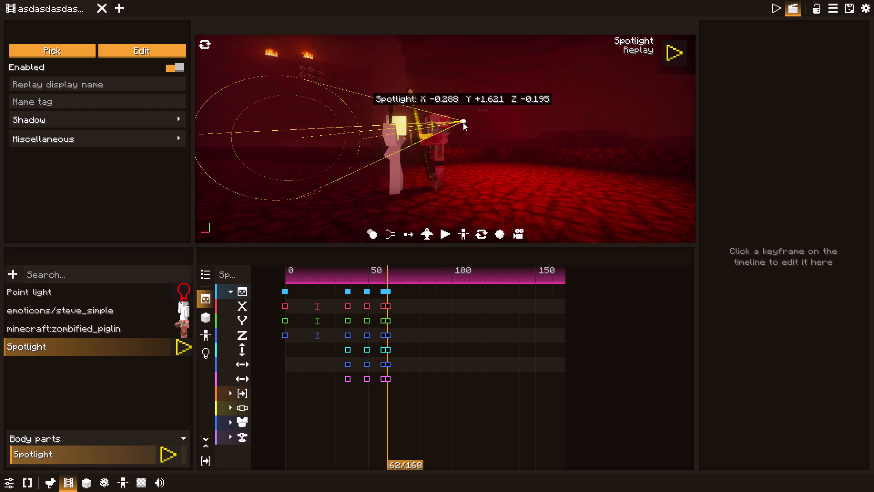
{"action": "left_click_drag", "start_coordinate": [463, 123], "coordinate": [465, 133]}
{"action": "right_click", "coordinate": [523, 210]}
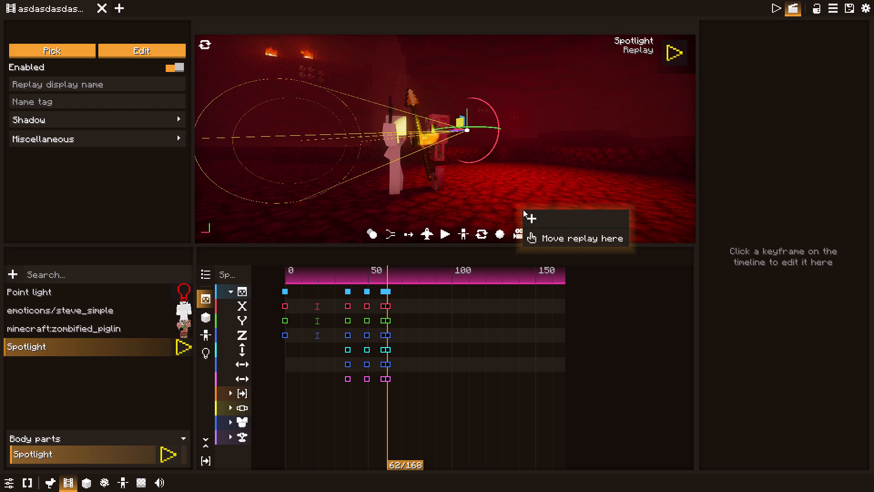
{"action": "left_click", "coordinate": [549, 236]}
{"action": "left_click_drag", "start_coordinate": [521, 208], "coordinate": [519, 175]}
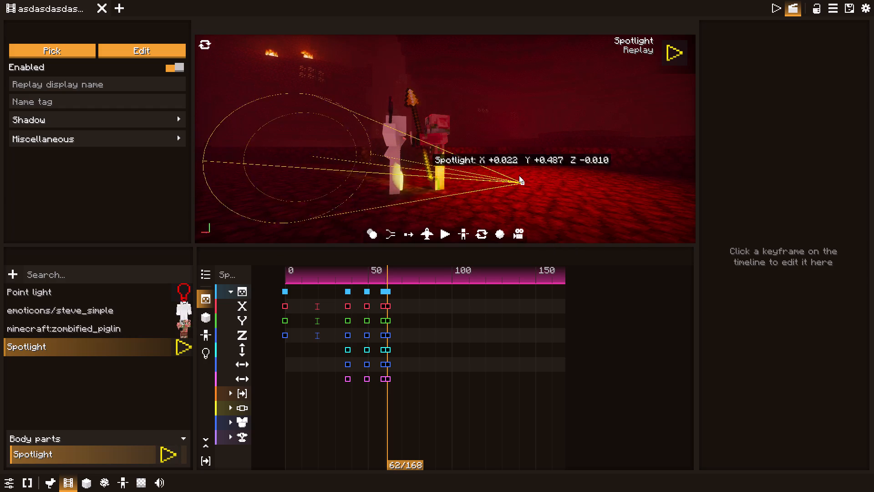
{"action": "left_click_drag", "start_coordinate": [519, 175], "coordinate": [488, 125]}
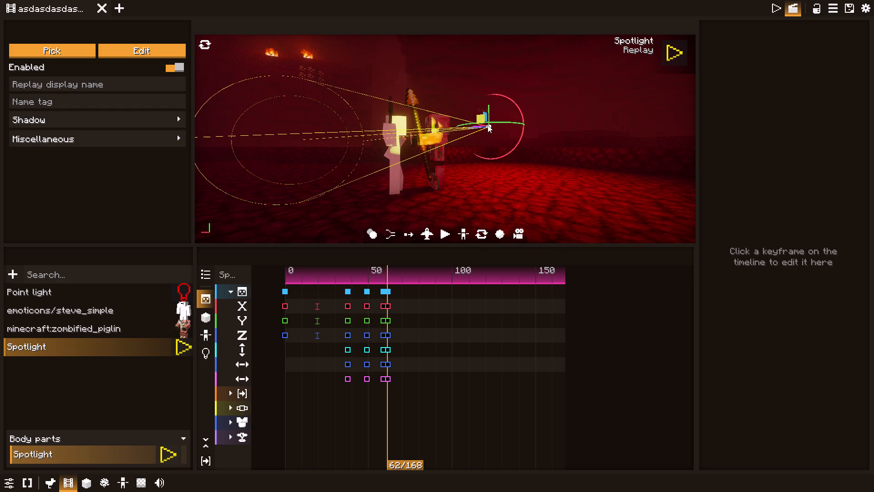
Play the animation from frame 22 to about frame 75 to check the spotlight during the strike.
{"action": "left_click_drag", "start_coordinate": [371, 277], "coordinate": [323, 275]}
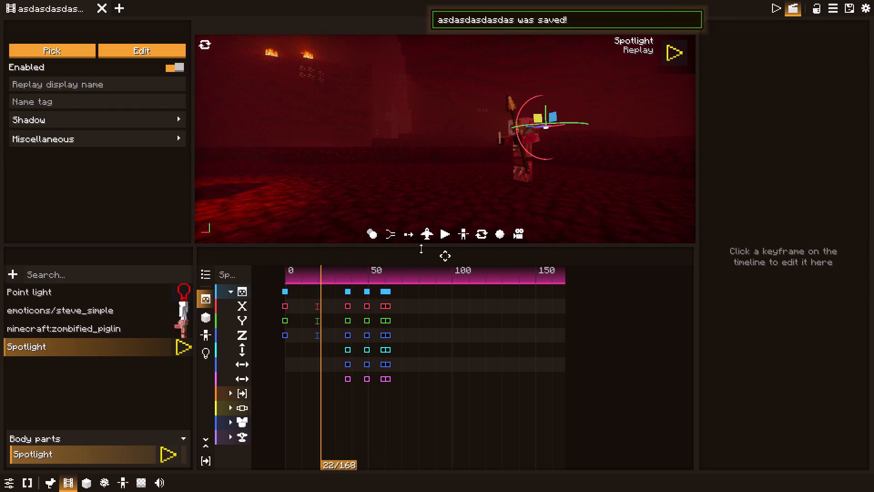
{"action": "left_click", "coordinate": [444, 231]}
{"action": "triple_click", "coordinate": [443, 230]}
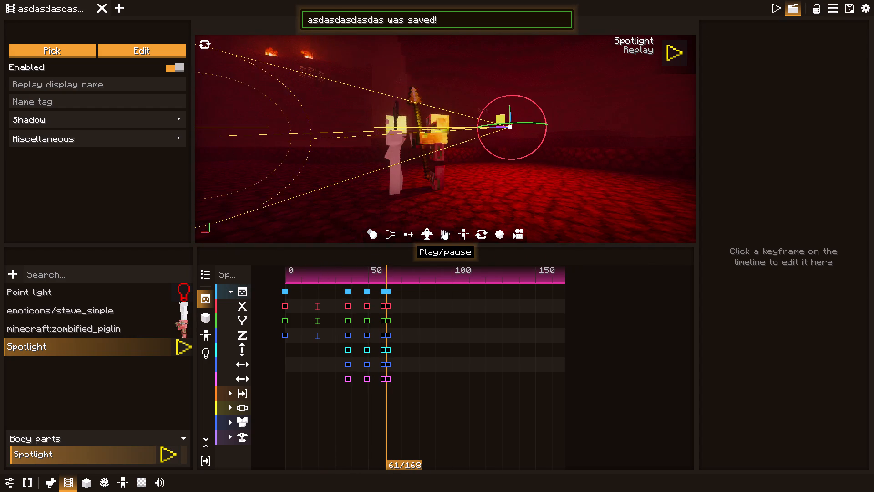
{"action": "triple_click", "coordinate": [443, 230]}
{"action": "triple_click", "coordinate": [443, 230]}
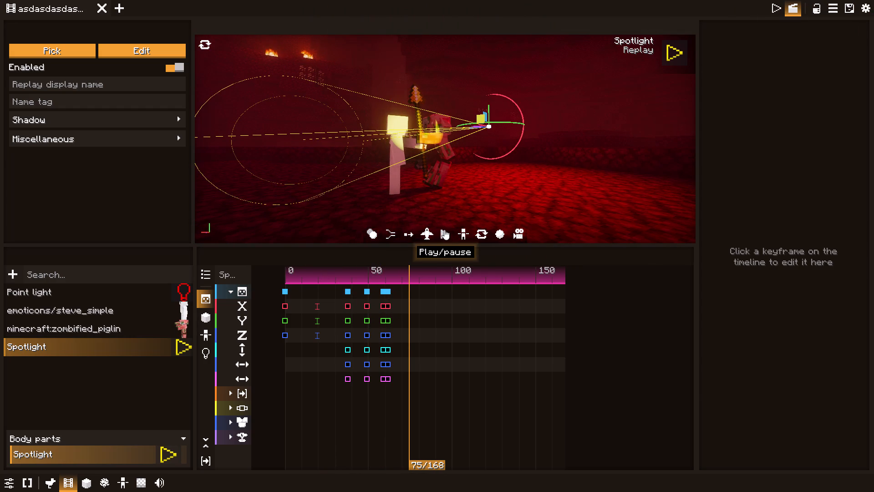
Delete the spotlight's frame 59 keyframes on the X, Y, Z and all three rotation channels.
{"action": "left_click", "coordinate": [381, 292]}
{"action": "left_click", "coordinate": [386, 290]}
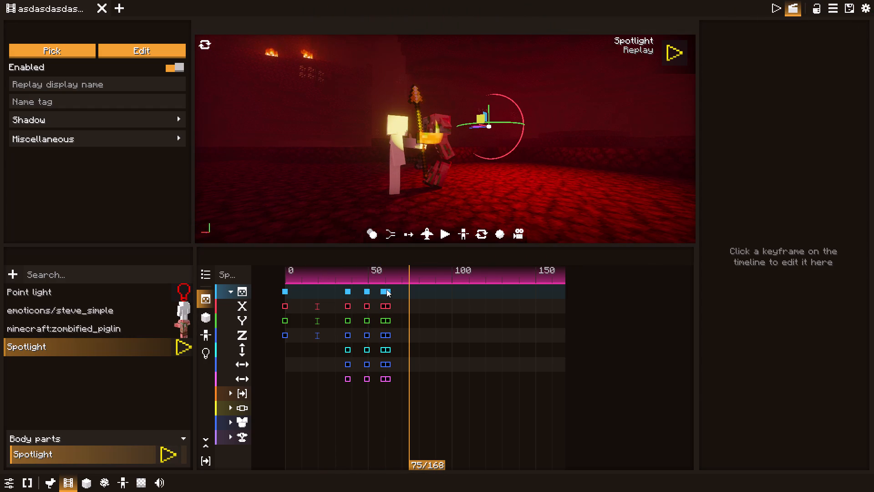
{"action": "left_click_drag", "start_coordinate": [391, 276], "coordinate": [385, 276]}
{"action": "scroll", "coordinate": [379, 291], "scroll_direction": "up", "scroll_amount": 3, "text": "shift"}
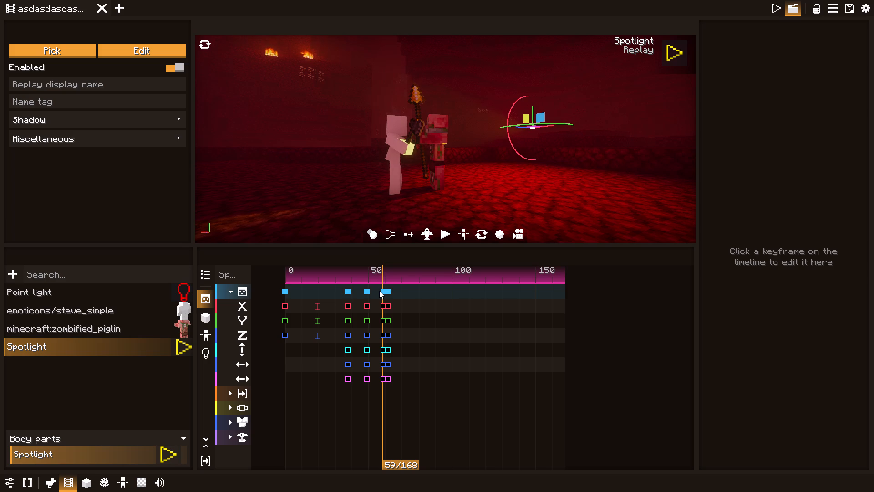
{"action": "left_click", "coordinate": [381, 307], "text": "shift"}
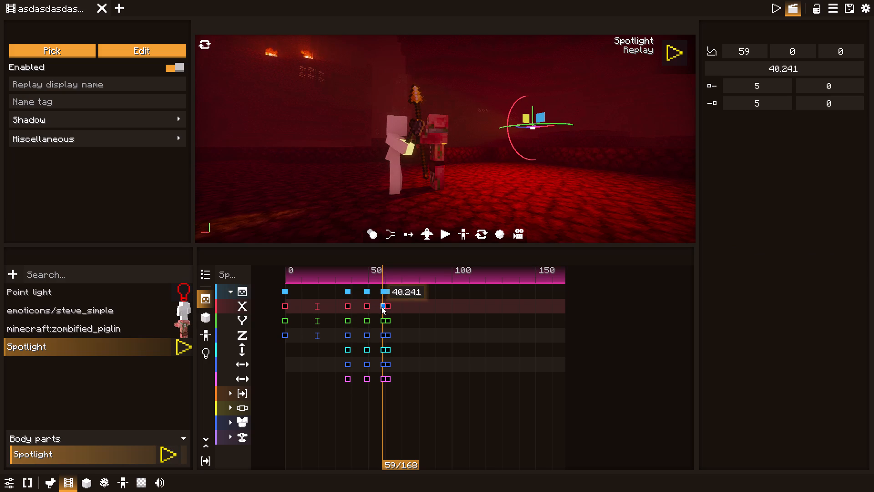
{"action": "key", "text": "Delete"}
{"action": "left_click", "coordinate": [382, 320]}
{"action": "key", "text": "Delete"}
{"action": "left_click", "coordinate": [382, 334]}
{"action": "key", "text": "Delete"}
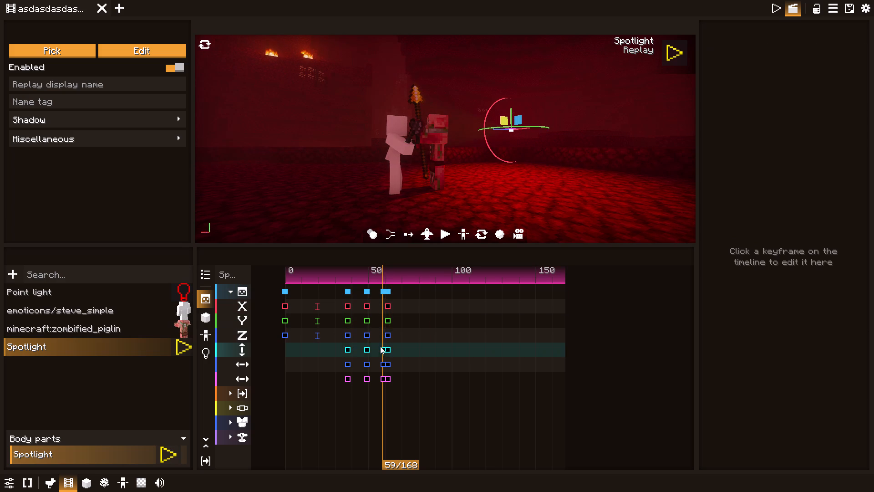
{"action": "left_click", "coordinate": [380, 350]}
{"action": "key", "text": "Delete"}
{"action": "left_click", "coordinate": [381, 362]}
{"action": "key", "text": "Delete"}
{"action": "left_click", "coordinate": [381, 379]}
{"action": "key", "text": "Delete"}
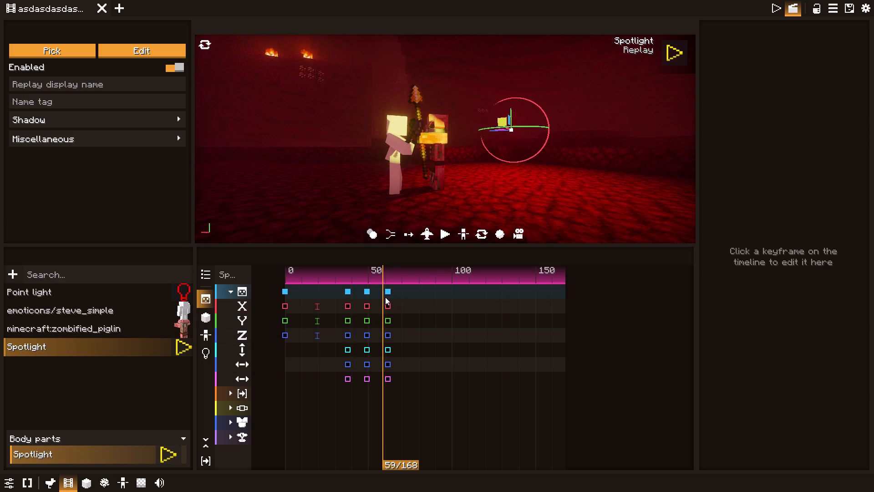
Play the strike in short bursts up to frame 75 to examine how the spotlight follows the characters.
{"action": "key", "text": "space"}
{"action": "key", "text": "space"}
{"action": "key", "text": "space"}
{"action": "key", "text": "space"}
{"action": "key", "text": "space"}
{"action": "left_click_drag", "start_coordinate": [363, 271], "coordinate": [359, 271]}
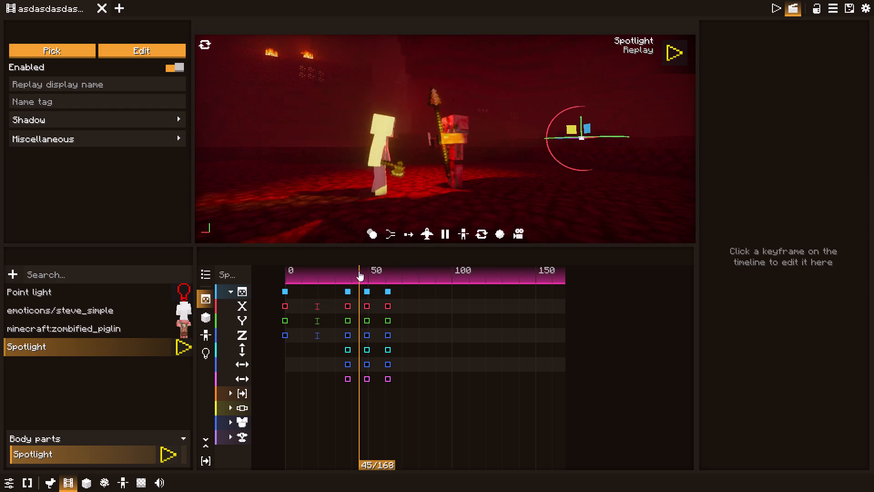
{"action": "left_click_drag", "start_coordinate": [359, 271], "coordinate": [356, 272]}
{"action": "key", "text": "space"}
{"action": "key", "text": "space"}
{"action": "key", "text": "space"}
{"action": "key", "text": "space"}
{"action": "key", "text": "space"}
{"action": "key", "text": "space"}
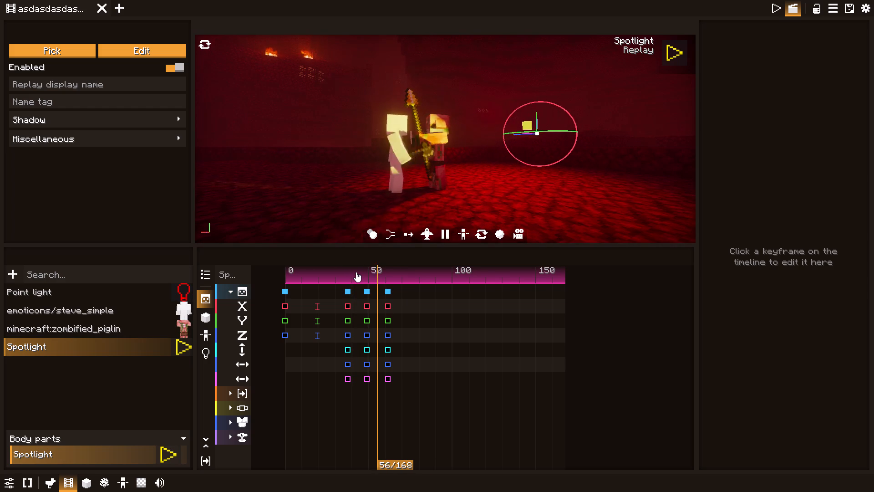
{"action": "key", "text": "space"}
{"action": "key", "text": "space"}
{"action": "key", "text": "space"}
{"action": "key", "text": "space"}
{"action": "key", "text": "space"}
{"action": "key", "text": "space"}
{"action": "key", "text": "space"}
{"action": "key", "text": "space"}
{"action": "key", "text": "space"}
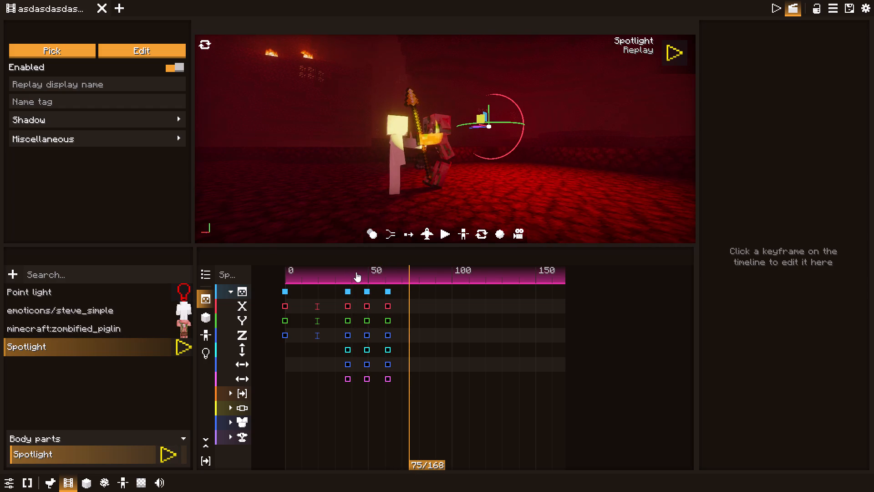
Return to the camera editor in Camera view mode and preview the vertical shot from frame 38 to frame 59.
{"action": "left_click_drag", "start_coordinate": [359, 272], "coordinate": [348, 274]}
{"action": "left_click", "coordinate": [773, 2]}
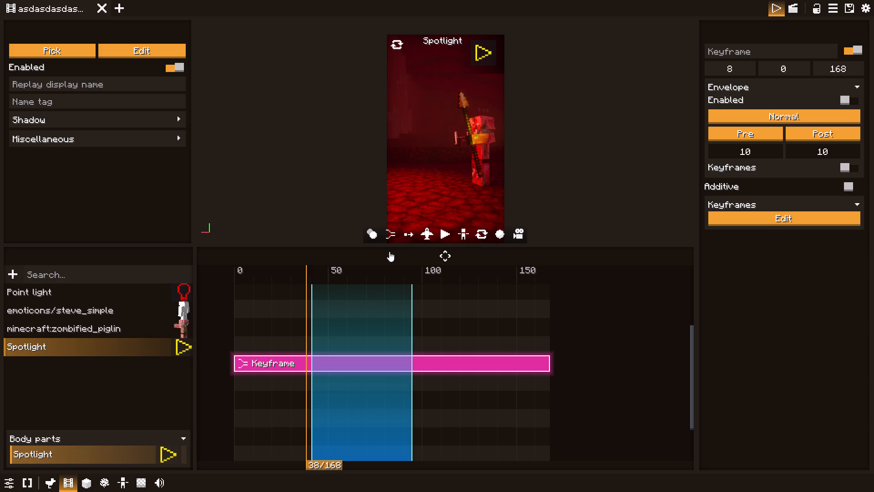
{"action": "key", "text": "space"}
{"action": "key", "text": "space"}
{"action": "left_click", "coordinate": [478, 230]}
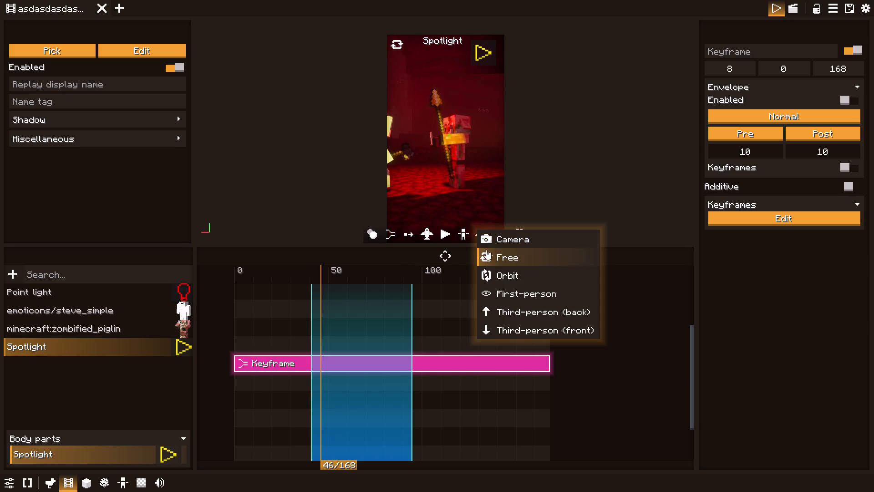
{"action": "left_click", "coordinate": [500, 239]}
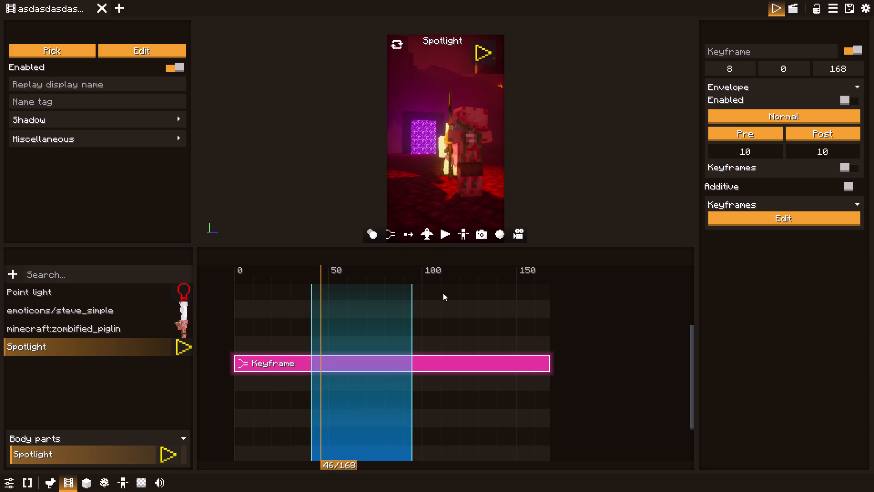
{"action": "key", "text": "space"}
{"action": "key", "text": "space"}
{"action": "key", "text": "space"}
{"action": "key", "text": "space"}
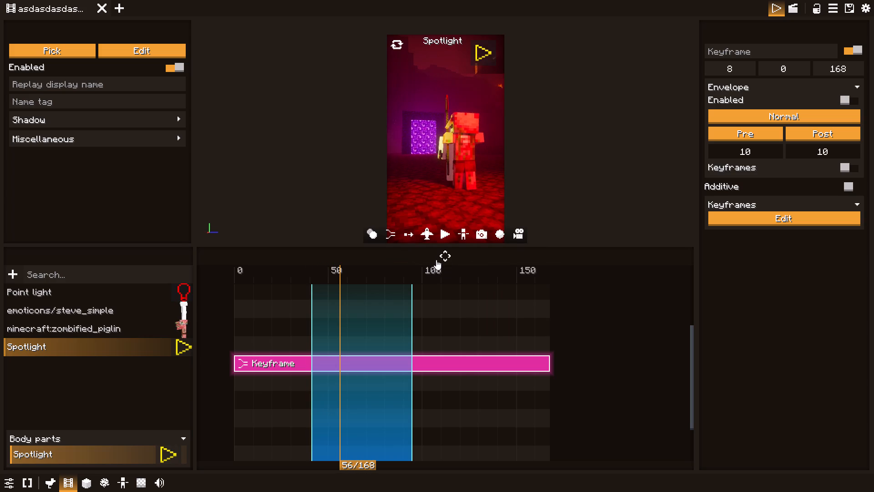
{"action": "key", "text": "space"}
{"action": "key", "text": "space"}
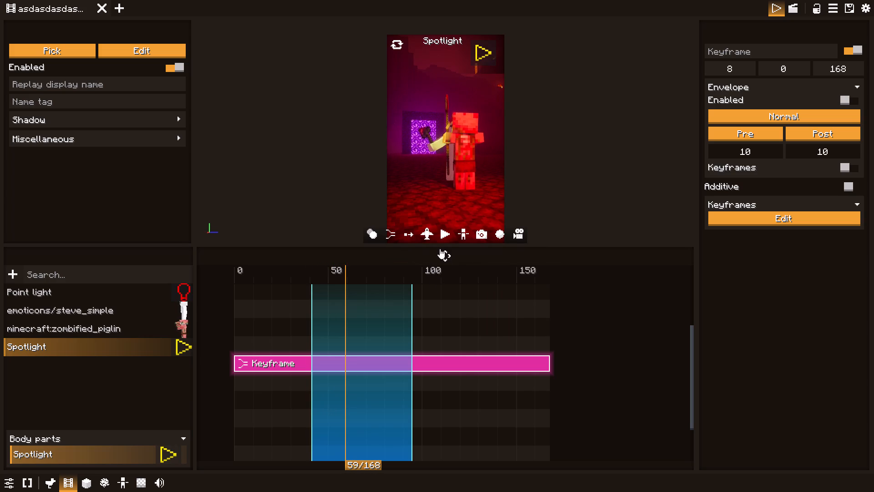
Fly the camera at frame 59 around the characters, framing the piglin's back beside the white figure's face.
{"action": "left_click", "coordinate": [428, 228]}
{"action": "key", "text": "d"}
{"action": "key", "text": "d"}
{"action": "key", "text": "d"}
{"action": "key", "text": "d"}
{"action": "key", "text": "d"}
{"action": "key", "text": "d"}
{"action": "left_click_drag", "start_coordinate": [447, 205], "coordinate": [299, 196]}
{"action": "key", "text": "w"}
{"action": "left_click_drag", "start_coordinate": [495, 169], "coordinate": [491, 169]}
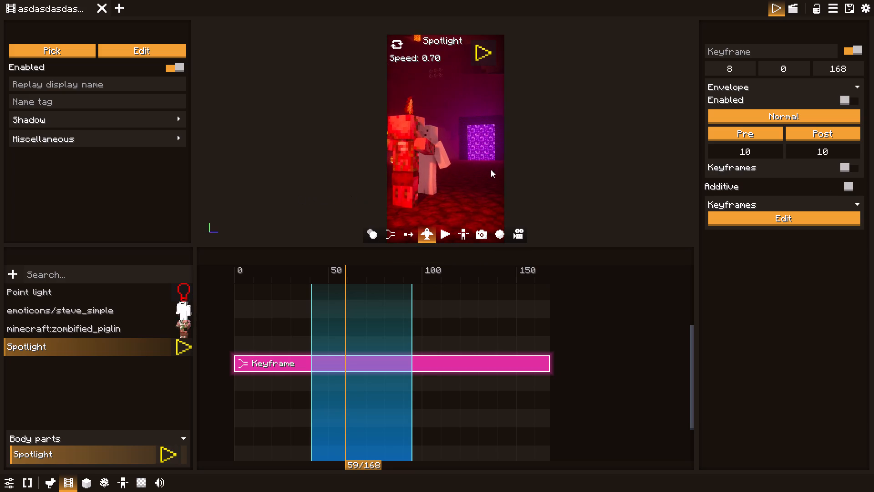
{"action": "left_click_drag", "start_coordinate": [491, 169], "coordinate": [303, 177]}
{"action": "key", "text": "d"}
{"action": "key", "text": "d"}
{"action": "key", "text": "w"}
{"action": "key", "text": "d"}
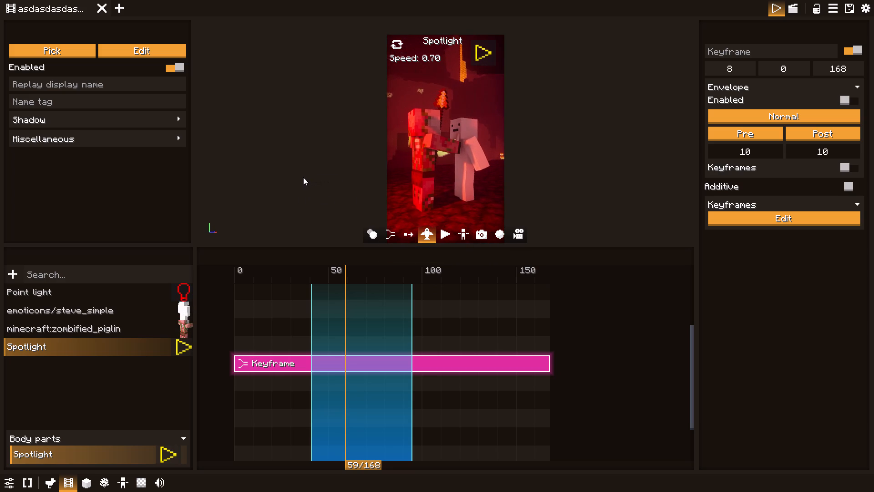
{"action": "left_click_drag", "start_coordinate": [303, 177], "coordinate": [321, 174]}
{"action": "key", "text": "s"}
{"action": "key", "text": "a"}
{"action": "key", "text": "w"}
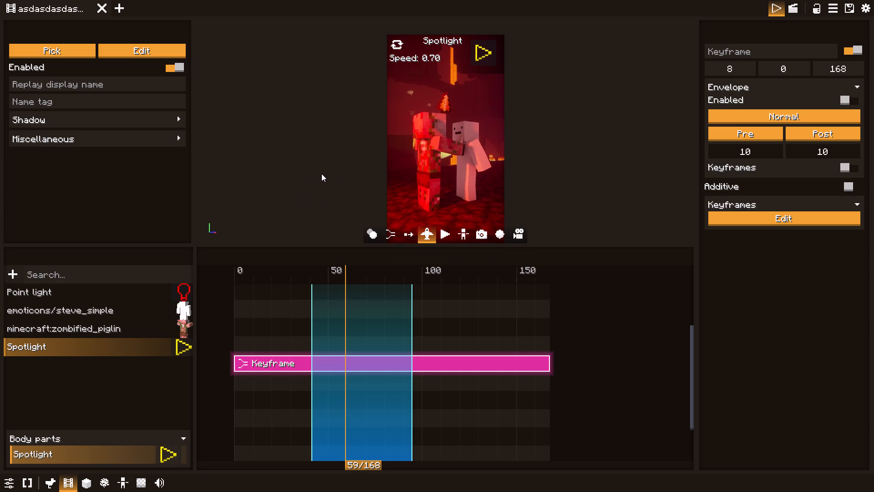
{"action": "left_click_drag", "start_coordinate": [321, 174], "coordinate": [322, 171]}
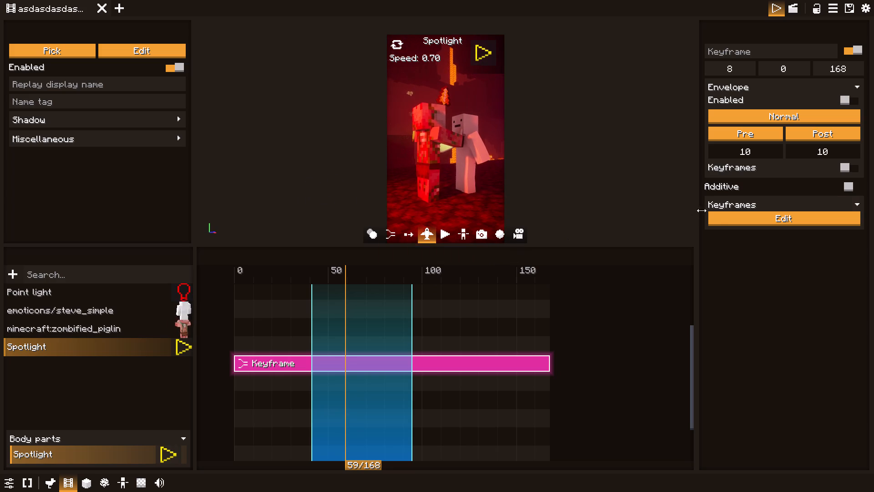
Open the camera clip's keyframes and advance the shot by playback from frame 59 to frame 91.
{"action": "left_click", "coordinate": [744, 217]}
{"action": "scroll", "coordinate": [415, 299], "scroll_direction": "down", "scroll_amount": 20}
{"action": "scroll", "coordinate": [415, 299], "scroll_direction": "down", "scroll_amount": 5}
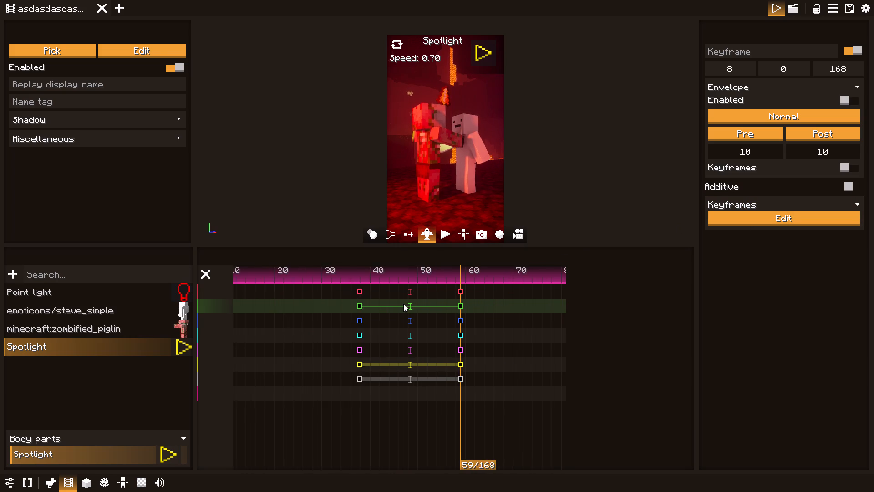
{"action": "scroll", "coordinate": [403, 304], "scroll_direction": "down", "scroll_amount": 2}
{"action": "left_click", "coordinate": [446, 231]}
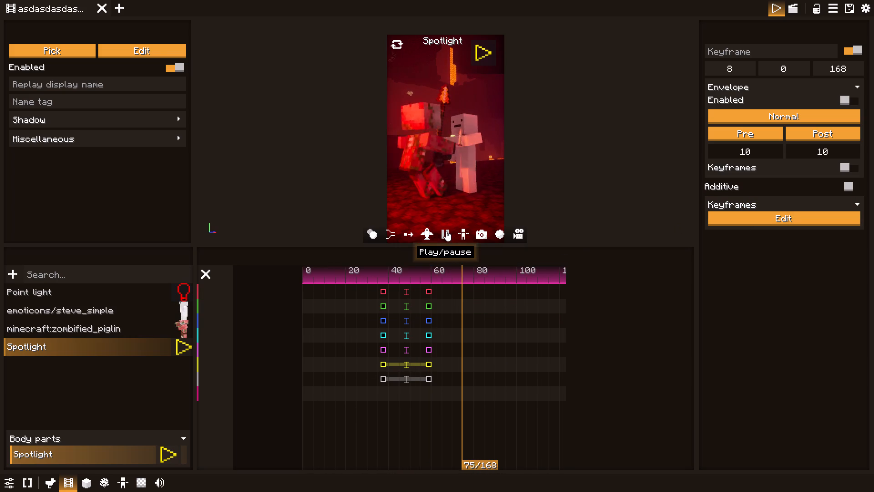
{"action": "left_click", "coordinate": [446, 231]}
{"action": "double_click", "coordinate": [446, 231]}
{"action": "double_click", "coordinate": [446, 231]}
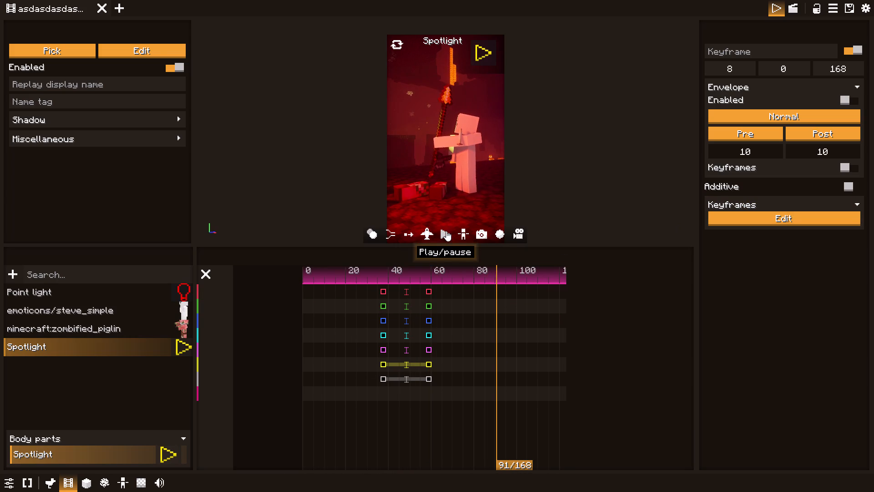
Fly the camera back and up at frame 91, keyframing a wide shot of the white figure and the piglin's scattered parts.
{"action": "left_click", "coordinate": [425, 230]}
{"action": "left_click_drag", "start_coordinate": [431, 217], "coordinate": [443, 217]}
{"action": "key", "text": "s"}
{"action": "key", "text": "a"}
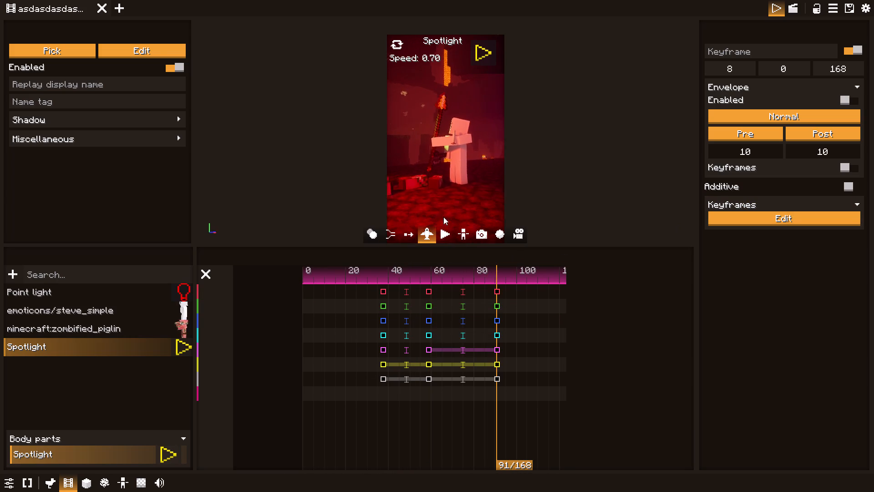
{"action": "left_click_drag", "start_coordinate": [443, 217], "coordinate": [481, 261]}
{"action": "key", "text": "a"}
{"action": "key", "text": "s"}
{"action": "key", "text": "a"}
{"action": "key", "text": "space"}
{"action": "key", "text": "s"}
{"action": "key", "text": "space"}
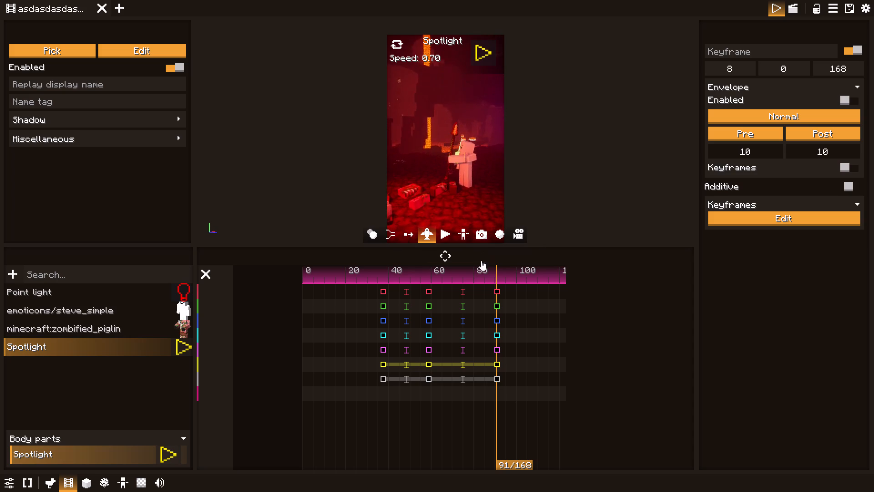
{"action": "left_click_drag", "start_coordinate": [481, 261], "coordinate": [470, 325]}
{"action": "key", "text": "space"}
{"action": "key", "text": "space"}
{"action": "key", "text": "s"}
{"action": "key", "text": "s"}
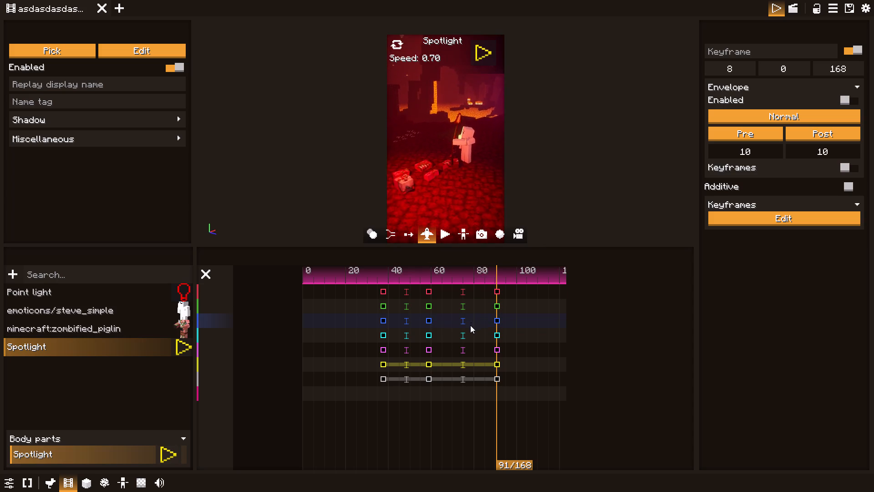
{"action": "left_click_drag", "start_coordinate": [470, 325], "coordinate": [466, 313]}
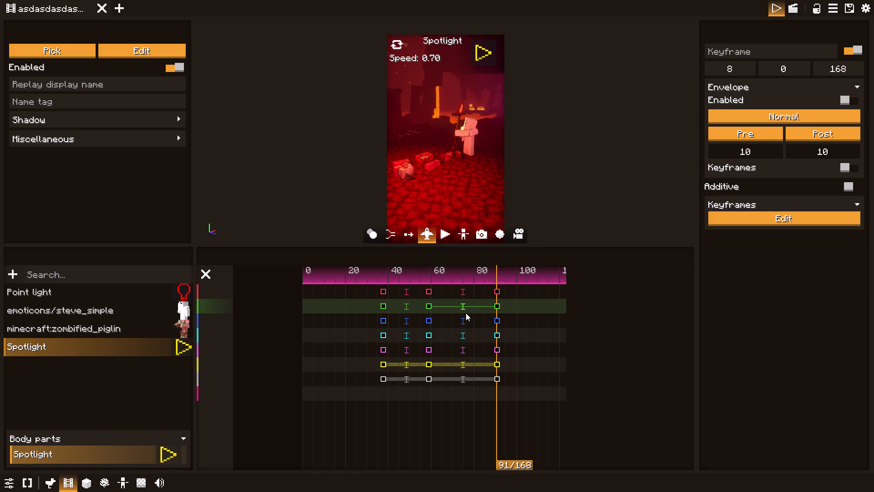
{"action": "left_click_drag", "start_coordinate": [466, 313], "coordinate": [464, 313]}
{"action": "left_click", "coordinate": [425, 231]}
Play the shot from frame 39 in short bursts to examine the camera's pull-back towards frame 91.
{"action": "left_click_drag", "start_coordinate": [435, 282], "coordinate": [387, 277]}
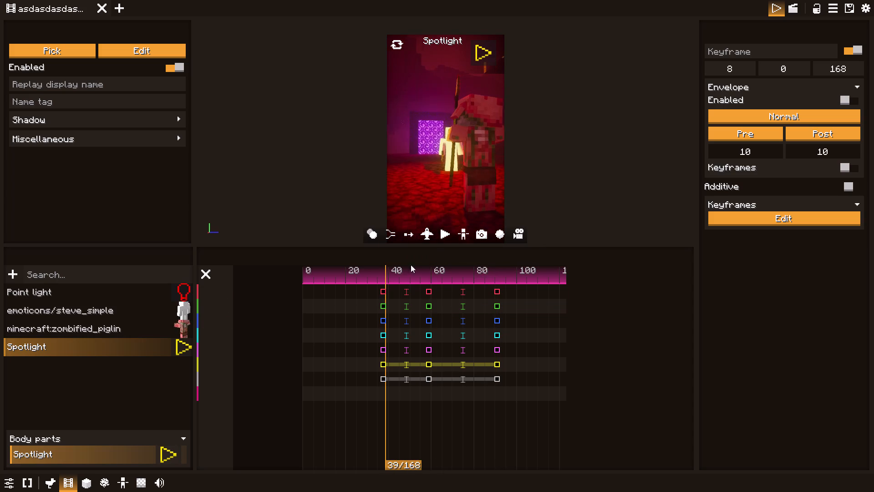
{"action": "left_click", "coordinate": [444, 233]}
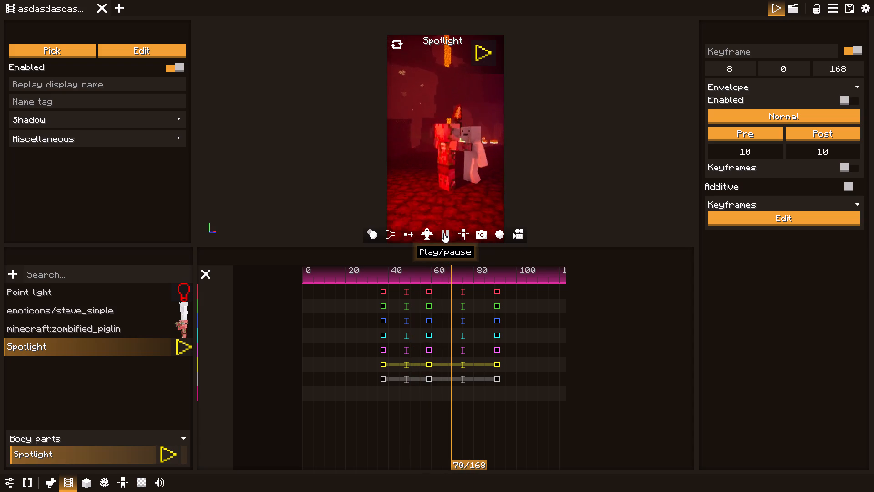
{"action": "left_click", "coordinate": [444, 233]}
{"action": "left_click", "coordinate": [444, 233]}
{"action": "triple_click", "coordinate": [444, 233]}
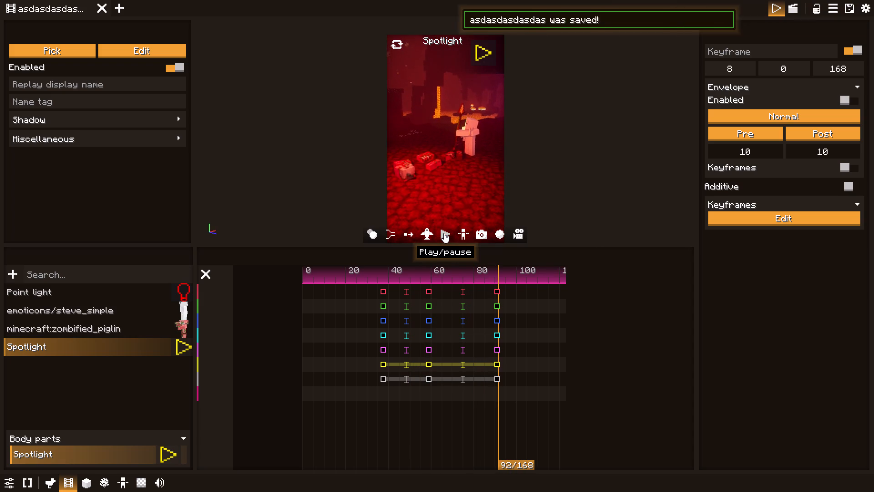
{"action": "left_click", "coordinate": [444, 233]}
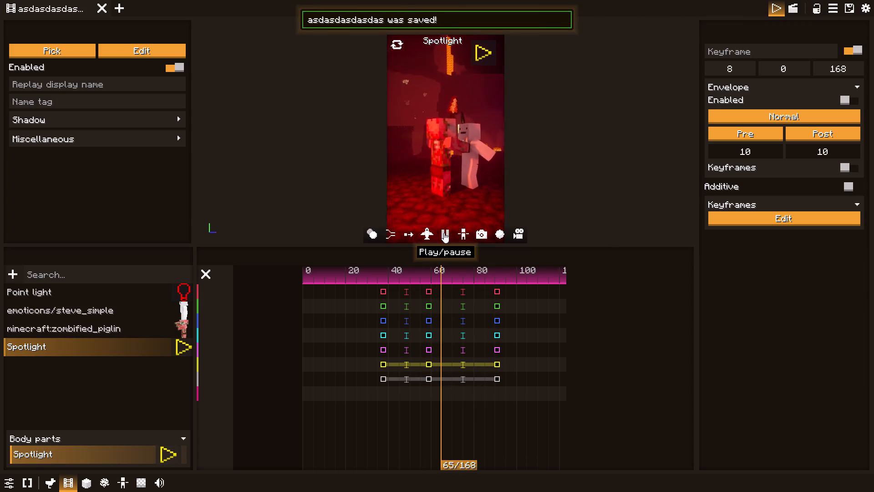
{"action": "triple_click", "coordinate": [444, 233]}
{"action": "left_click_drag", "start_coordinate": [417, 275], "coordinate": [383, 278]}
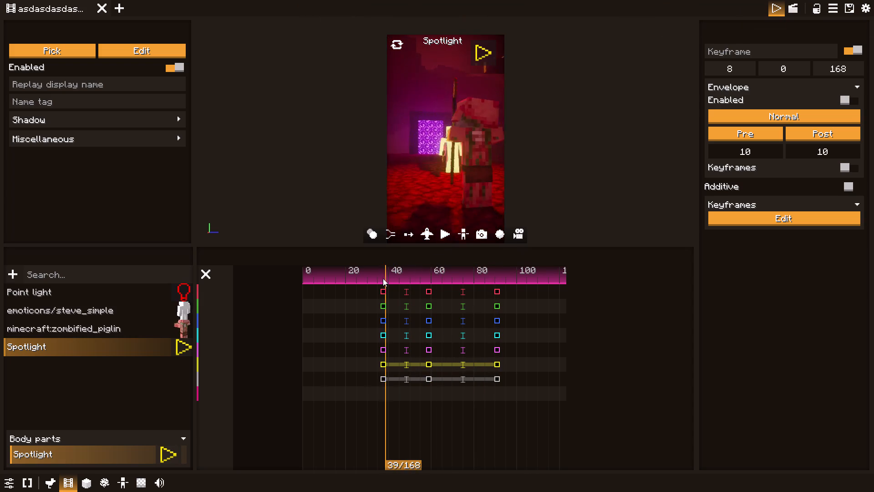
{"action": "left_click_drag", "start_coordinate": [383, 278], "coordinate": [380, 278]}
{"action": "left_click", "coordinate": [446, 234]}
{"action": "left_click", "coordinate": [446, 234]}
{"action": "left_click", "coordinate": [446, 234]}
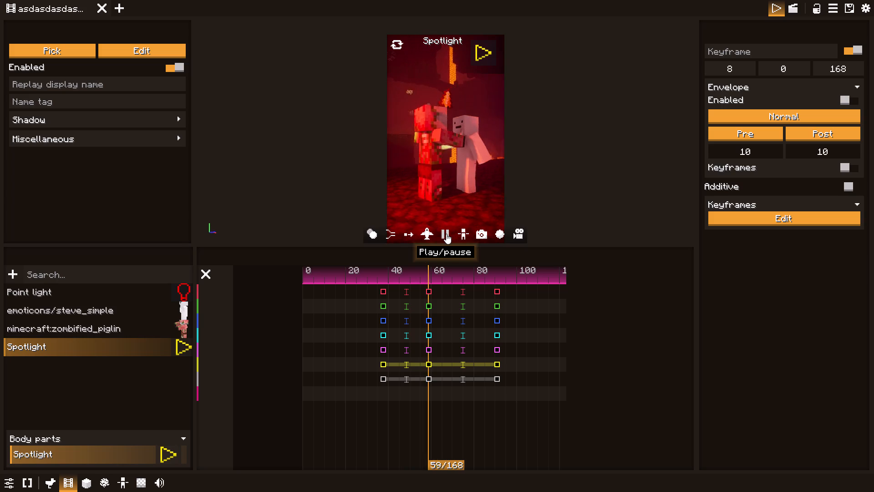
Replay the looped strike from its start to check the camera motion and timing across all three keyframe positions.
{"action": "left_click_drag", "start_coordinate": [414, 258], "coordinate": [376, 269]}
{"action": "left_click_drag", "start_coordinate": [375, 269], "coordinate": [367, 272]}
{"action": "double_click", "coordinate": [447, 235]}
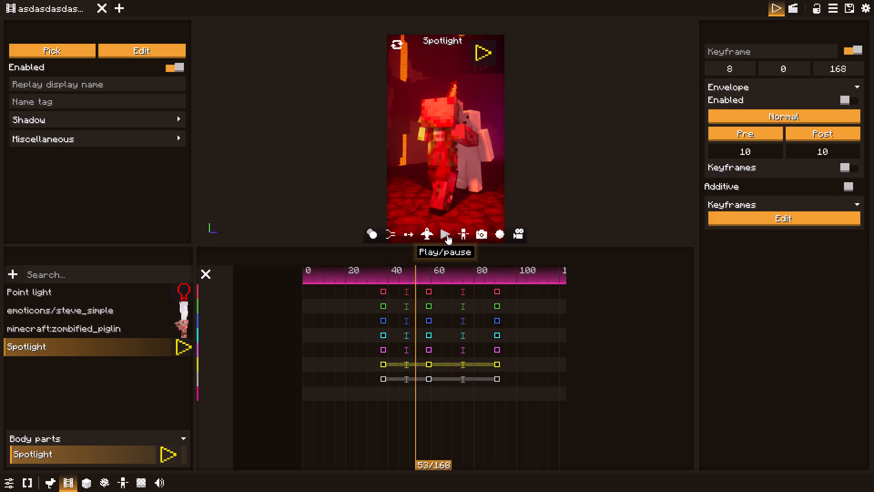
{"action": "left_click", "coordinate": [447, 235]}
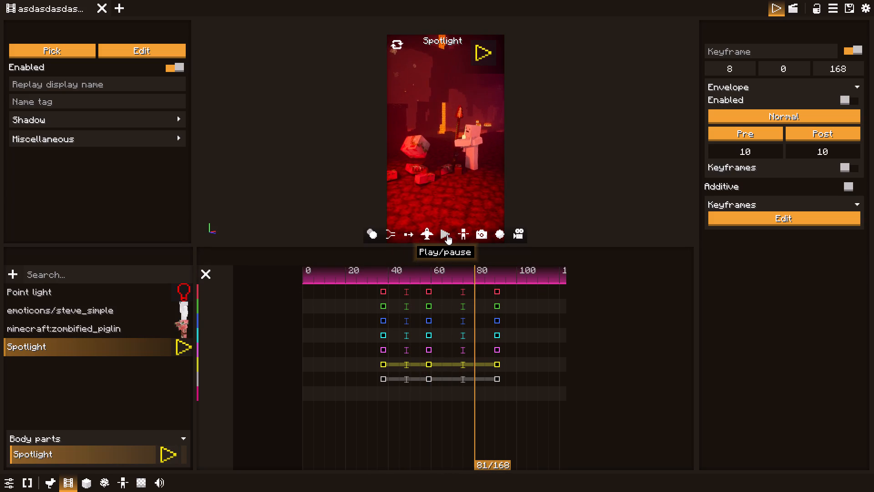
{"action": "double_click", "coordinate": [447, 235]}
{"action": "triple_click", "coordinate": [447, 235]}
{"action": "triple_click", "coordinate": [447, 235]}
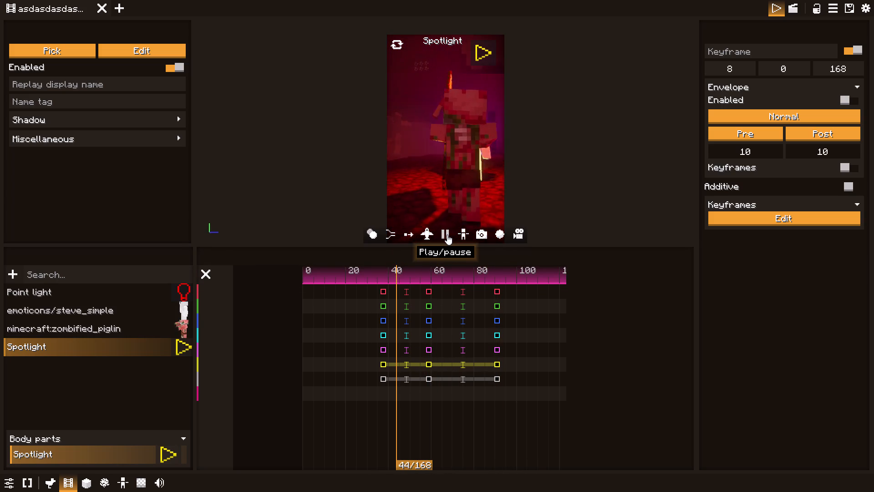
{"action": "left_click", "coordinate": [447, 235]}
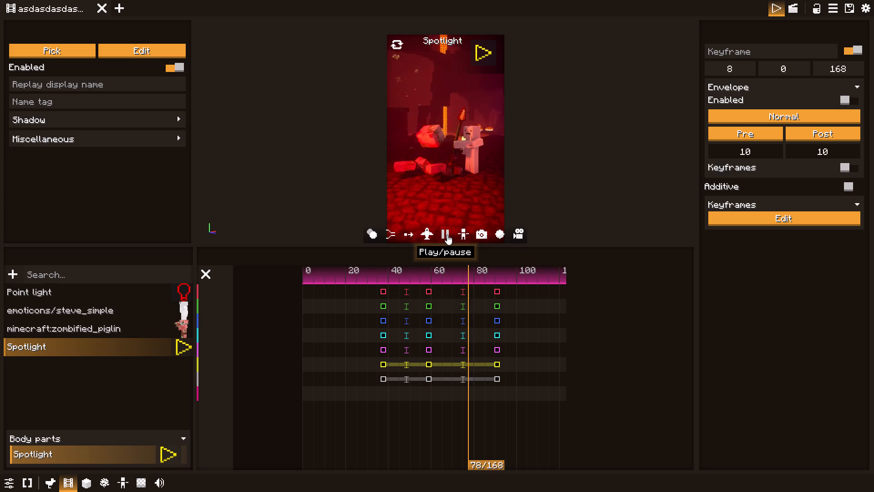
{"action": "triple_click", "coordinate": [447, 235]}
{"action": "double_click", "coordinate": [447, 235]}
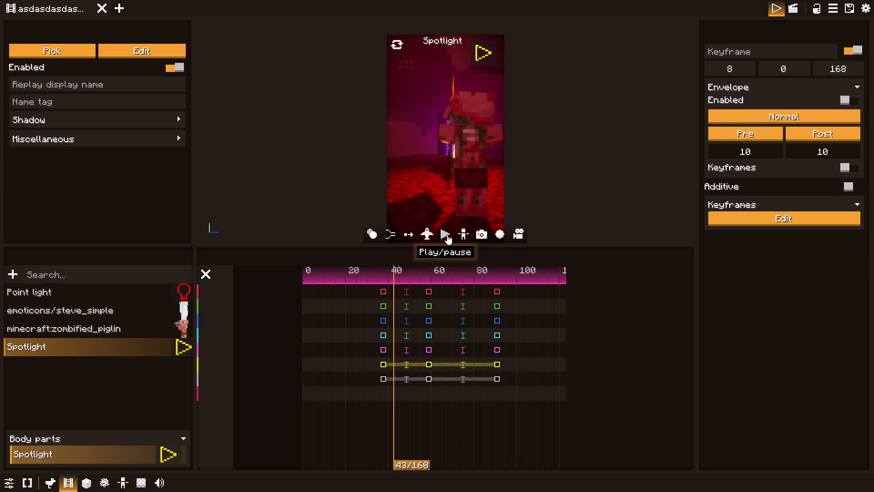
{"action": "left_click", "coordinate": [447, 235]}
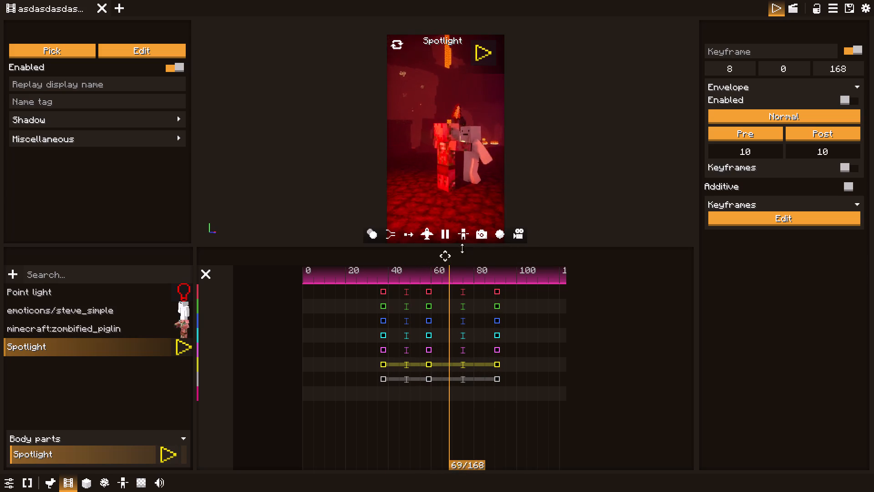
Move the playhead back to frame 33 and record the vertical shot as a video.
{"action": "left_click", "coordinate": [452, 236]}
{"action": "left_click_drag", "start_coordinate": [452, 266], "coordinate": [383, 276]}
{"action": "left_click_drag", "start_coordinate": [383, 276], "coordinate": [374, 276]}
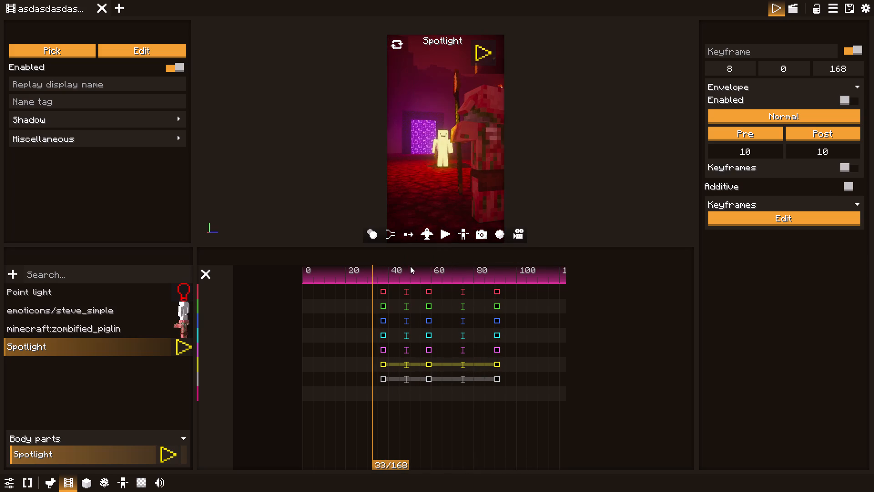
{"action": "left_click", "coordinate": [514, 229]}
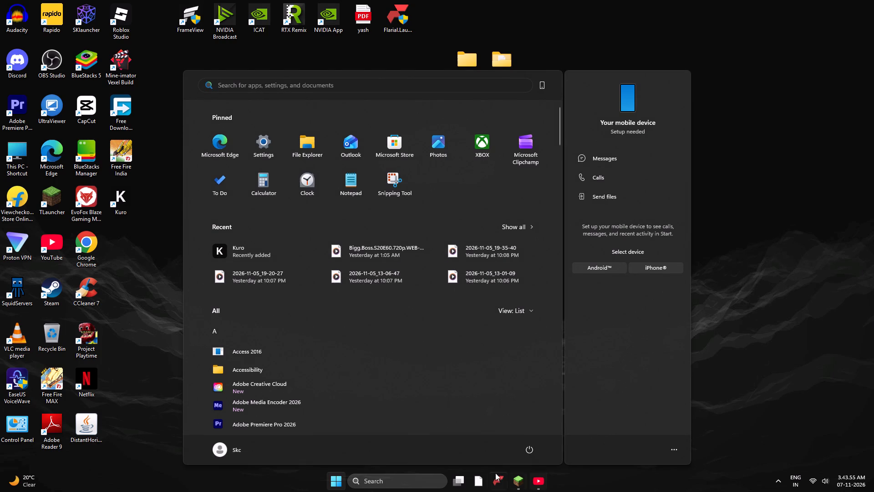
Open the 2026-11-07_03-43-45 recording from the bbs folder on drive D in Media Player and watch it.
{"action": "left_click", "coordinate": [635, 491]}
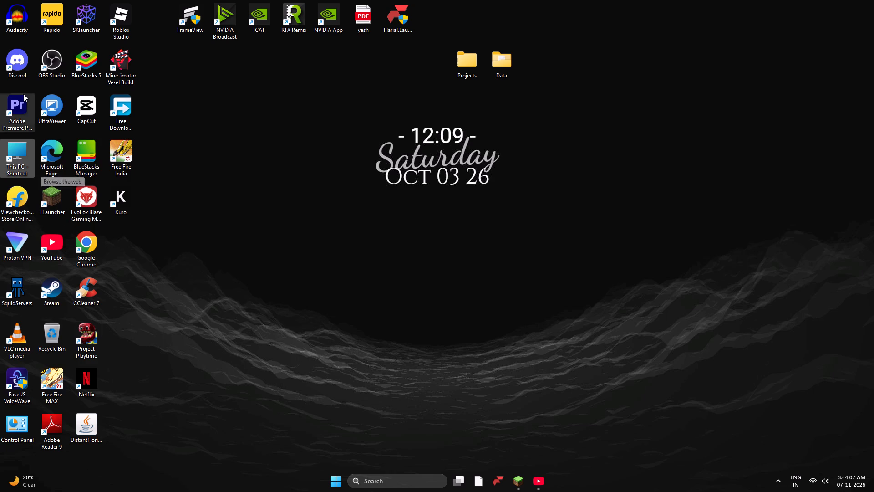
{"action": "left_click", "coordinate": [19, 69]}
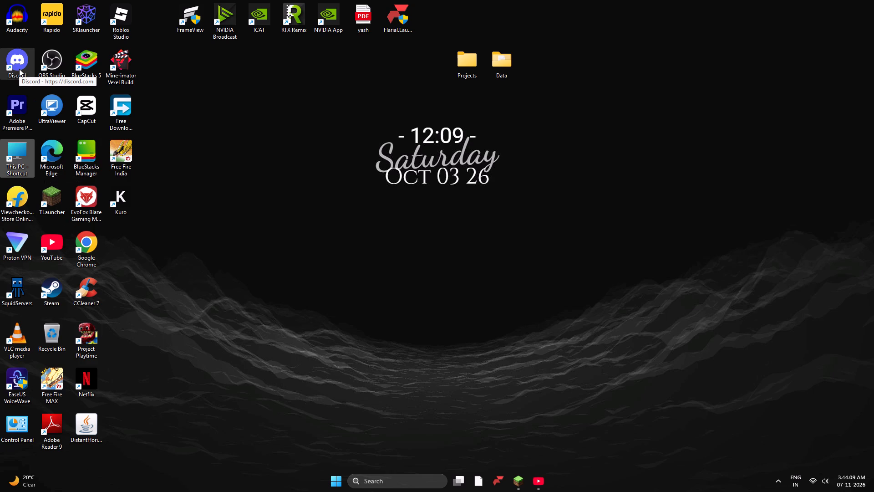
{"action": "double_click", "coordinate": [13, 168]}
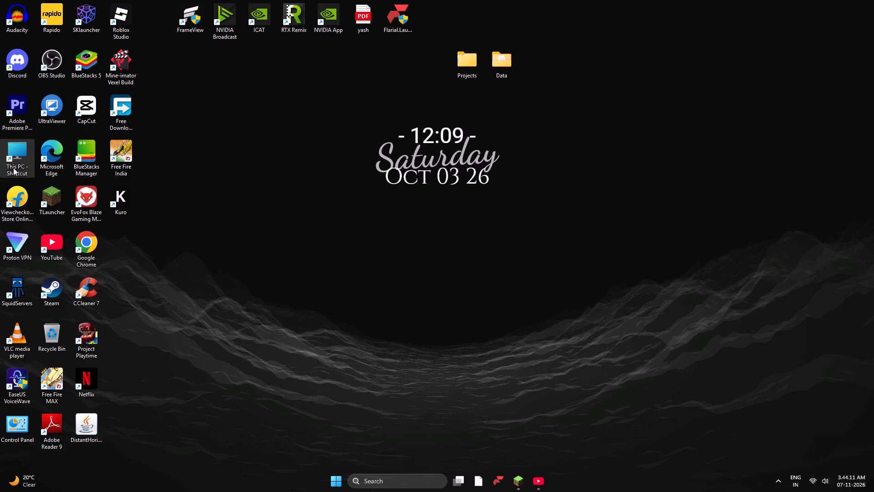
{"action": "double_click", "coordinate": [100, 244]}
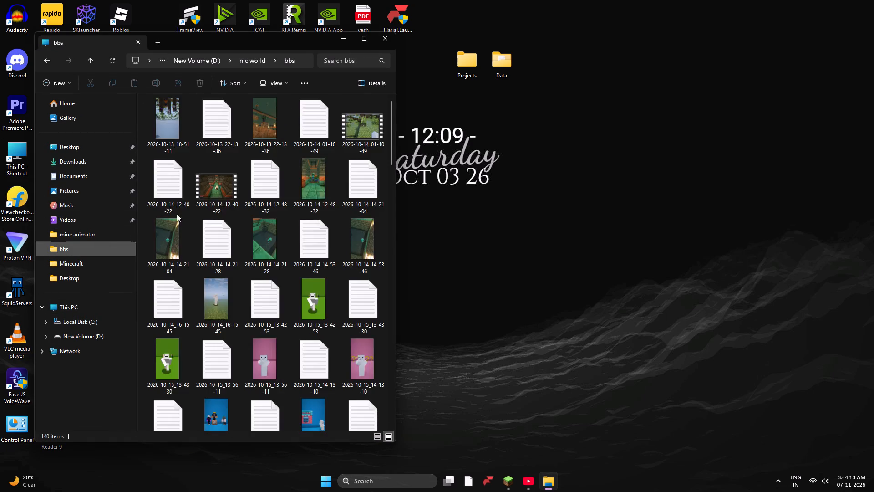
{"action": "scroll", "coordinate": [224, 205], "scroll_direction": "down", "scroll_amount": 20}
{"action": "double_click", "coordinate": [371, 381]}
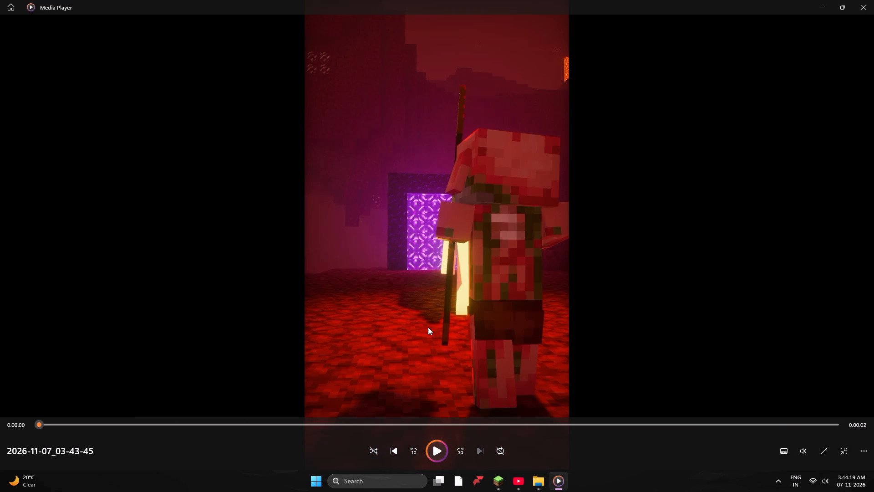
{"action": "left_click", "coordinate": [441, 461]}
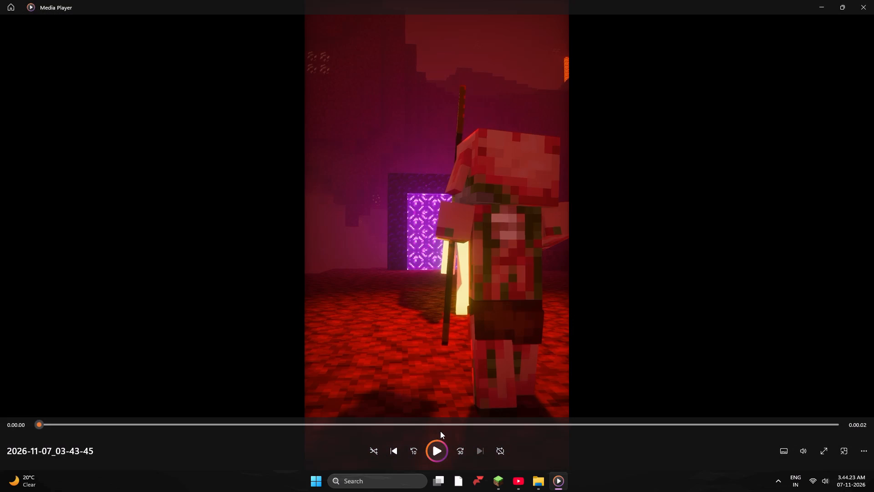
{"action": "left_click", "coordinate": [439, 441]}
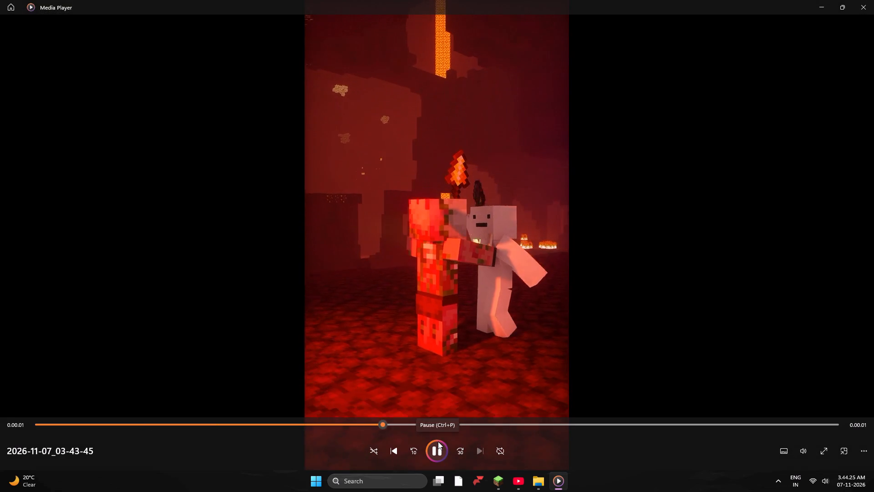
{"action": "left_click", "coordinate": [873, 0]}
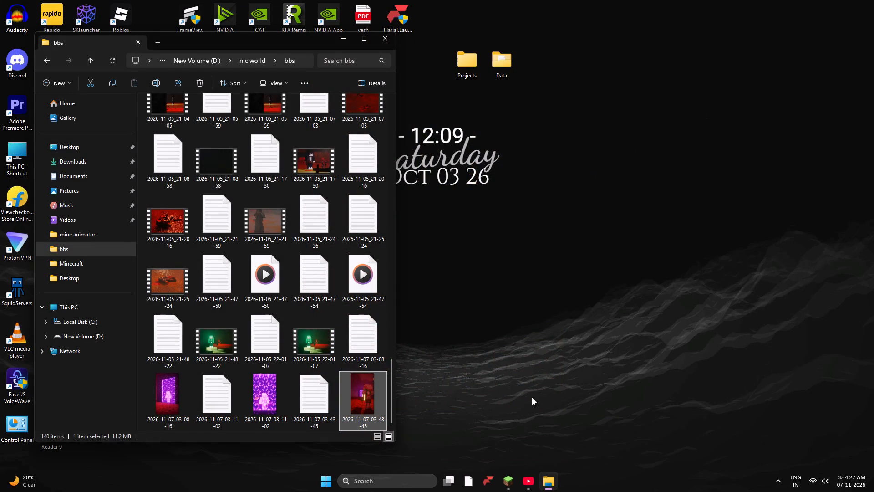
Switch back to the Minecraft film editor and set the Point light's intensity to 3 and radius to 8.
{"action": "left_click", "coordinate": [510, 477]}
{"action": "left_click", "coordinate": [154, 290]}
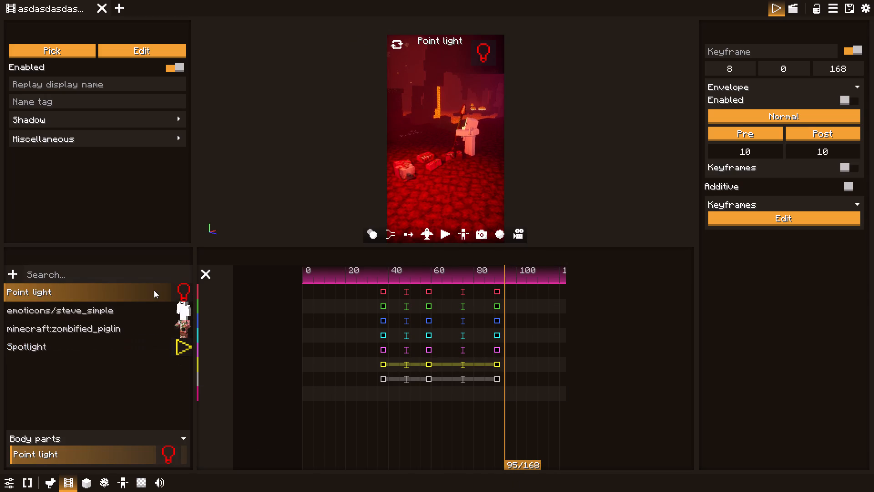
{"action": "left_click", "coordinate": [132, 53]}
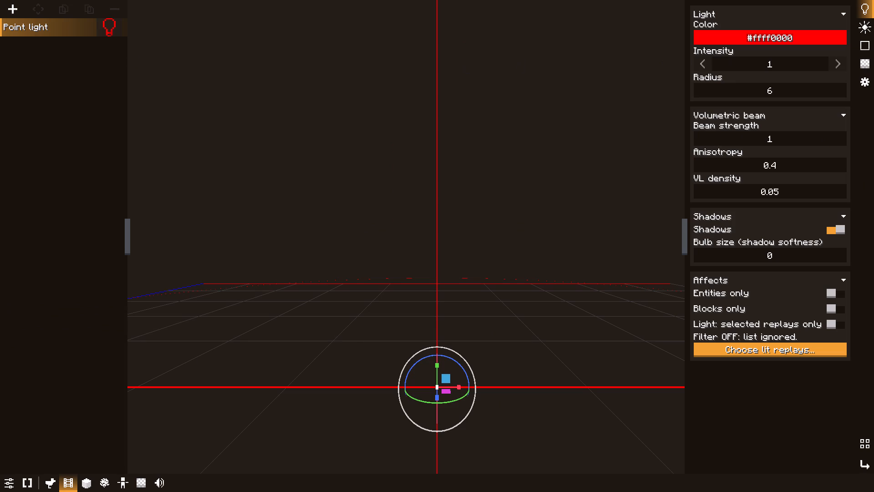
{"action": "double_click", "coordinate": [838, 64]}
{"action": "triple_click", "coordinate": [847, 94]}
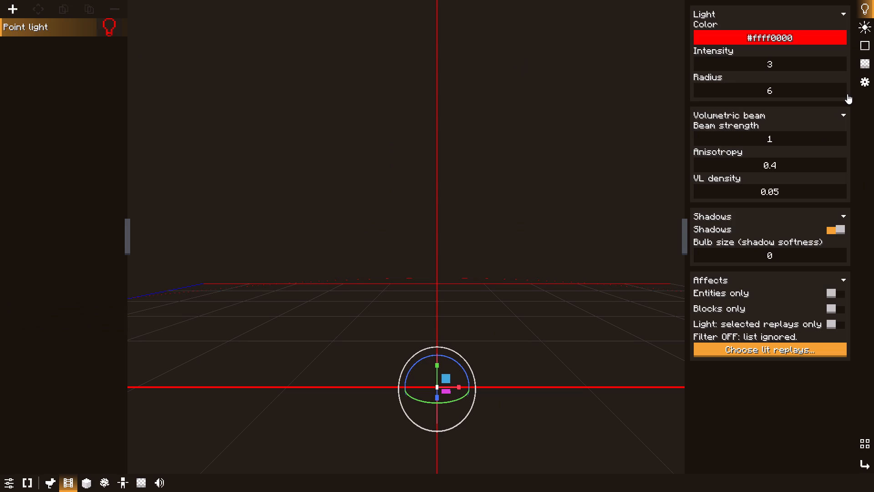
{"action": "left_click", "coordinate": [844, 92]}
Set the Point light's volumetric beam strength to 3, anisotropy to 0.95 and VL density to 0.5.
{"action": "double_click", "coordinate": [840, 138]}
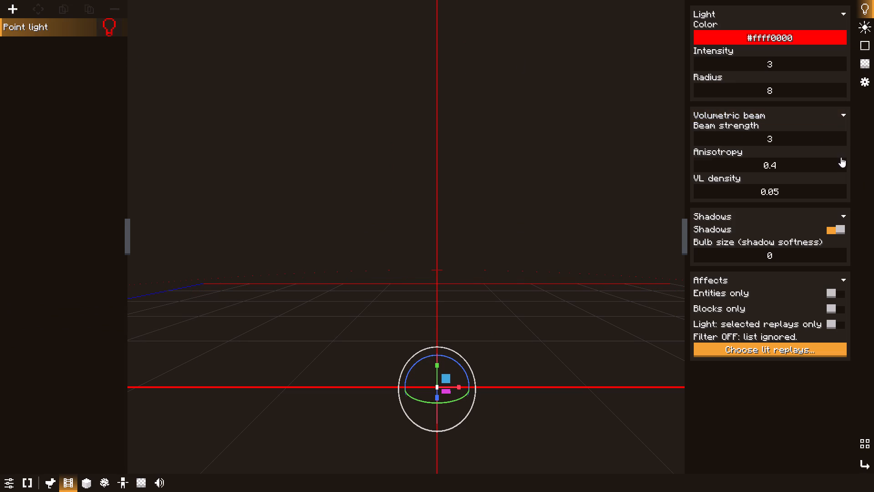
{"action": "double_click", "coordinate": [843, 165]}
{"action": "double_click", "coordinate": [840, 196]}
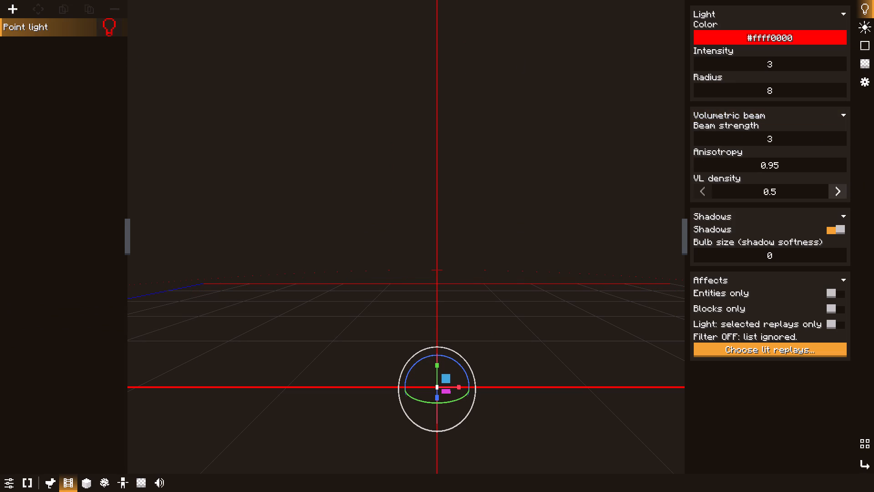
{"action": "left_click", "coordinate": [640, 161]}
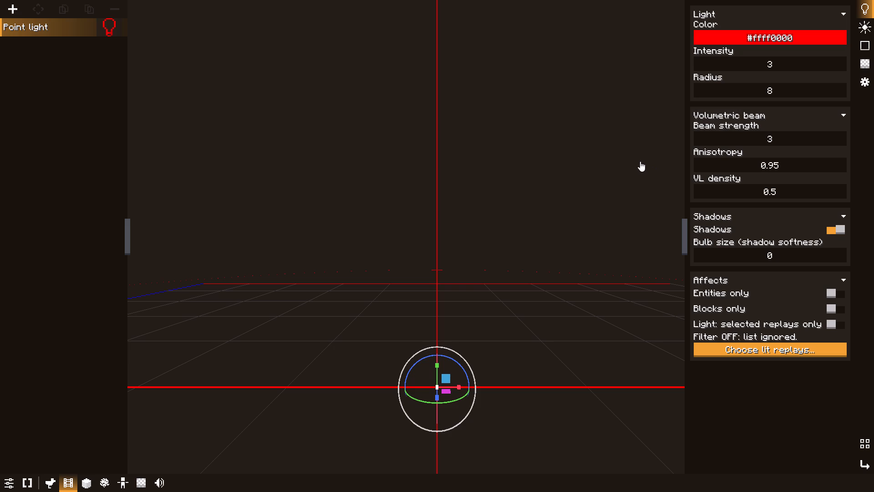
Return from the Point light's form editor to the film timeline and play back the strike from about frame 46 to check the lighting.
{"action": "double_click", "coordinate": [611, 158]}
{"action": "key", "text": "grave"}
{"action": "key", "text": "Escape"}
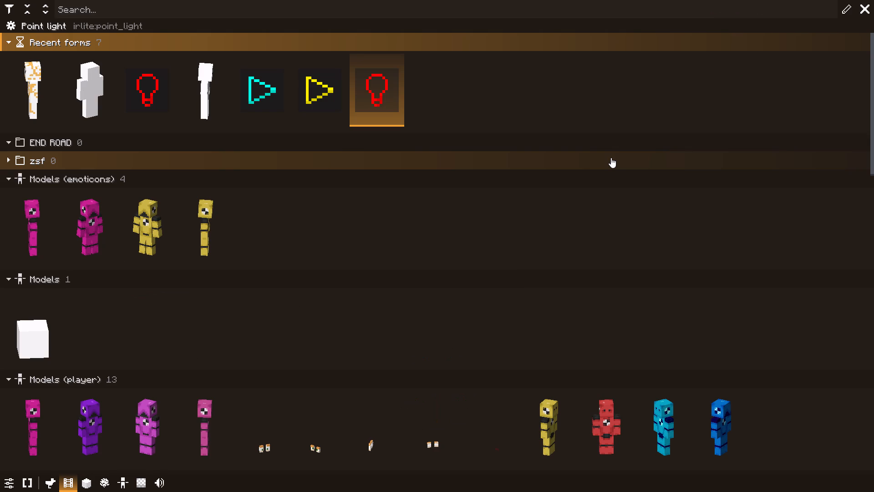
{"action": "key", "text": "Escape"}
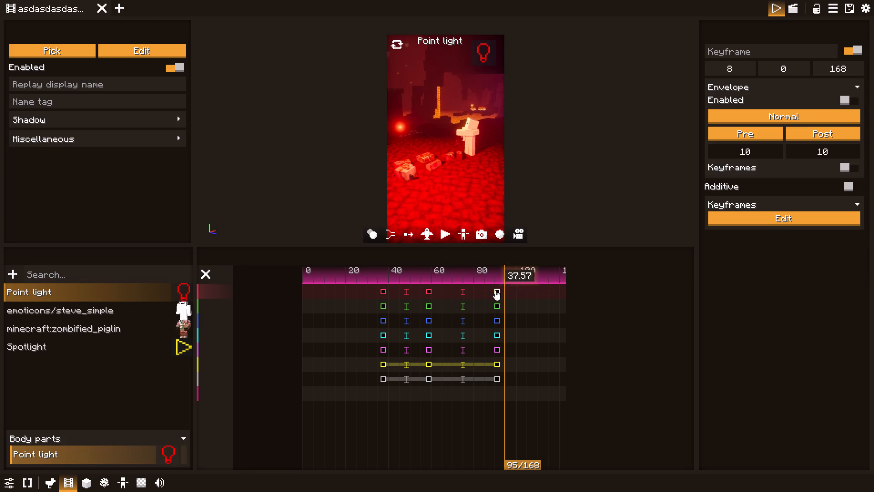
{"action": "left_click_drag", "start_coordinate": [464, 279], "coordinate": [399, 282]}
{"action": "double_click", "coordinate": [441, 231]}
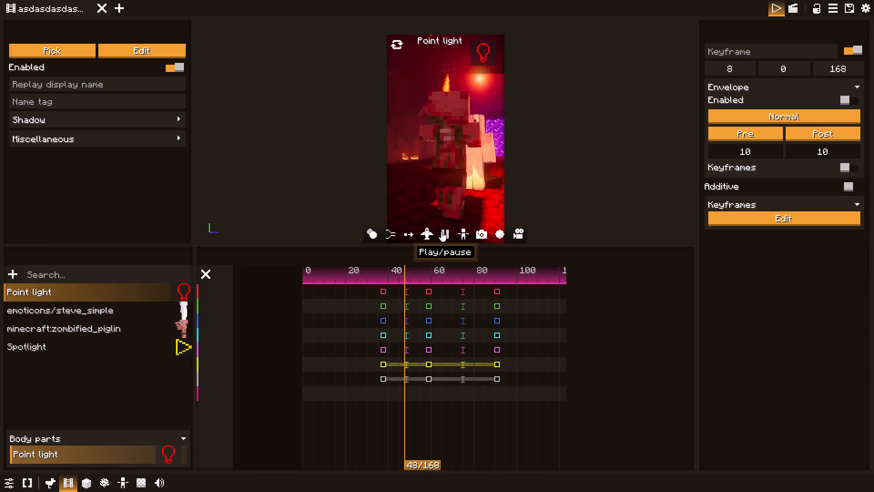
{"action": "triple_click", "coordinate": [441, 231]}
{"action": "left_click", "coordinate": [441, 231]}
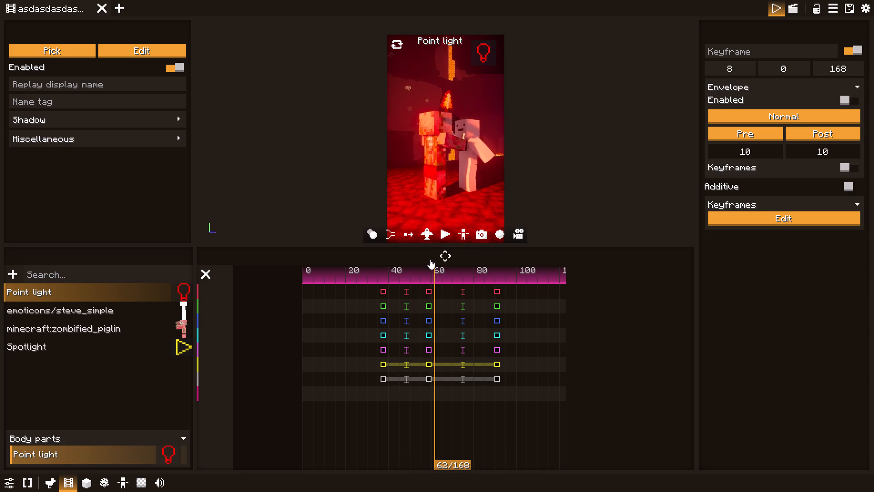
{"action": "left_click_drag", "start_coordinate": [427, 265], "coordinate": [401, 266]}
{"action": "left_click_drag", "start_coordinate": [403, 274], "coordinate": [391, 275]}
{"action": "left_click", "coordinate": [446, 234]}
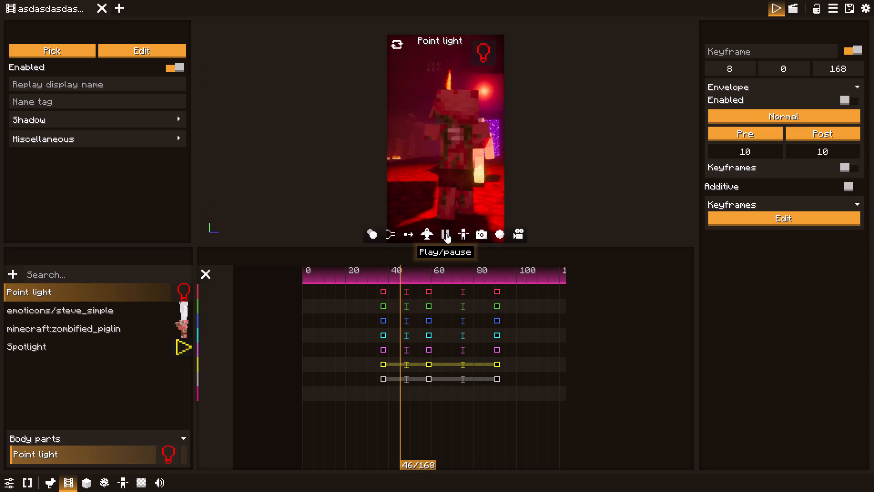
{"action": "left_click", "coordinate": [447, 233]}
{"action": "double_click", "coordinate": [447, 233]}
{"action": "double_click", "coordinate": [447, 233]}
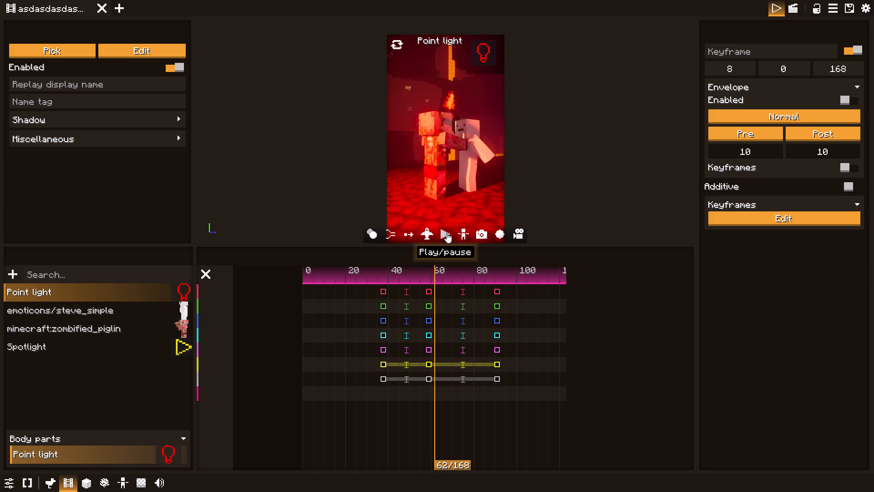
{"action": "left_click", "coordinate": [447, 233]}
{"action": "triple_click", "coordinate": [447, 233]}
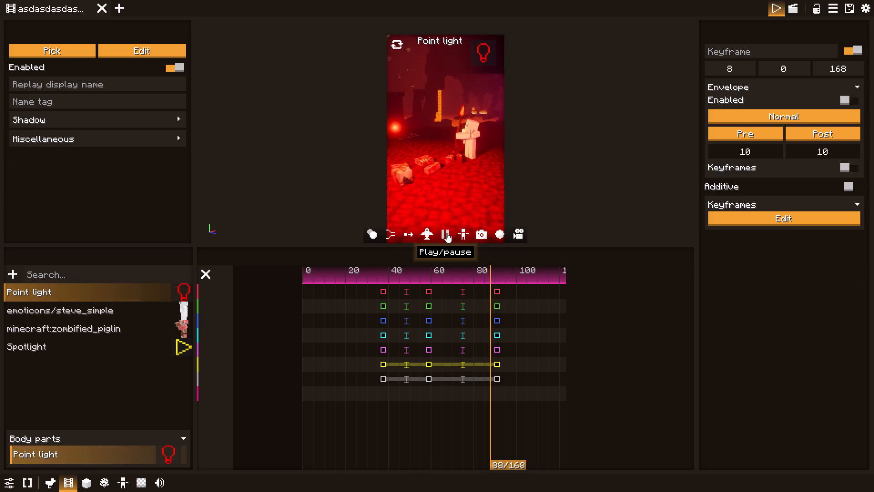
{"action": "double_click", "coordinate": [447, 233]}
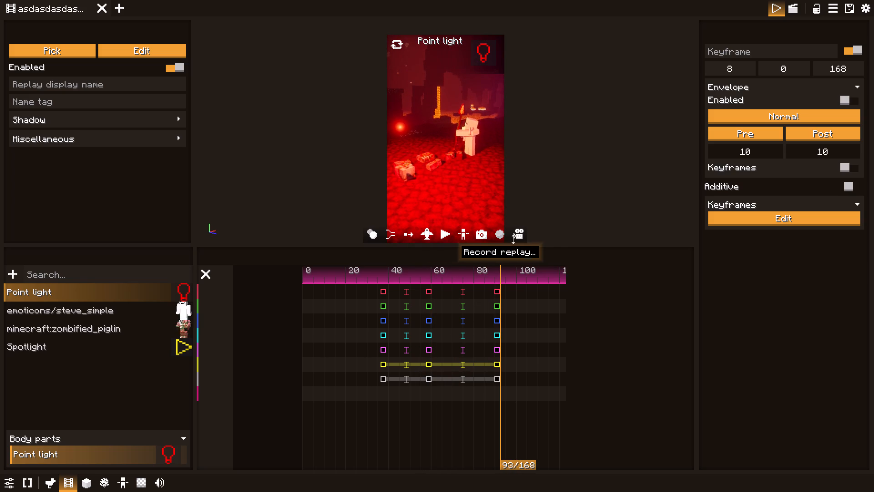
Record the vertical shot as a video and move the playhead back to about frame 40.
{"action": "left_click", "coordinate": [516, 231]}
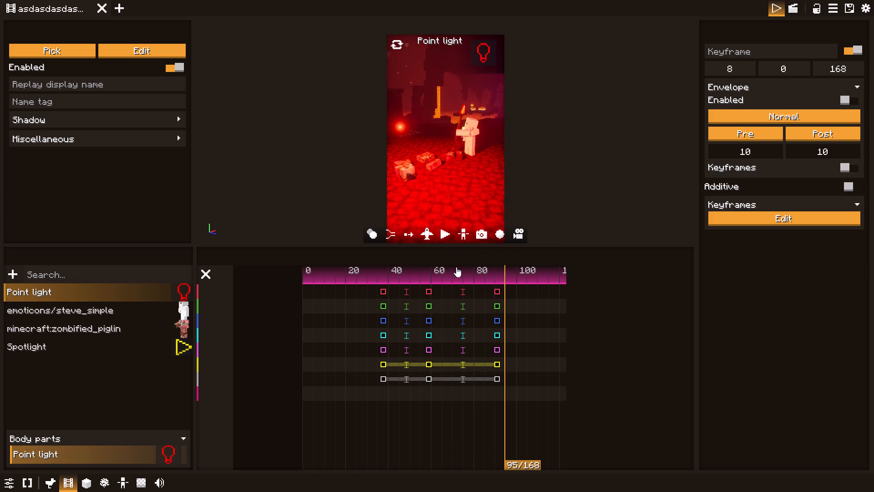
{"action": "left_click_drag", "start_coordinate": [424, 271], "coordinate": [392, 272]}
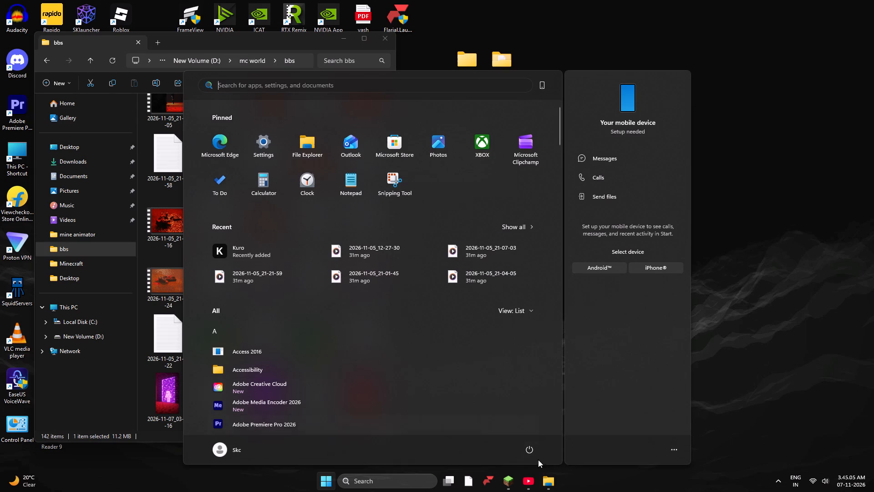
Switch to the bbs folder in File Explorer and open the new 2026-11-07_03-44-57 recording in Media Player.
{"action": "left_click", "coordinate": [554, 481]}
{"action": "double_click", "coordinate": [361, 394]}
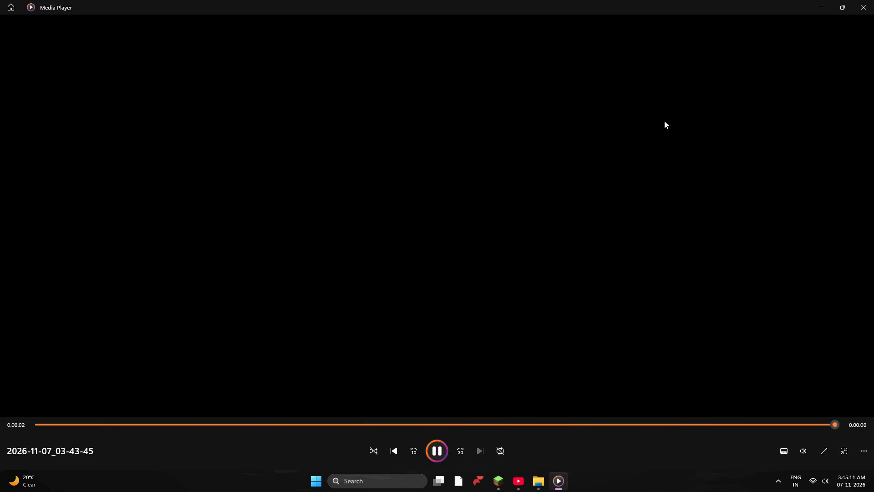
{"action": "left_click", "coordinate": [873, 0]}
{"action": "scroll", "coordinate": [318, 312], "scroll_direction": "down", "scroll_amount": 5}
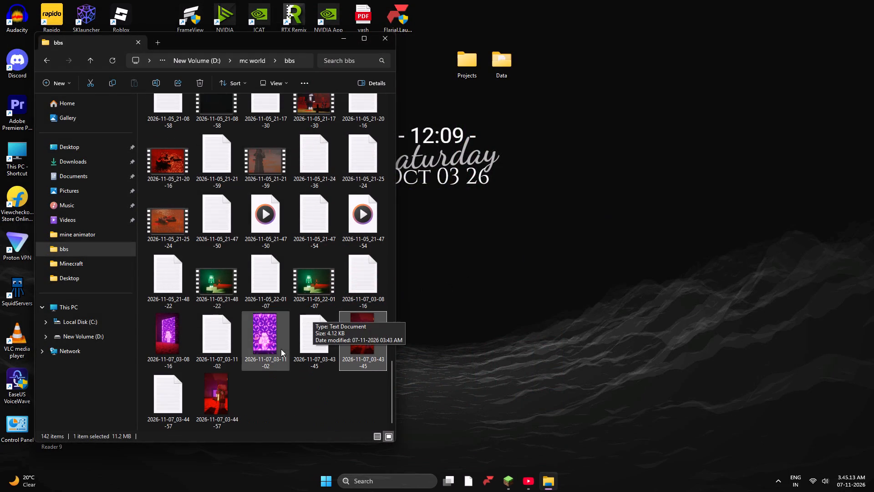
{"action": "double_click", "coordinate": [225, 385]}
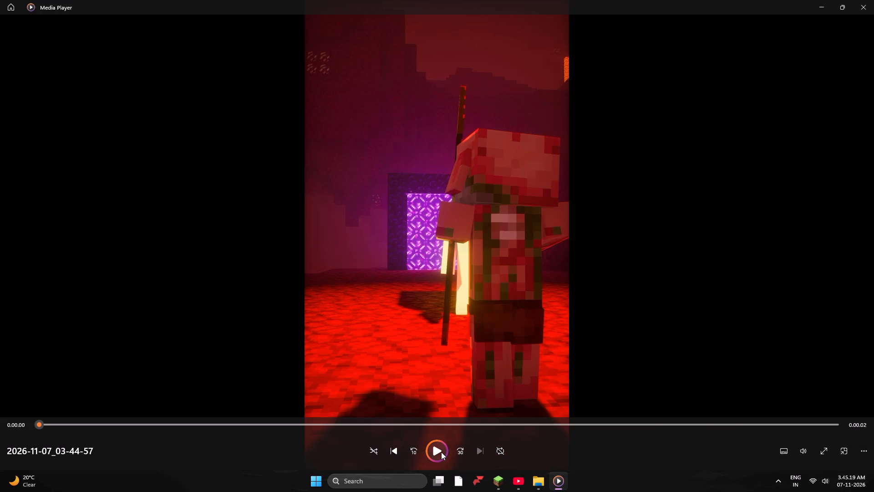
Replay the 2026-11-07_03-44-57 recording repeatedly, examining the strike animation, the piglin's breakup and the red point light.
{"action": "left_click", "coordinate": [441, 452]}
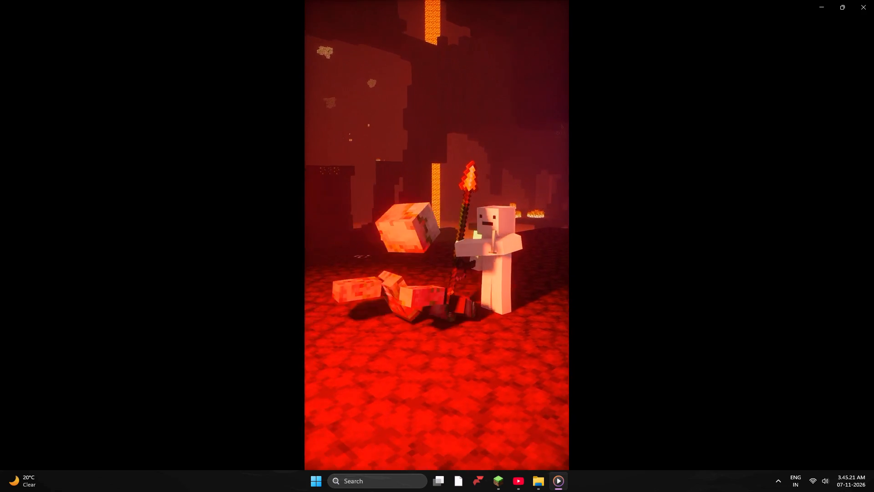
{"action": "left_click", "coordinate": [443, 452]}
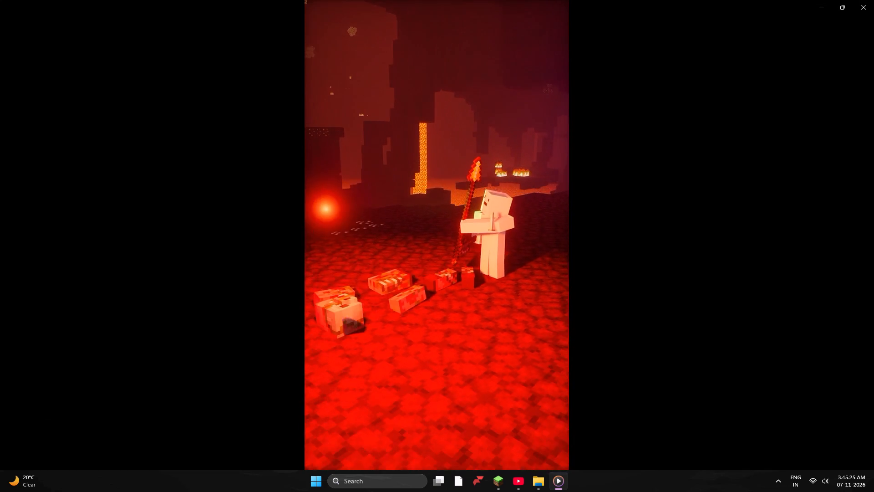
{"action": "left_click", "coordinate": [443, 452]}
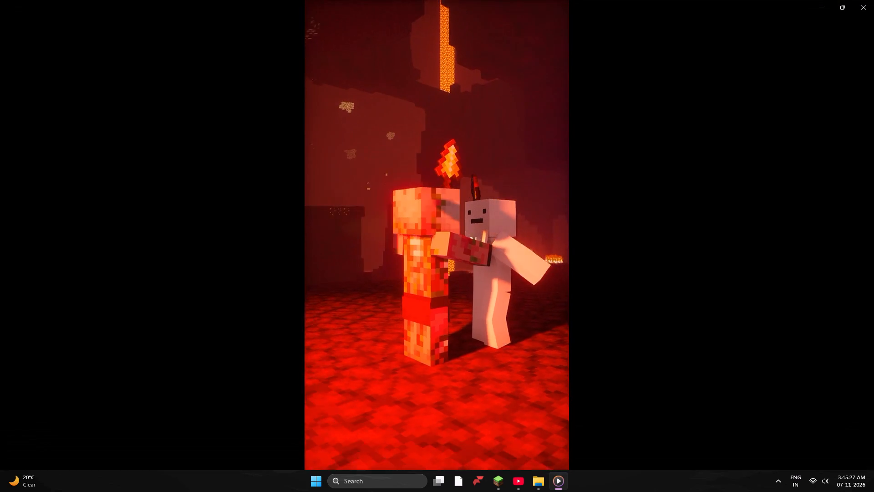
{"action": "left_click", "coordinate": [443, 452]}
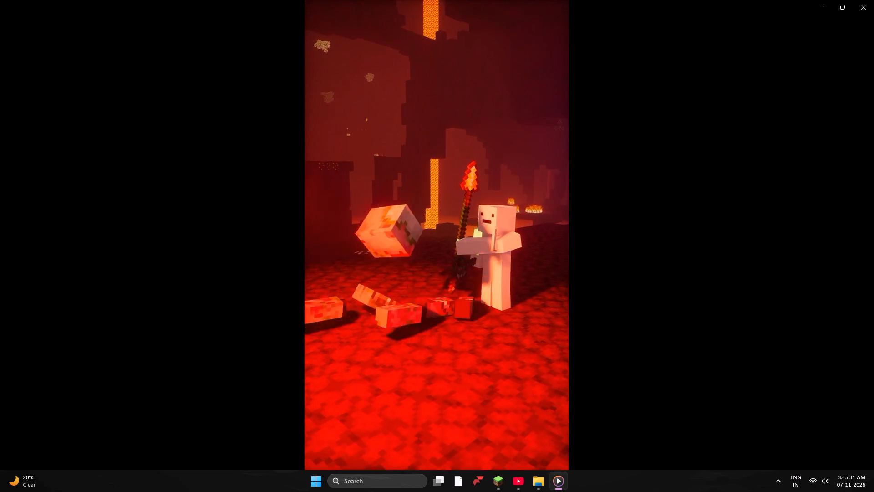
{"action": "left_click", "coordinate": [443, 452]}
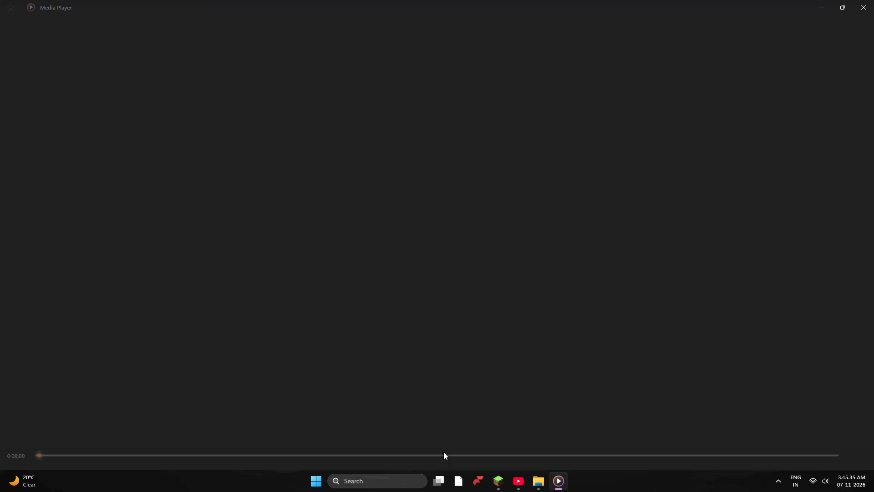
{"action": "left_click", "coordinate": [443, 452]}
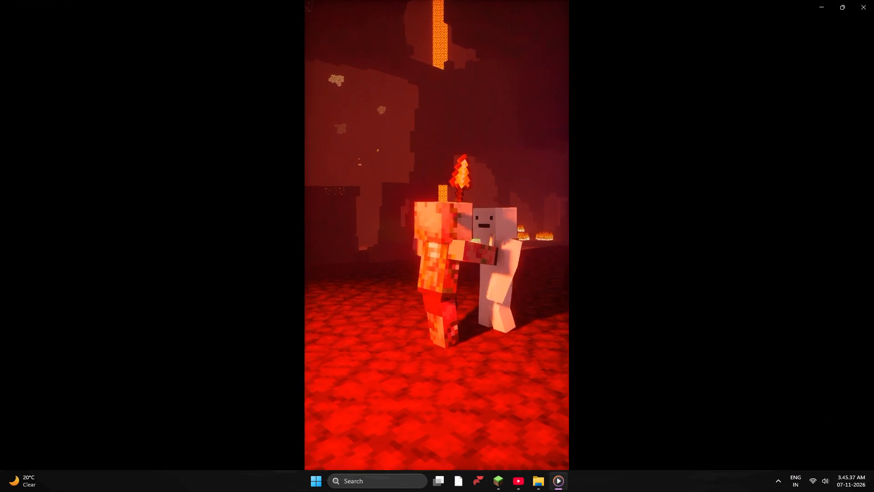
{"action": "left_click", "coordinate": [443, 452]}
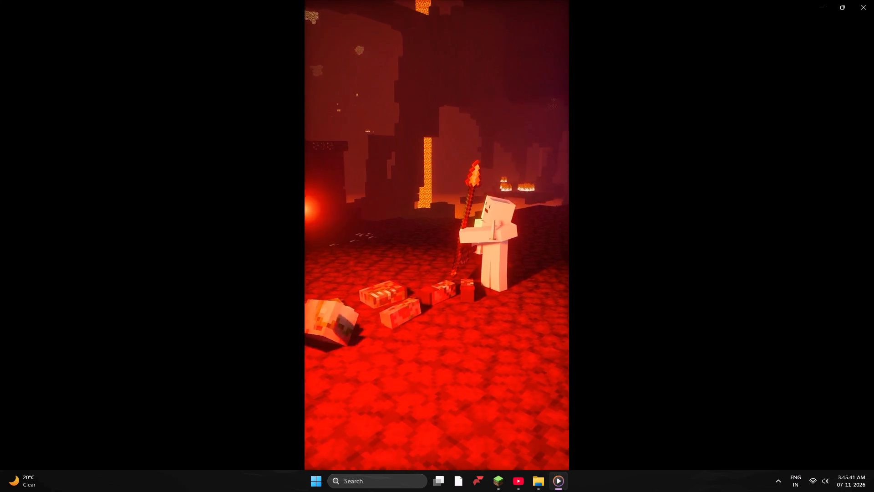
{"action": "left_click", "coordinate": [443, 452]}
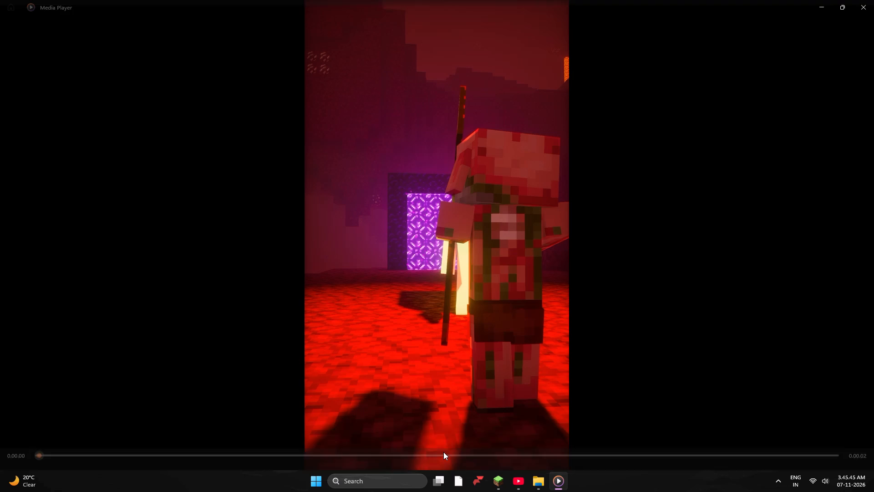
{"action": "left_click", "coordinate": [443, 452]}
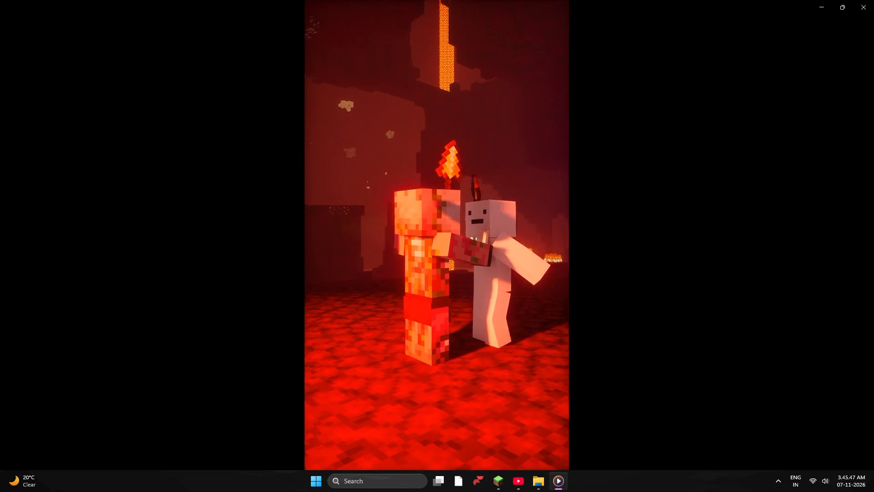
{"action": "left_click", "coordinate": [443, 452]}
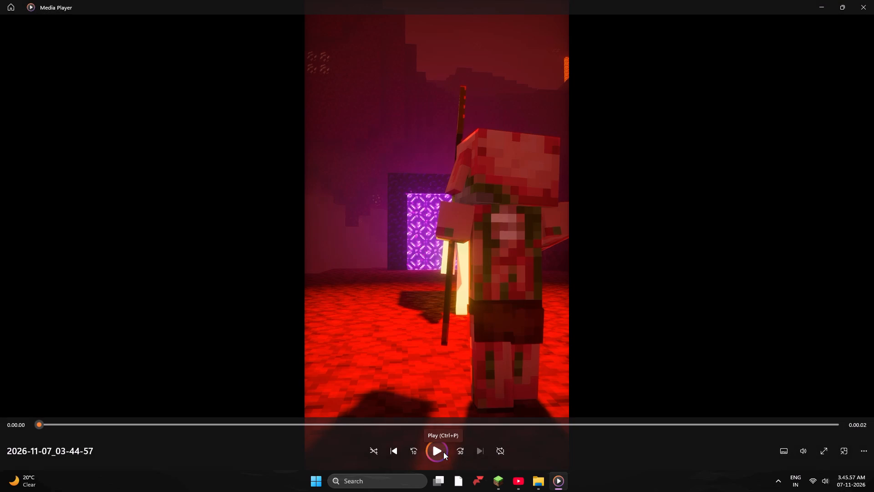
{"action": "left_click", "coordinate": [447, 451]}
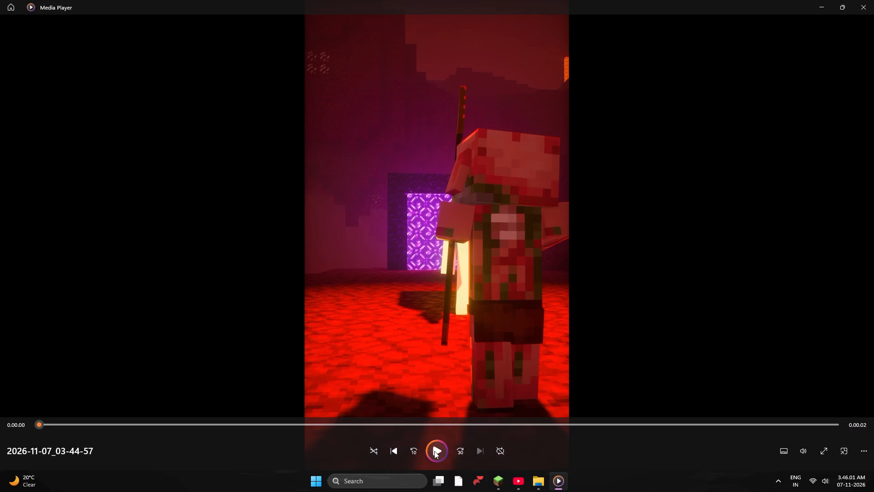
{"action": "left_click", "coordinate": [434, 451]}
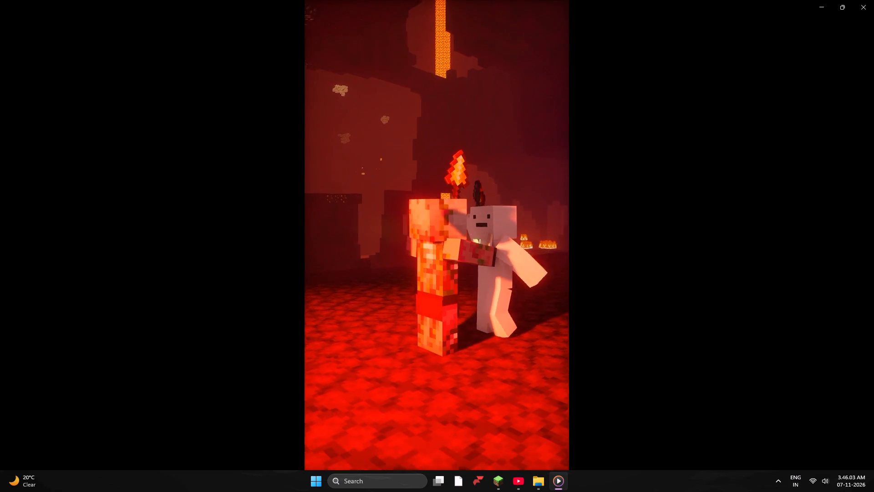
{"action": "left_click", "coordinate": [435, 451]}
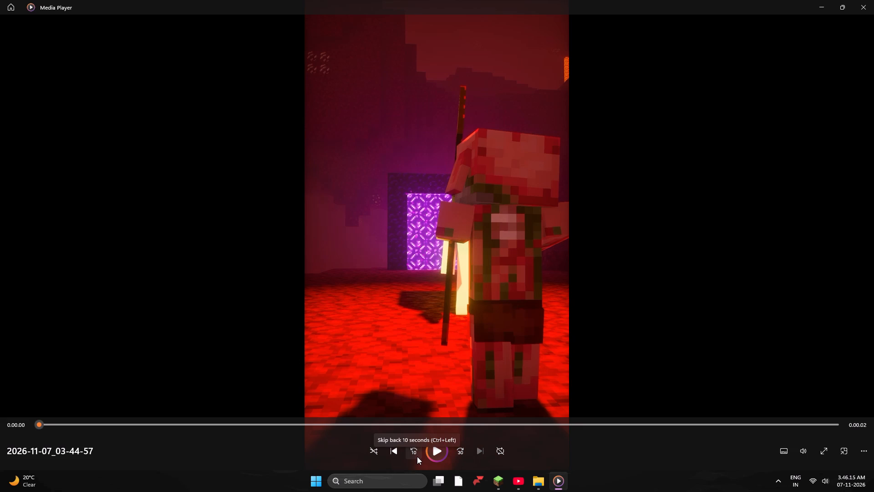
{"action": "left_click", "coordinate": [436, 451]}
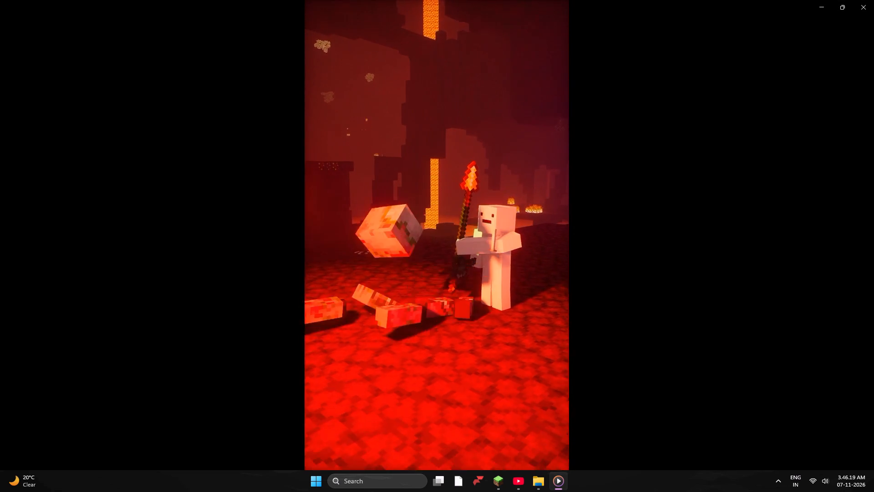
{"action": "left_click", "coordinate": [436, 451]}
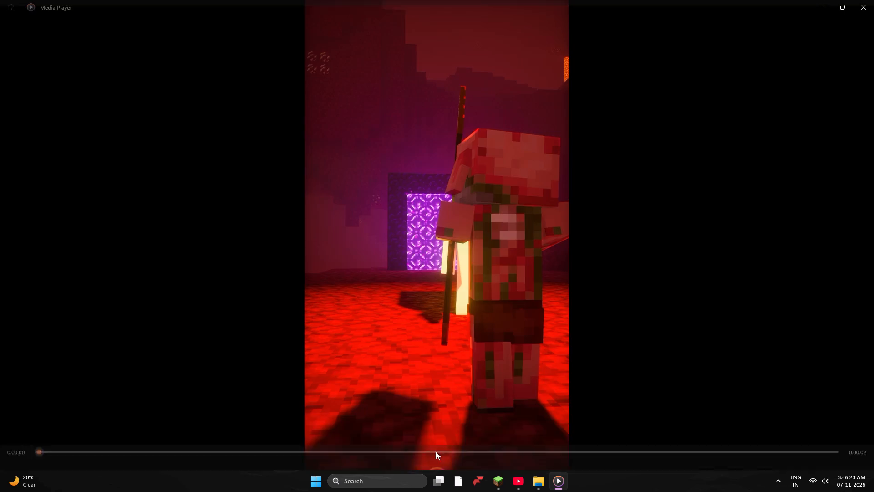
{"action": "left_click", "coordinate": [436, 451]}
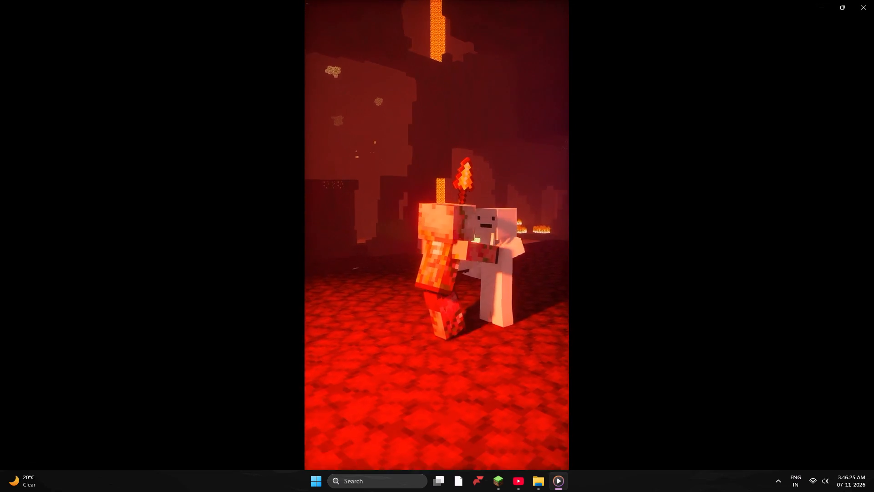
{"action": "left_click", "coordinate": [436, 451]}
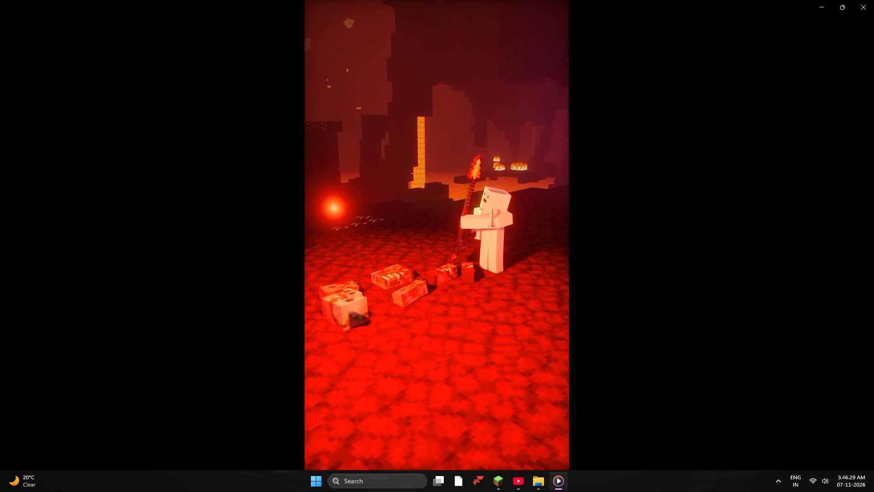
{"action": "left_click", "coordinate": [436, 451]}
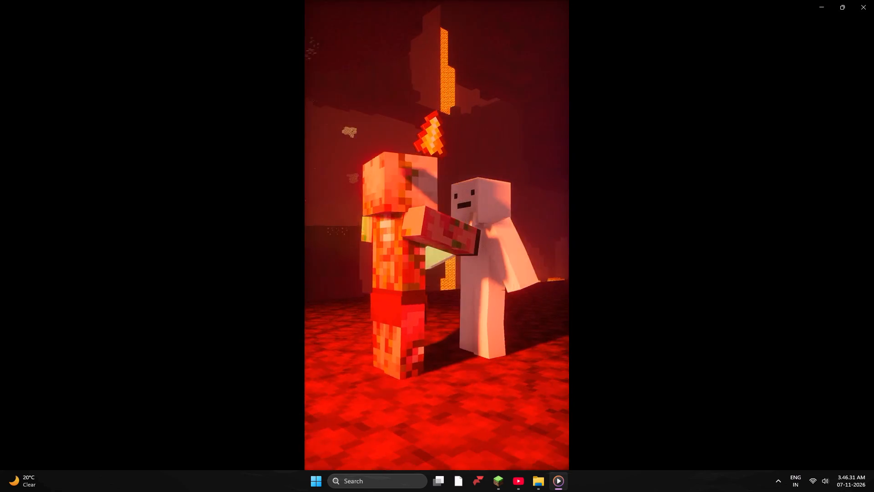
{"action": "left_click", "coordinate": [436, 451]}
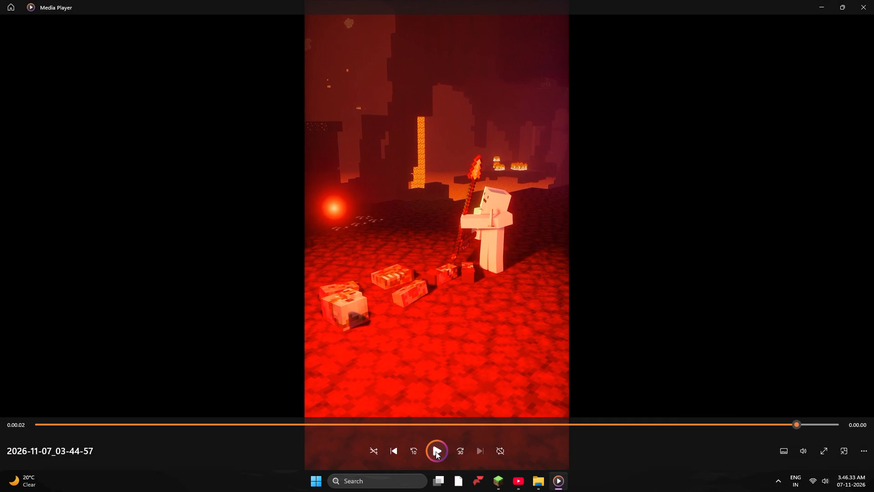
{"action": "left_click", "coordinate": [437, 454]}
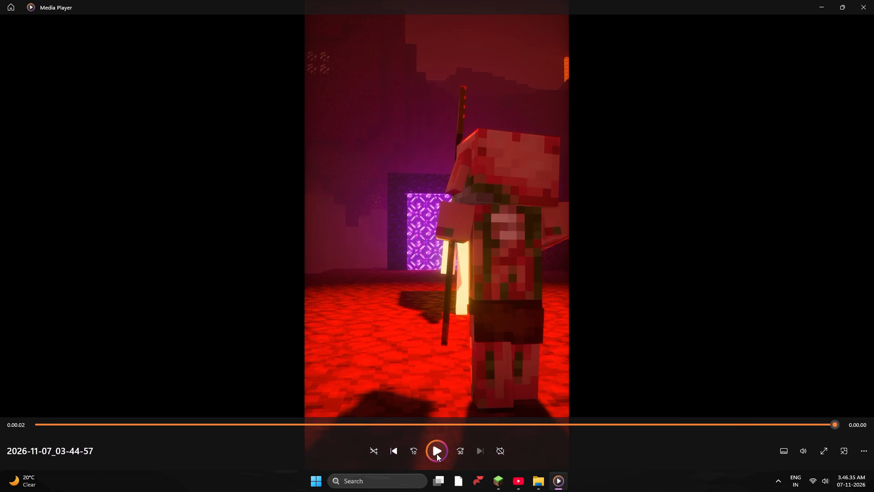
{"action": "left_click", "coordinate": [437, 454]}
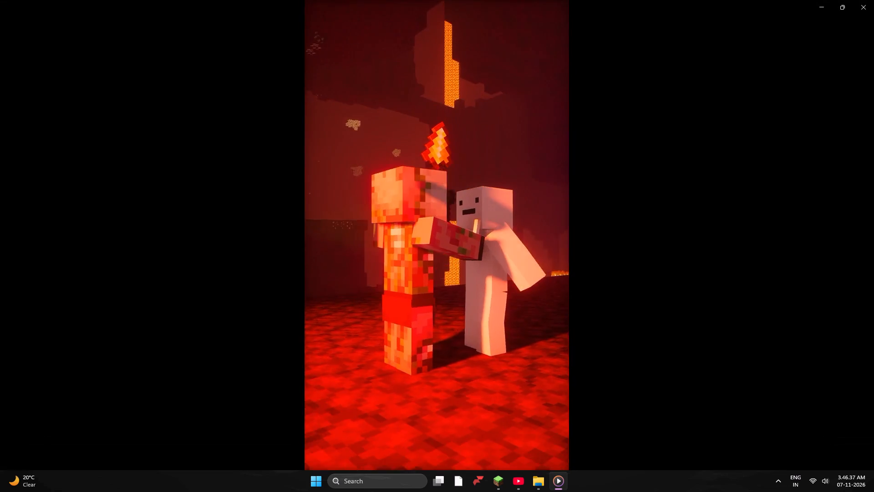
{"action": "left_click", "coordinate": [435, 454]}
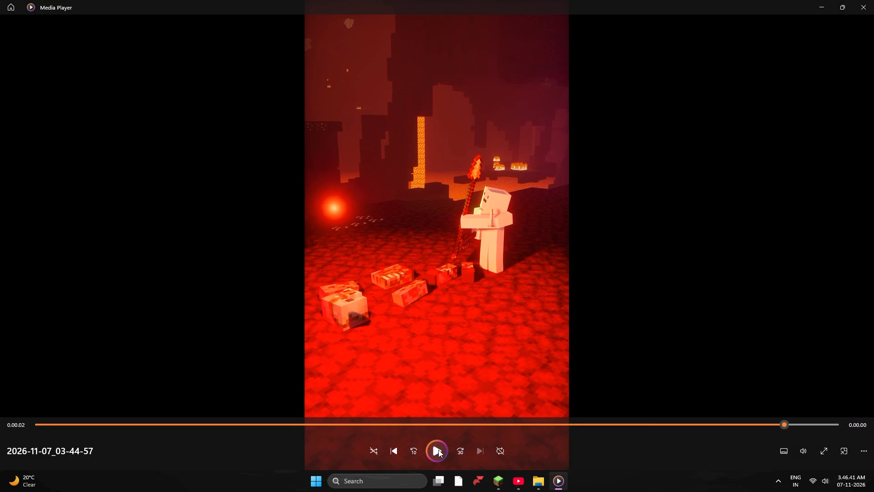
Replay the 2026-11-07_03-44-57 recording several more times, examining the opening frames, the strike, the piglin's breakup and the lighting.
{"action": "left_click", "coordinate": [438, 450]}
{"action": "left_click", "coordinate": [438, 450]}
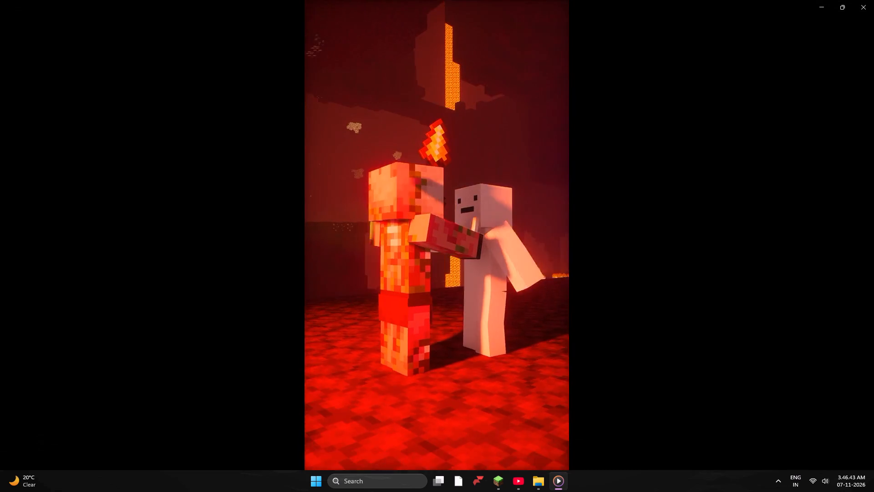
{"action": "left_click", "coordinate": [438, 450]}
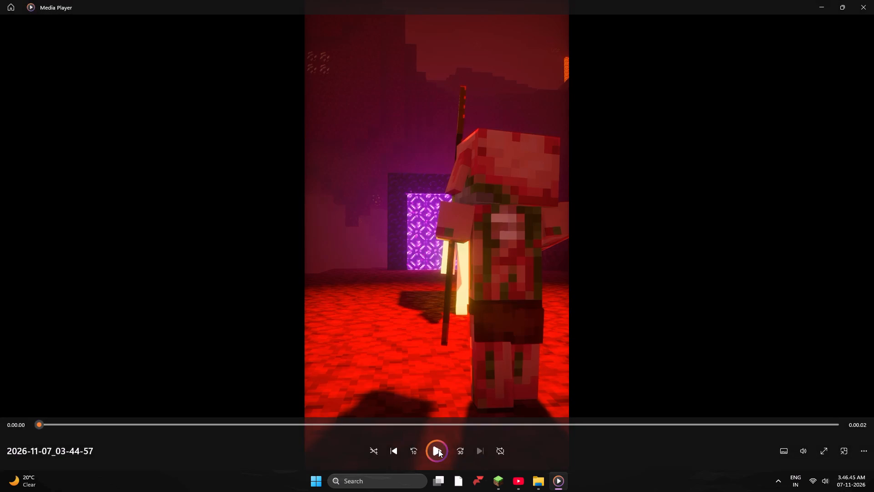
{"action": "left_click", "coordinate": [438, 450]}
{"action": "left_click", "coordinate": [438, 450]}
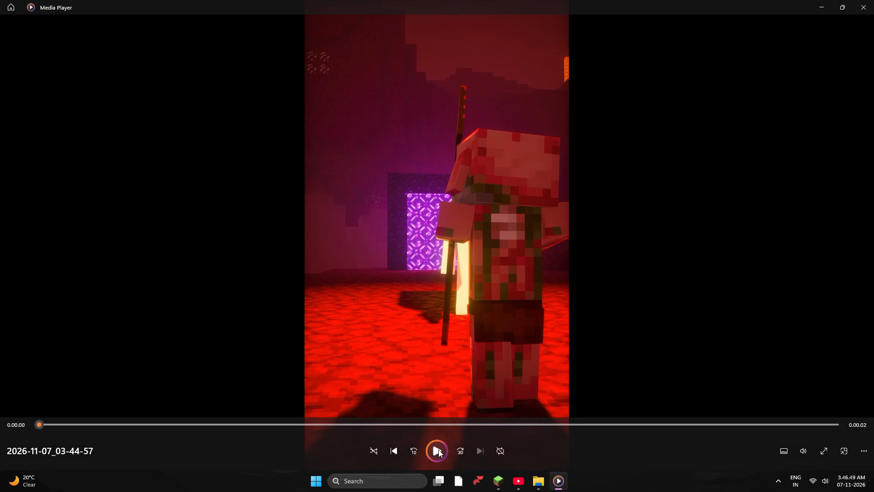
{"action": "left_click", "coordinate": [438, 450]}
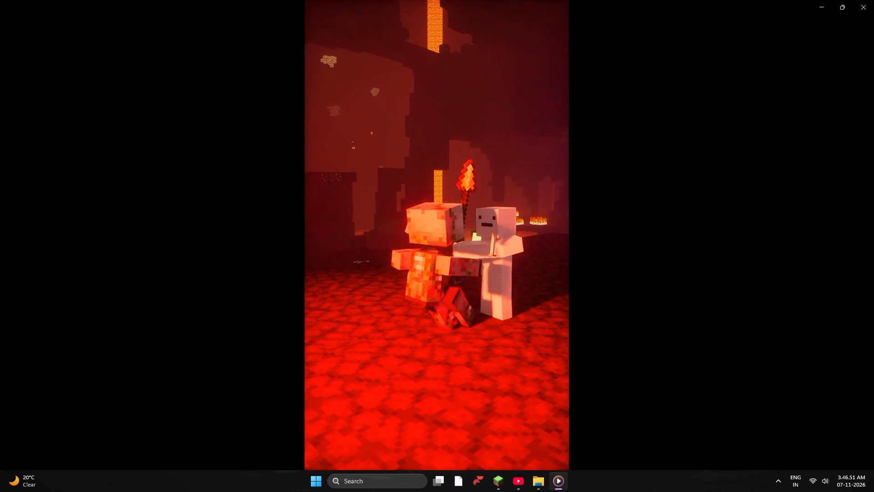
{"action": "left_click", "coordinate": [438, 450]}
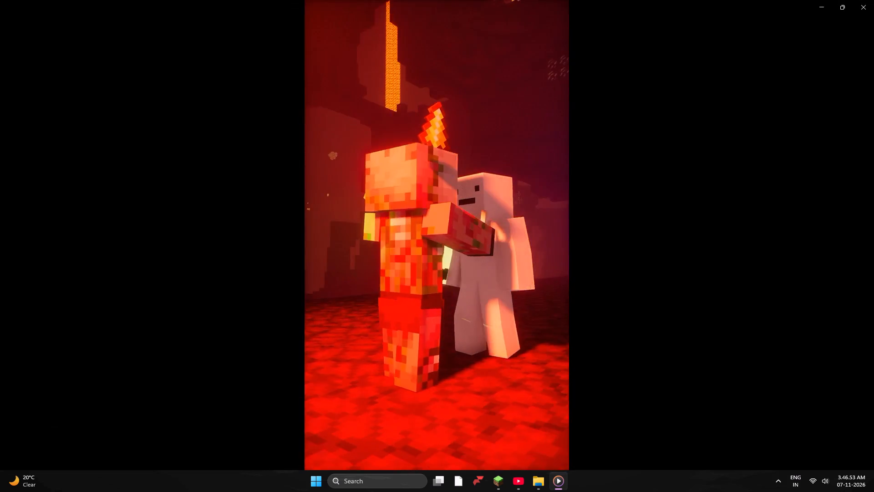
{"action": "left_click", "coordinate": [439, 457]}
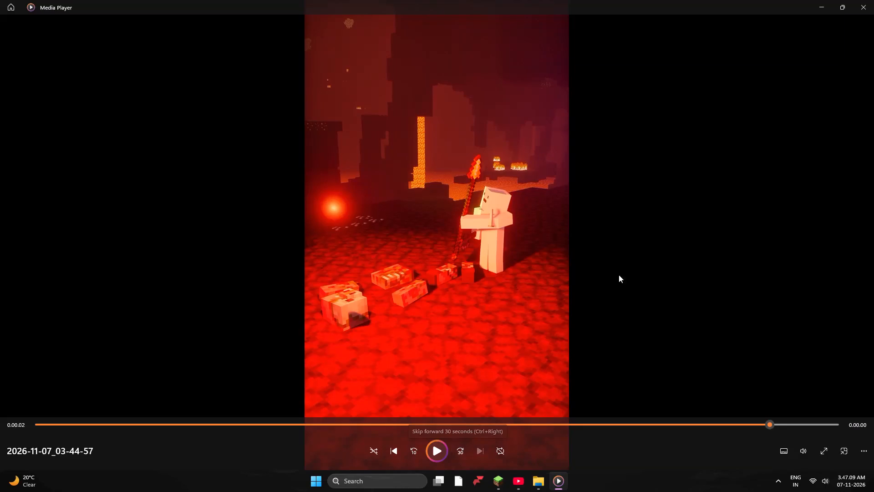
Close the recording, return to the film in Minecraft and delete all keyframes in the camera's Keyframe clip.
{"action": "left_click", "coordinate": [873, 1]}
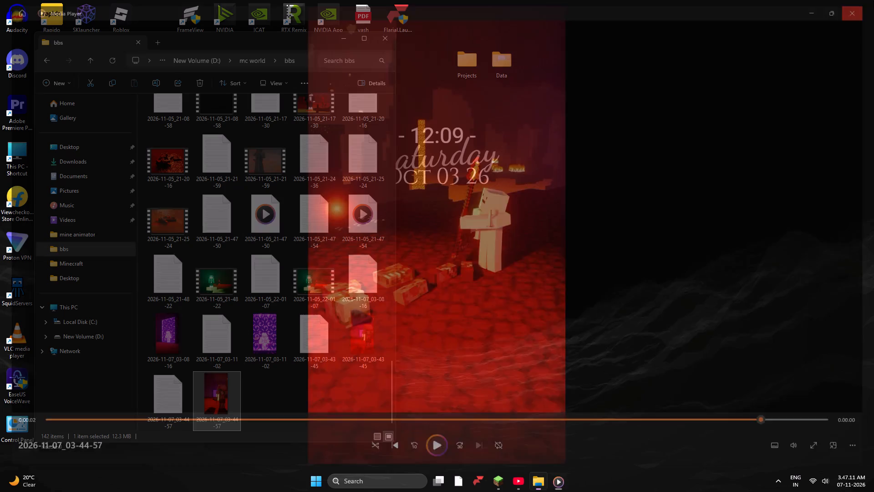
{"action": "left_click", "coordinate": [504, 474]}
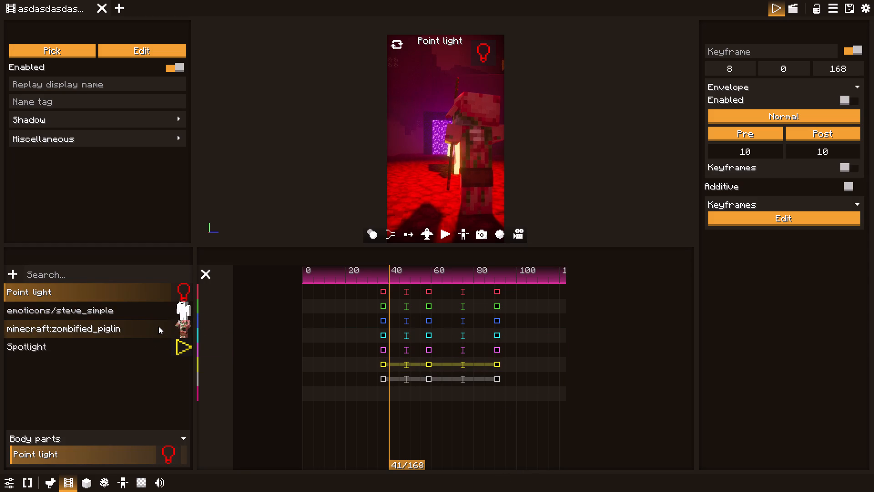
{"action": "left_click", "coordinate": [139, 313]}
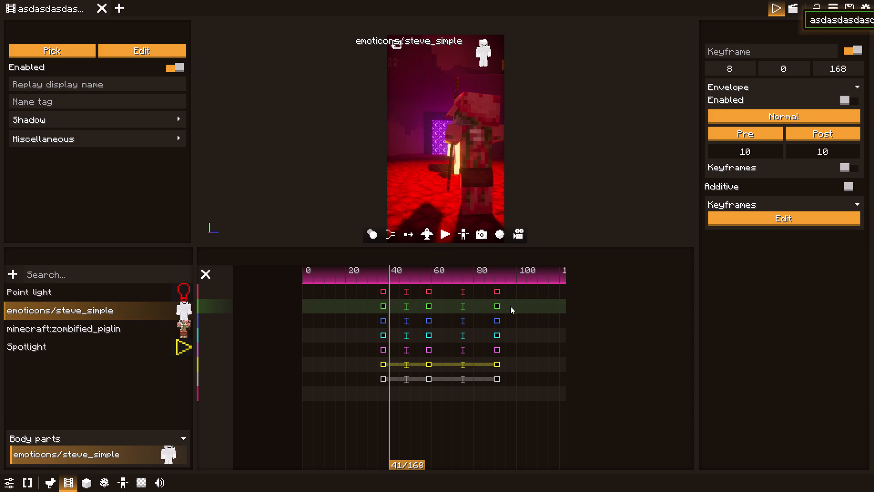
{"action": "left_click_drag", "start_coordinate": [518, 292], "coordinate": [371, 390], "text": "shift"}
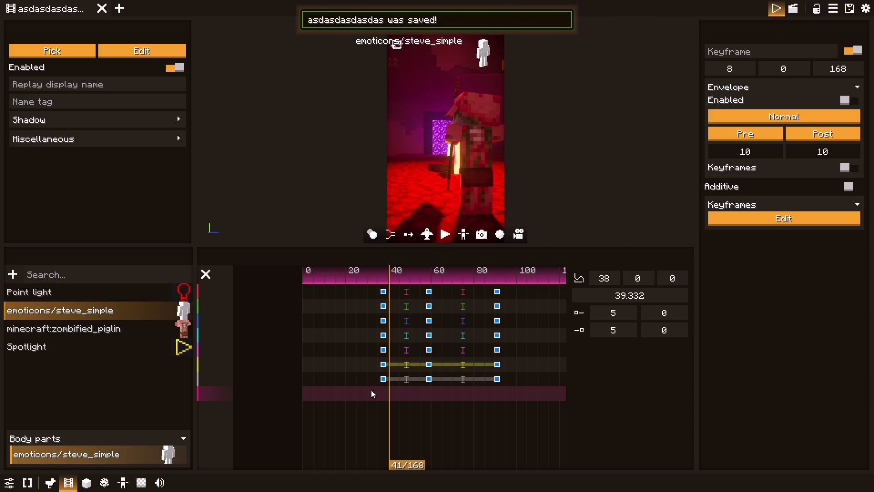
{"action": "key", "text": "Delete"}
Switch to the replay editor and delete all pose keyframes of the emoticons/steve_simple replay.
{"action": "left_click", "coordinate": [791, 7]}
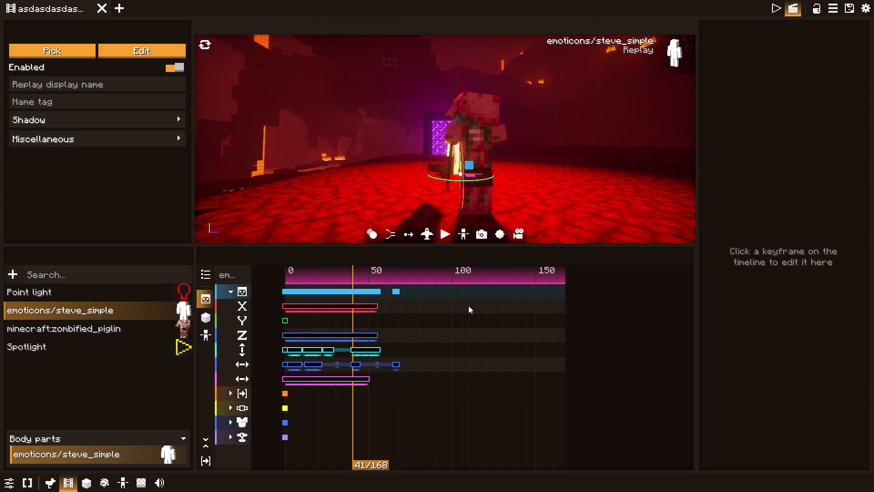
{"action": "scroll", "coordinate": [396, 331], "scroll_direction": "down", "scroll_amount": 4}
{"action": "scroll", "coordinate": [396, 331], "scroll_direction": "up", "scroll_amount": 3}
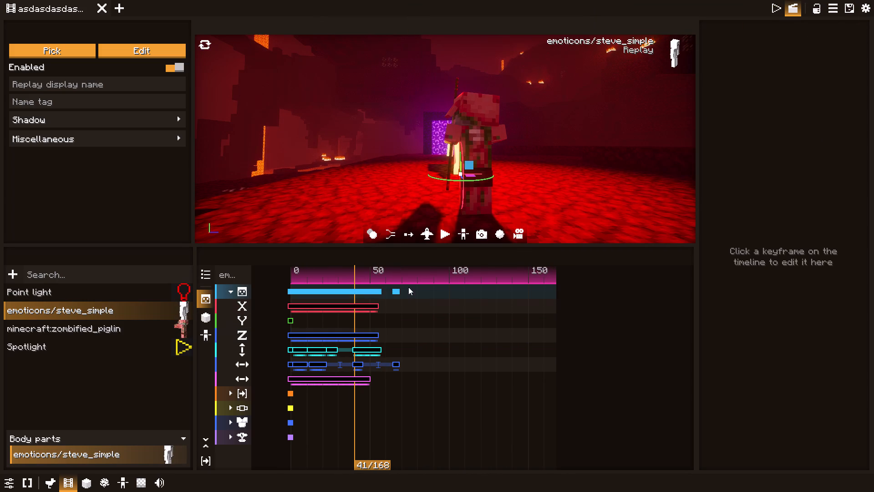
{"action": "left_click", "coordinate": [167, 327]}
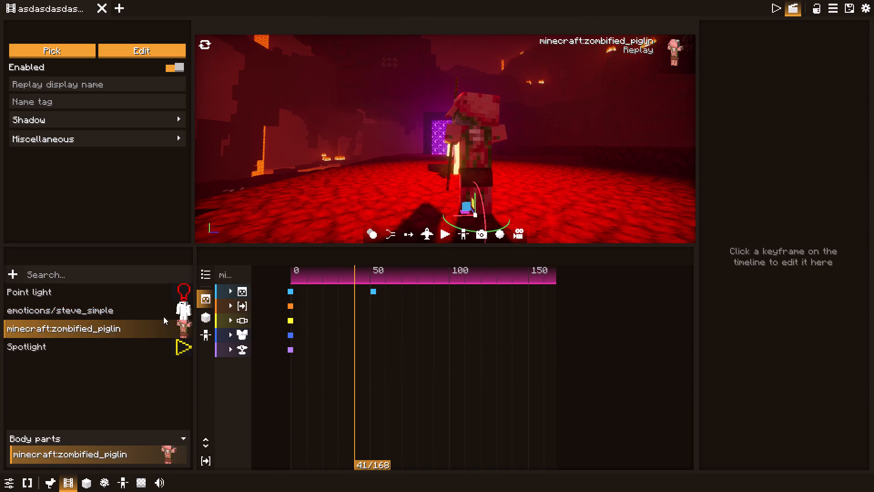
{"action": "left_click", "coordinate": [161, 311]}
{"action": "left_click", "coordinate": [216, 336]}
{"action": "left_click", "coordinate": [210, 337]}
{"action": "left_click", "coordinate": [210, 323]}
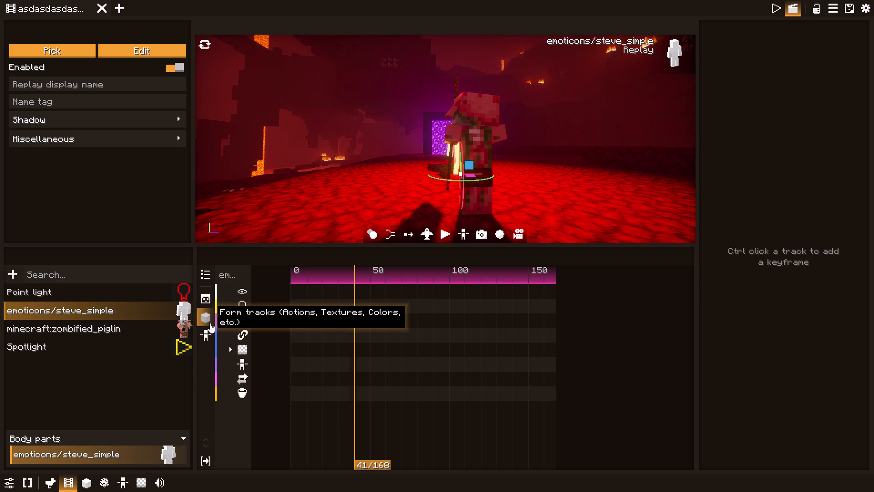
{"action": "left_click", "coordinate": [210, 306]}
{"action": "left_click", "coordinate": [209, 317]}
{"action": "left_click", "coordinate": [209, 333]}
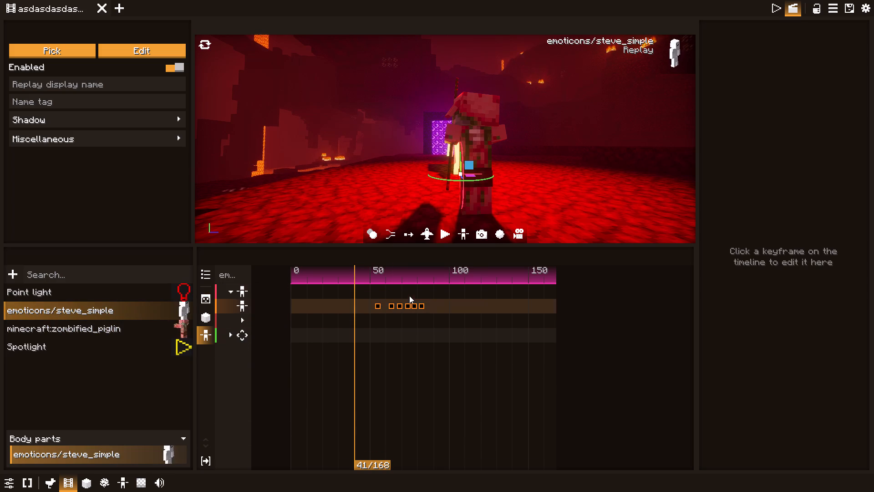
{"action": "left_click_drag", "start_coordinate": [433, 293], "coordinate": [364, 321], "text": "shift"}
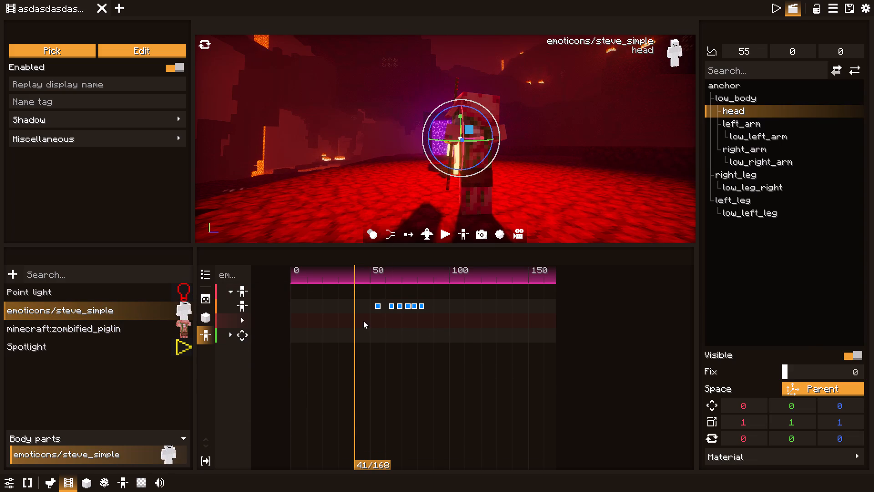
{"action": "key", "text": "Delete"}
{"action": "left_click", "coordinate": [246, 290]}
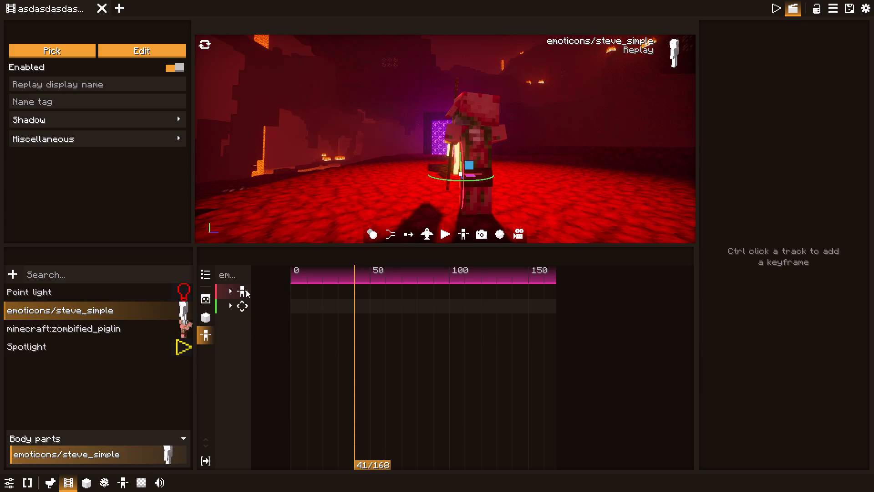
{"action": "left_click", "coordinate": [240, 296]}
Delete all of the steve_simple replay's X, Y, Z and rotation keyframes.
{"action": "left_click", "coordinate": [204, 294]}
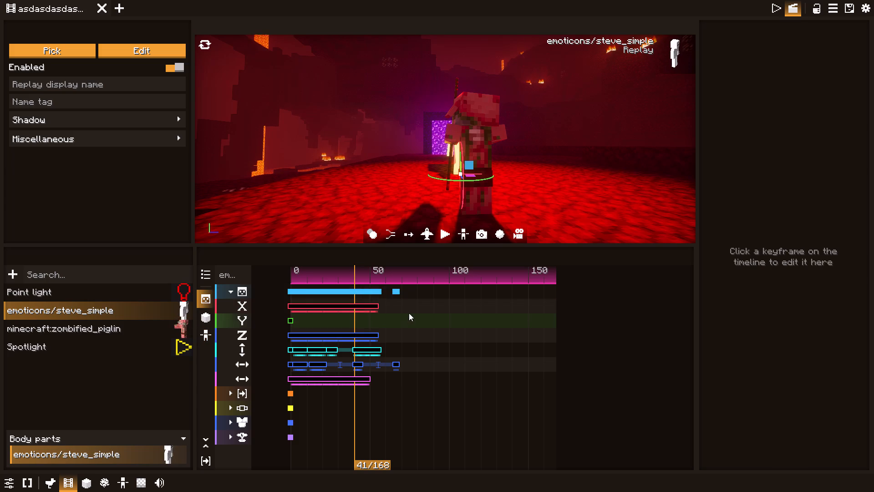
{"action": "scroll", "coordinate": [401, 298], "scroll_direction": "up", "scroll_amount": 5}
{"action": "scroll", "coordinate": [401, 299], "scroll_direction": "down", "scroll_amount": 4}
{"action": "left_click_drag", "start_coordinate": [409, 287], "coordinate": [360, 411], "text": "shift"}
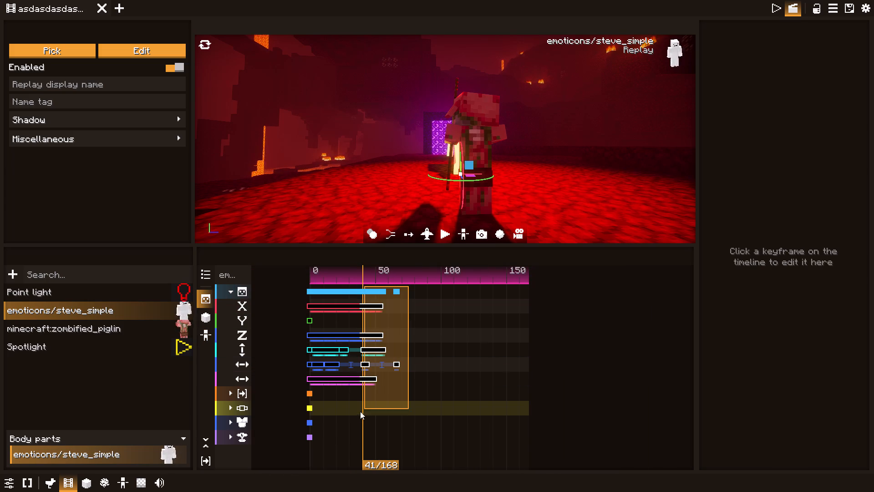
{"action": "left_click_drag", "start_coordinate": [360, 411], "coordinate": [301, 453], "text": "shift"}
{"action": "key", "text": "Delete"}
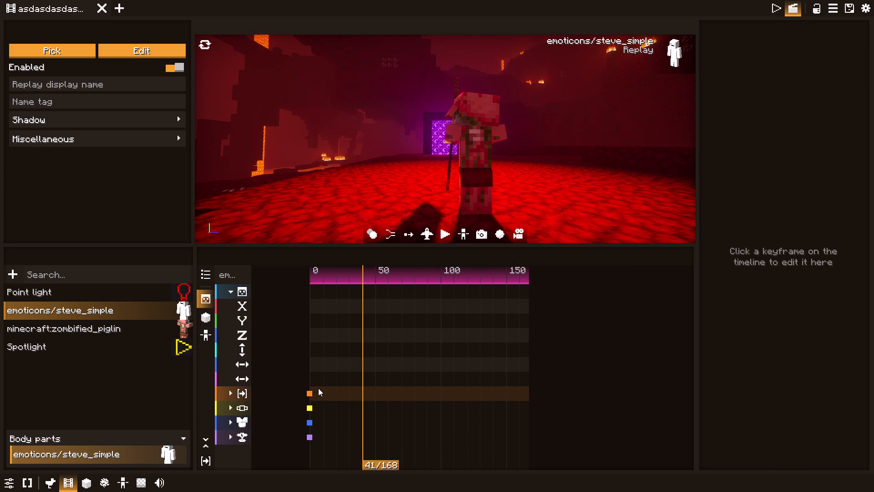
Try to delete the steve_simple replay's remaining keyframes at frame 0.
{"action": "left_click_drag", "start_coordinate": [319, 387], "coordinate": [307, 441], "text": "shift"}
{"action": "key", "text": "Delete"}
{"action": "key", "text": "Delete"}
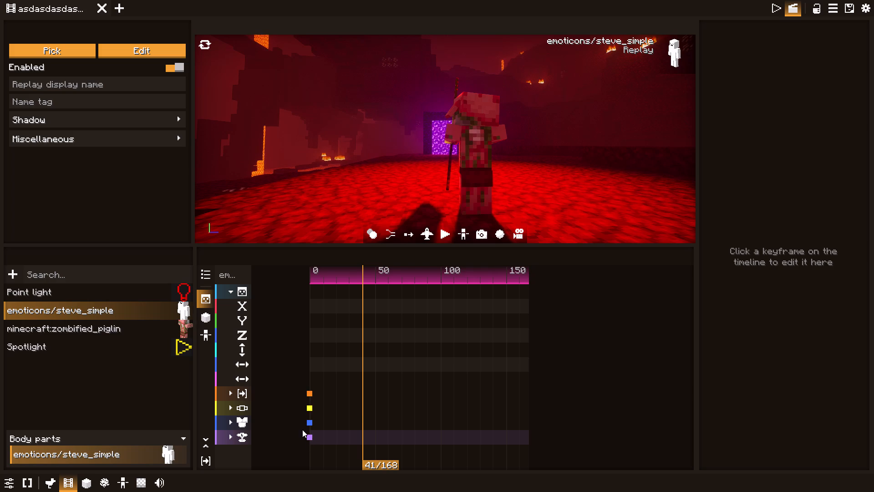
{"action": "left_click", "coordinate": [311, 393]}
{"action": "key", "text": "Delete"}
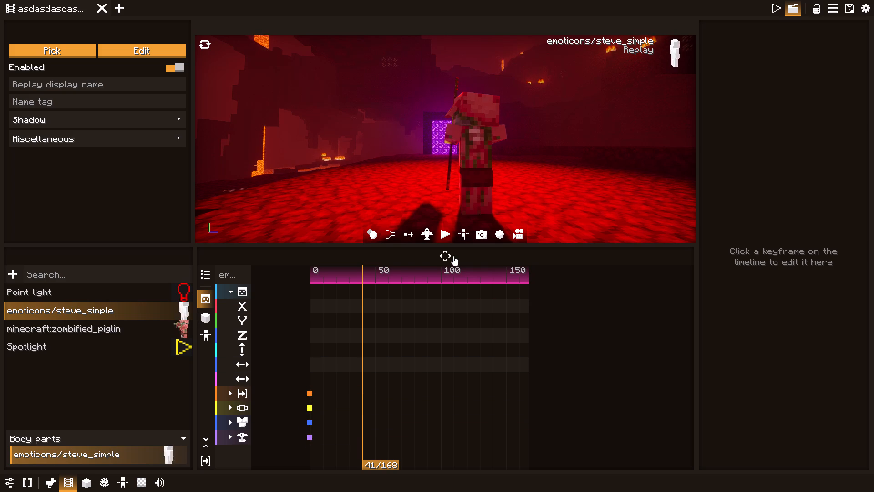
Move the playhead to frame 0 and remove the emoticons/steve_simple and minecraft:zombified_piglin replays from the film.
{"action": "left_click", "coordinate": [175, 306]}
{"action": "left_click_drag", "start_coordinate": [323, 277], "coordinate": [360, 282]}
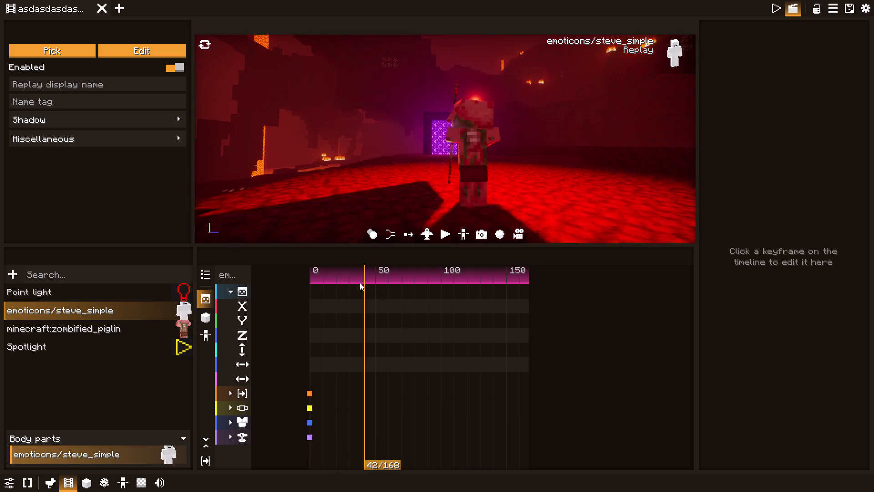
{"action": "left_click_drag", "start_coordinate": [360, 282], "coordinate": [305, 287]}
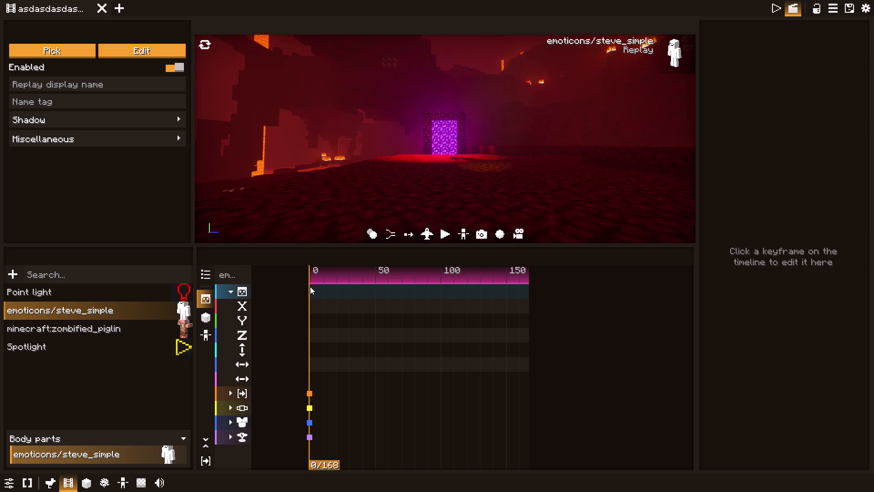
{"action": "left_click", "coordinate": [154, 307]}
{"action": "right_click", "coordinate": [154, 307]}
{"action": "left_click", "coordinate": [186, 311]}
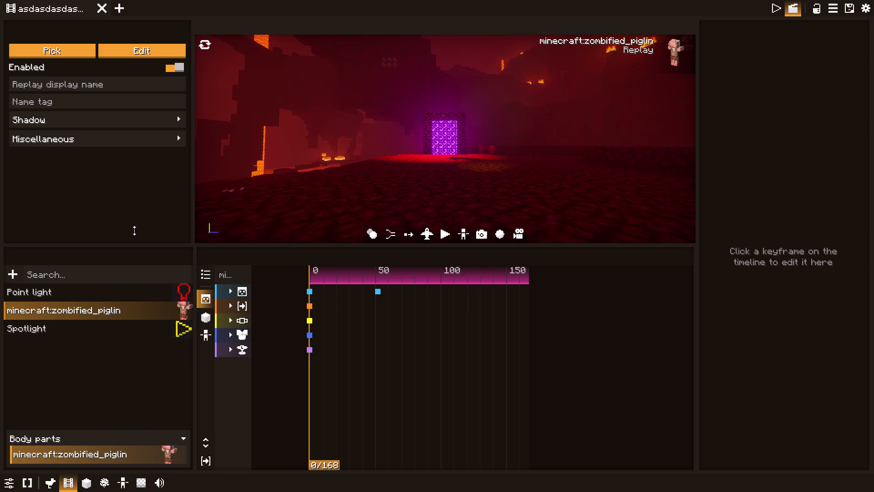
{"action": "left_click", "coordinate": [144, 321]}
{"action": "left_click", "coordinate": [143, 315]}
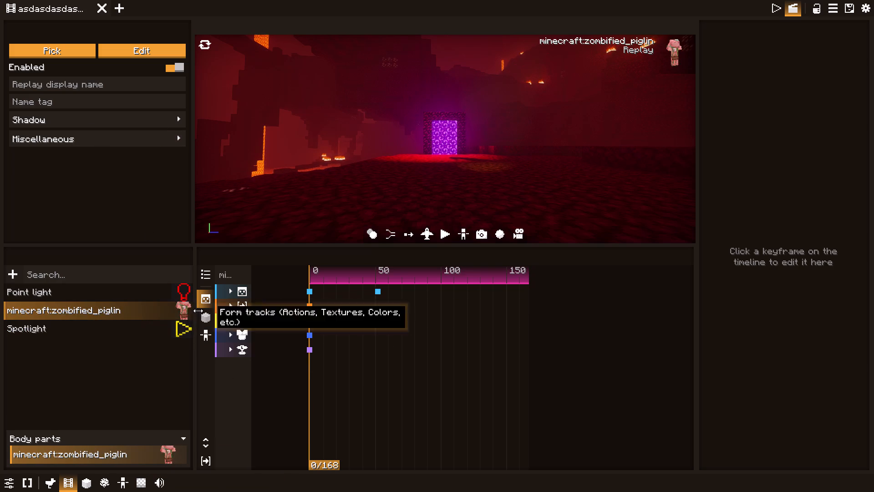
{"action": "right_click", "coordinate": [163, 310]}
{"action": "left_click", "coordinate": [189, 320]}
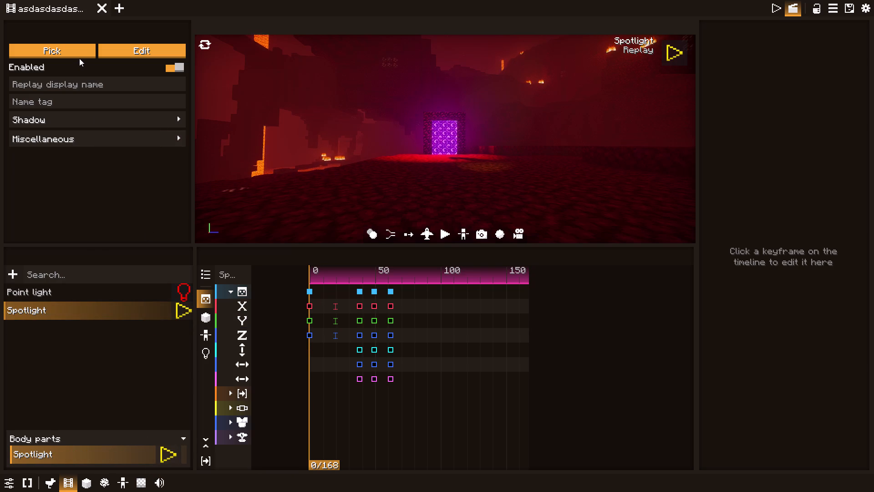
Add a new replay using the recent emoticons/steve_simple form and place it on the ground in front of the Nether portal.
{"action": "left_click", "coordinate": [77, 56]}
{"action": "key", "text": "Escape"}
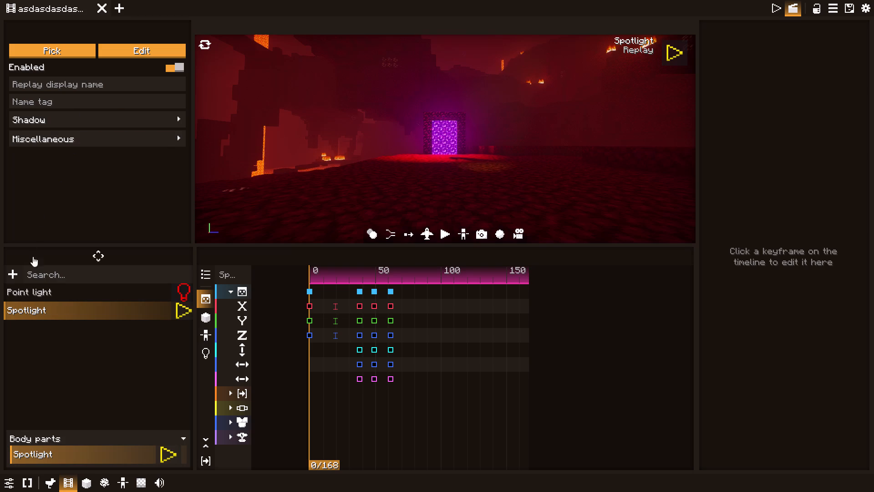
{"action": "left_click", "coordinate": [9, 272]}
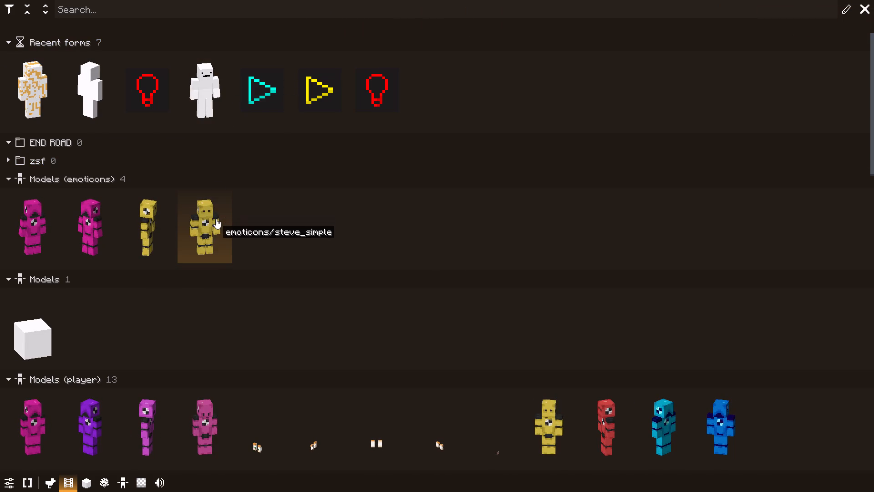
{"action": "double_click", "coordinate": [222, 113]}
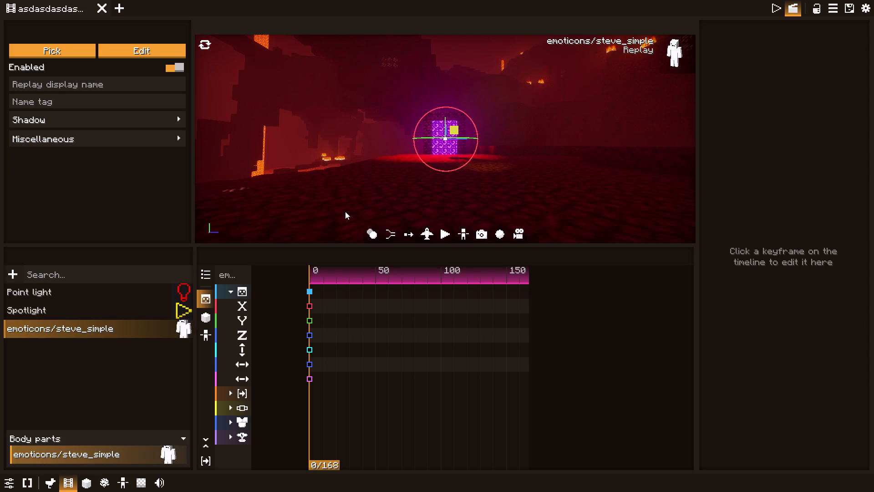
{"action": "right_click", "coordinate": [452, 199]}
{"action": "left_click", "coordinate": [468, 225]}
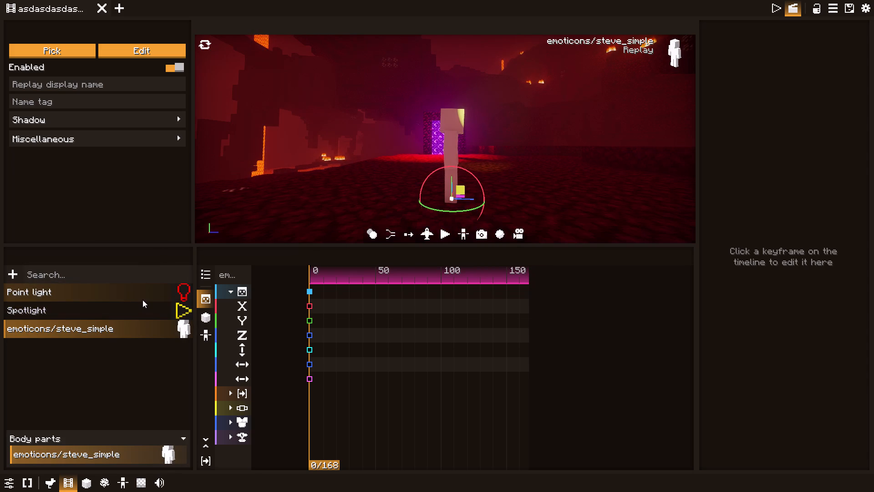
Delete the Point light replay's position and rotation keyframes near frame 60.
{"action": "left_click", "coordinate": [175, 289]}
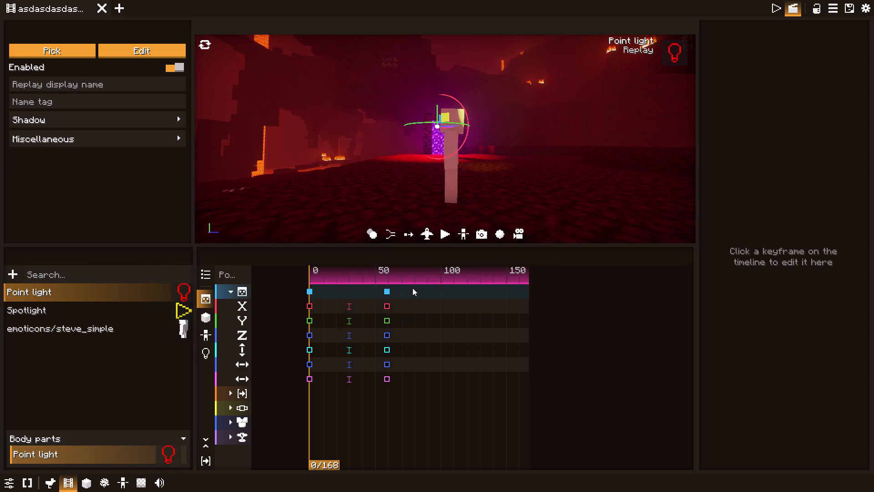
{"action": "left_click_drag", "start_coordinate": [412, 287], "coordinate": [354, 391], "text": "shift"}
{"action": "key", "text": "Delete"}
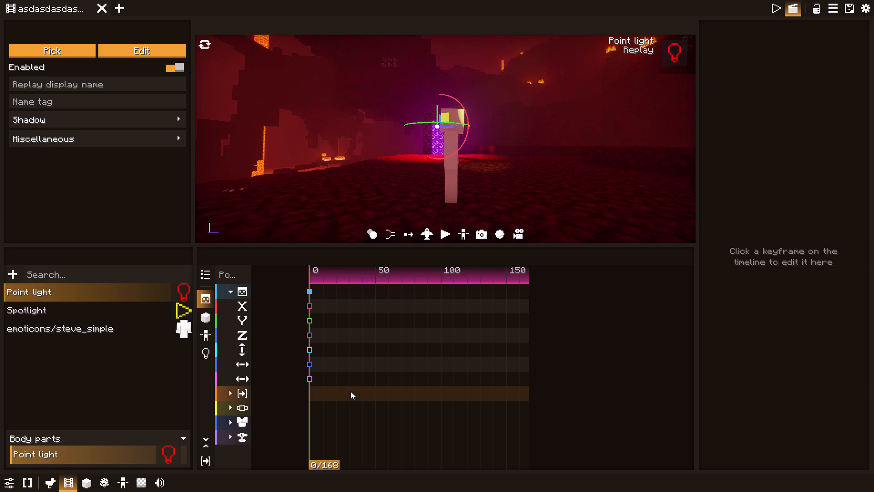
Remove the Point light and yellow Spotlight replays from the film, leaving the emoticons/steve_simple replay.
{"action": "left_click", "coordinate": [129, 290]}
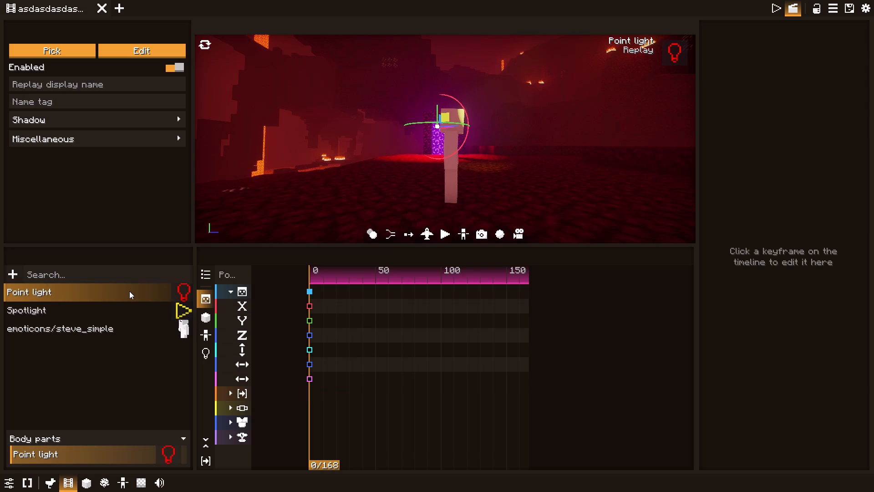
{"action": "right_click", "coordinate": [129, 291]}
{"action": "left_click", "coordinate": [140, 299]}
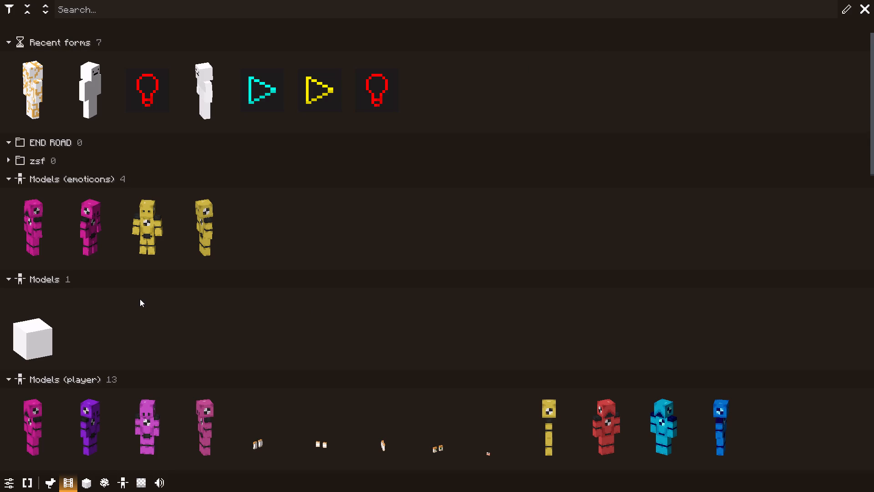
{"action": "key", "text": "Escape"}
{"action": "right_click", "coordinate": [140, 299]}
{"action": "left_click", "coordinate": [176, 307]}
{"action": "left_click", "coordinate": [170, 307]}
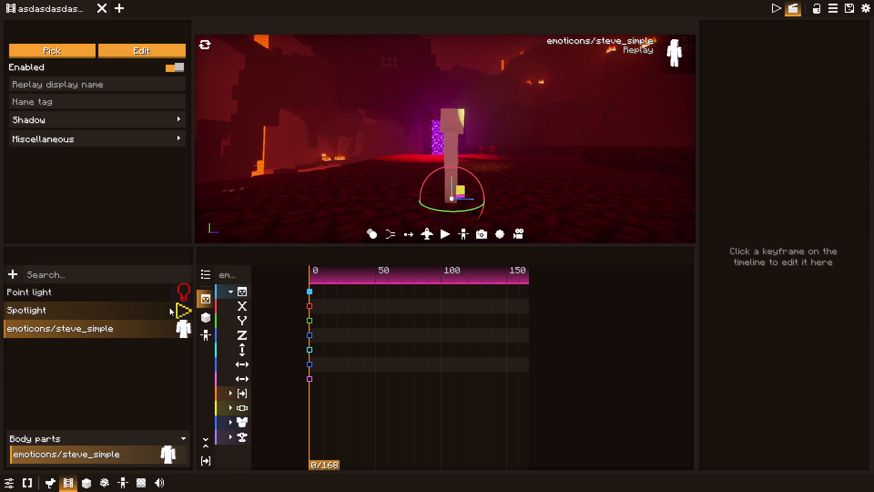
{"action": "left_click", "coordinate": [165, 299]}
{"action": "right_click", "coordinate": [164, 295]}
{"action": "left_click", "coordinate": [185, 302]}
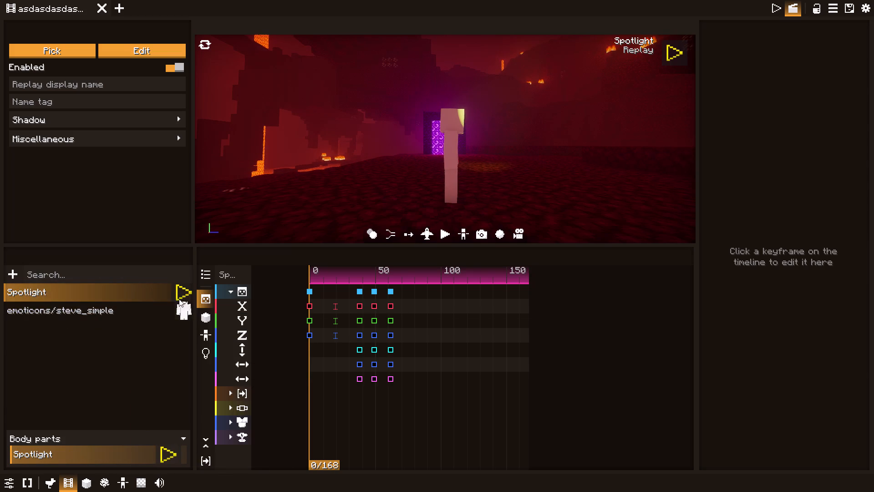
{"action": "right_click", "coordinate": [159, 297]}
{"action": "left_click", "coordinate": [186, 308]}
Add a new replay using the miscellaneous Spotlight form and place it on the ground beside the steve_simple character.
{"action": "left_click", "coordinate": [13, 272]}
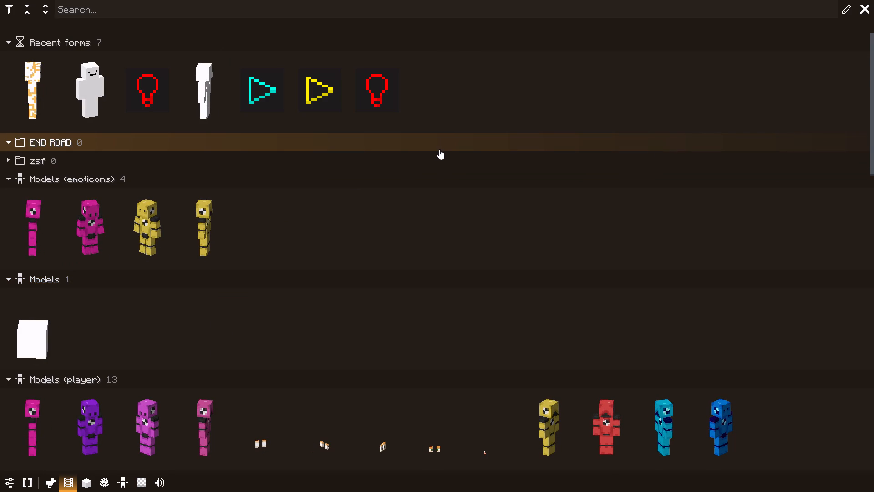
{"action": "scroll", "coordinate": [448, 142], "scroll_direction": "down", "scroll_amount": 7}
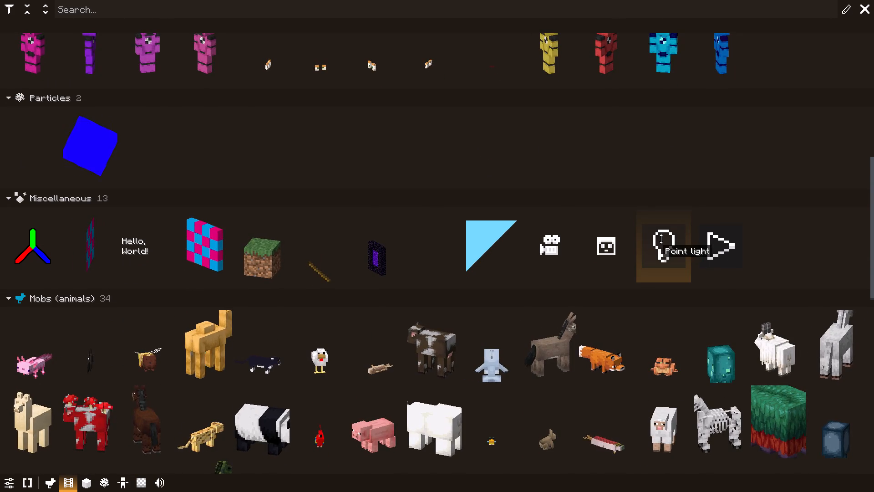
{"action": "double_click", "coordinate": [708, 236]}
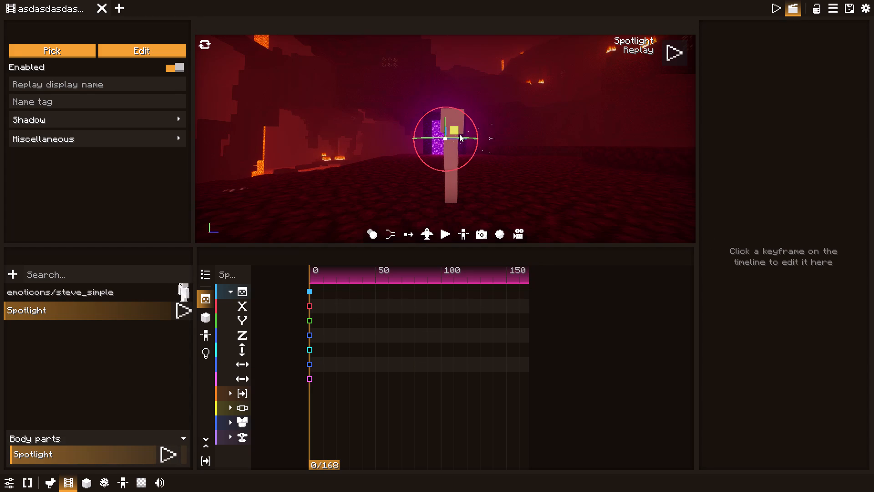
{"action": "right_click", "coordinate": [509, 183]}
{"action": "left_click", "coordinate": [526, 211]}
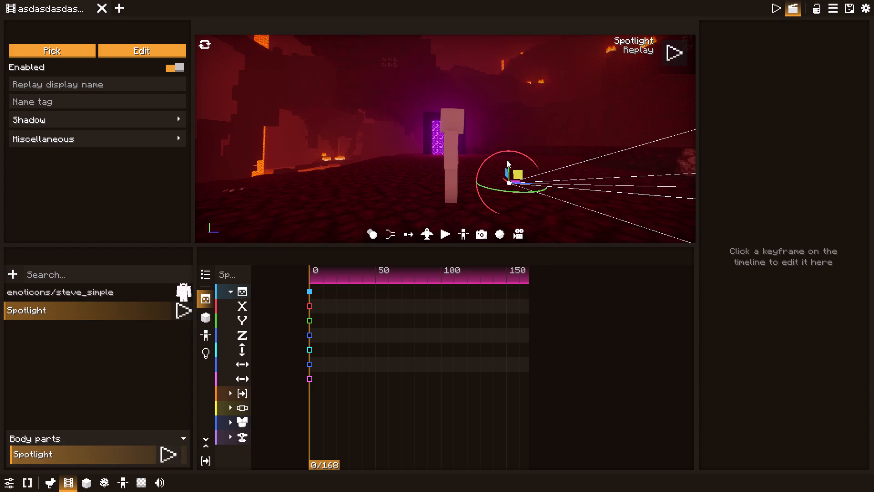
Move the Spotlight replay farther to the character's side and rotate it until its beam points at the character.
{"action": "left_click_drag", "start_coordinate": [503, 151], "coordinate": [488, 155]}
{"action": "left_click_drag", "start_coordinate": [499, 193], "coordinate": [503, 193]}
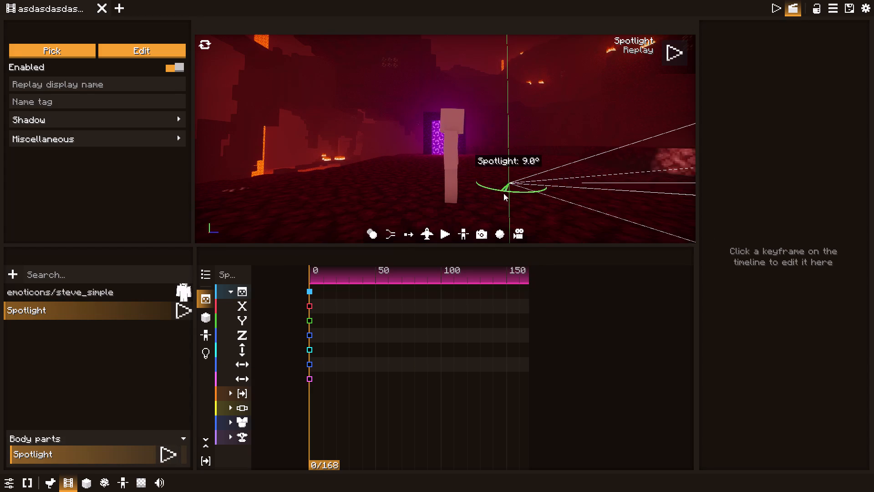
{"action": "left_click_drag", "start_coordinate": [503, 193], "coordinate": [593, 172]}
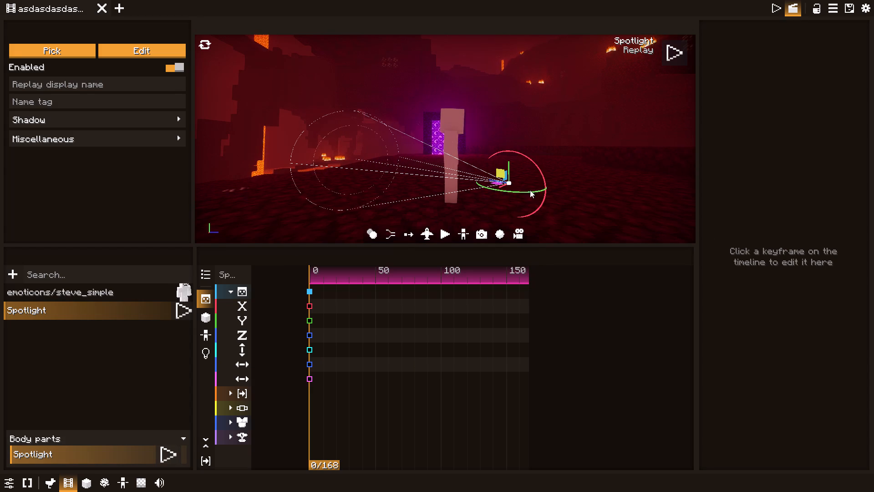
{"action": "left_click", "coordinate": [517, 195]}
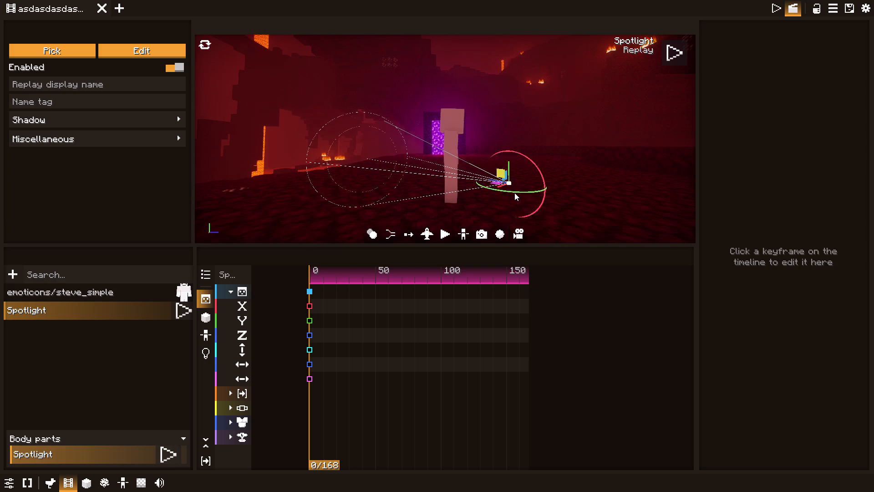
{"action": "left_click_drag", "start_coordinate": [514, 193], "coordinate": [522, 190]}
{"action": "left_click_drag", "start_coordinate": [508, 181], "coordinate": [573, 124]}
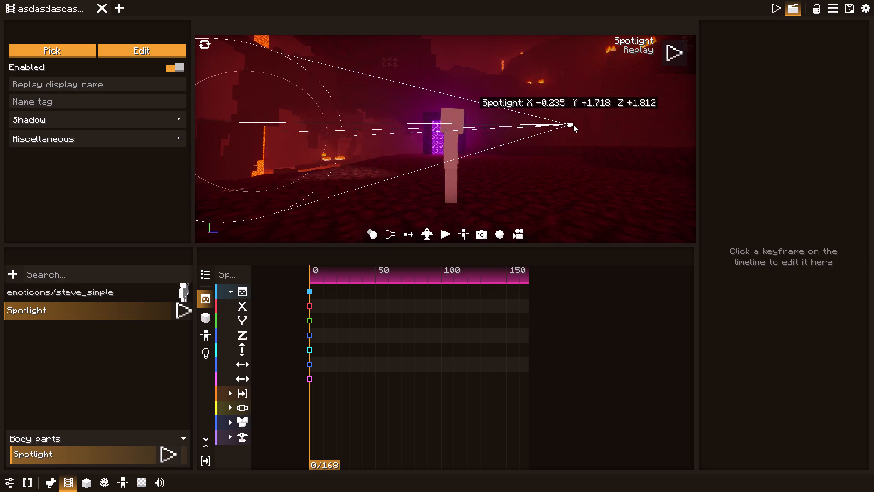
{"action": "left_click_drag", "start_coordinate": [573, 124], "coordinate": [592, 178]}
{"action": "left_click_drag", "start_coordinate": [577, 185], "coordinate": [581, 185]}
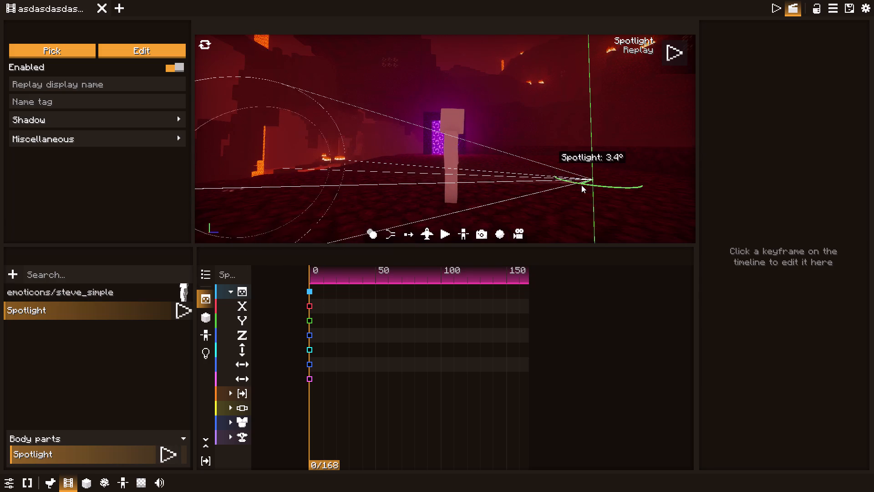
{"action": "left_click_drag", "start_coordinate": [581, 185], "coordinate": [589, 184]}
{"action": "left_click_drag", "start_coordinate": [577, 157], "coordinate": [583, 152]}
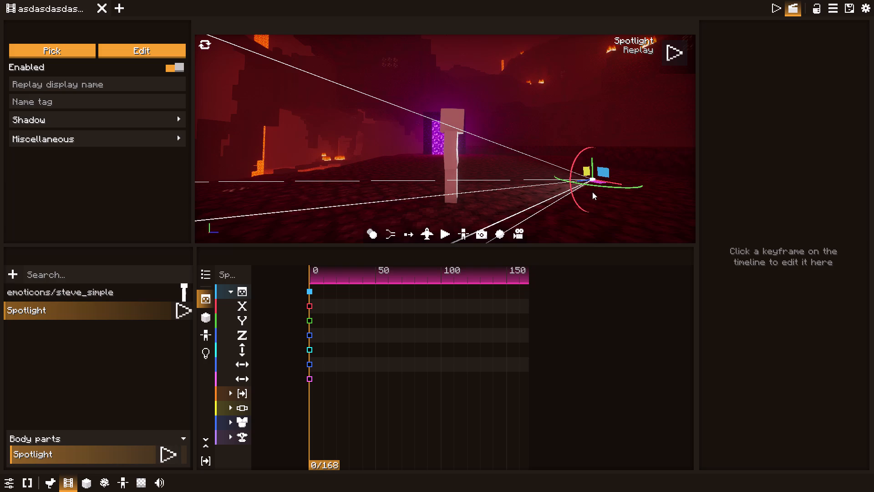
{"action": "left_click_drag", "start_coordinate": [573, 195], "coordinate": [575, 174]}
{"action": "left_click_drag", "start_coordinate": [593, 207], "coordinate": [574, 215]}
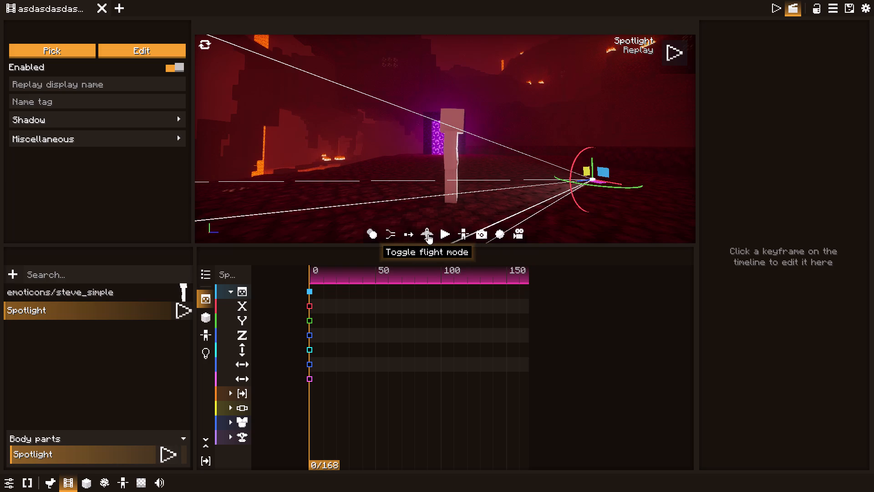
Fly the view toward the character's front, play the film to check the spotlight's lighting, and return the playhead to frame 0.
{"action": "left_click", "coordinate": [428, 234]}
{"action": "left_click_drag", "start_coordinate": [490, 211], "coordinate": [403, 248]}
{"action": "key", "text": "d"}
{"action": "key", "text": "w"}
{"action": "key", "text": "s"}
{"action": "key", "text": "a"}
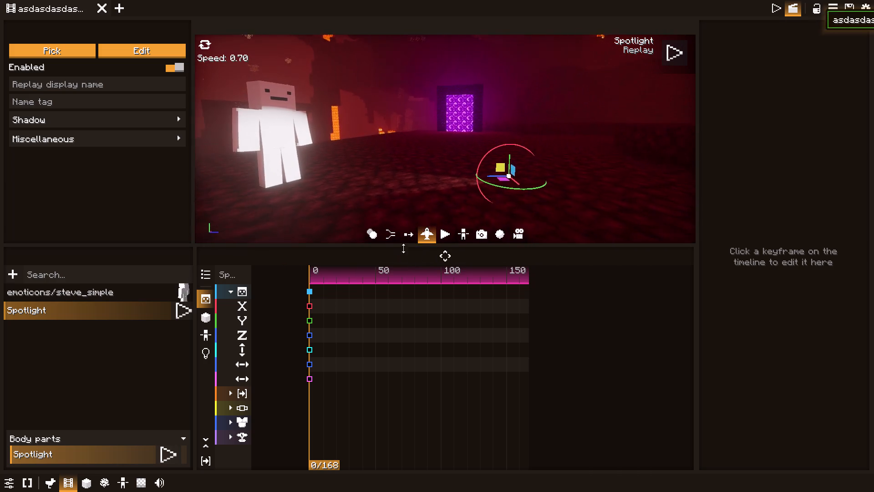
{"action": "left_click_drag", "start_coordinate": [403, 248], "coordinate": [408, 246]}
{"action": "left_click", "coordinate": [445, 233]}
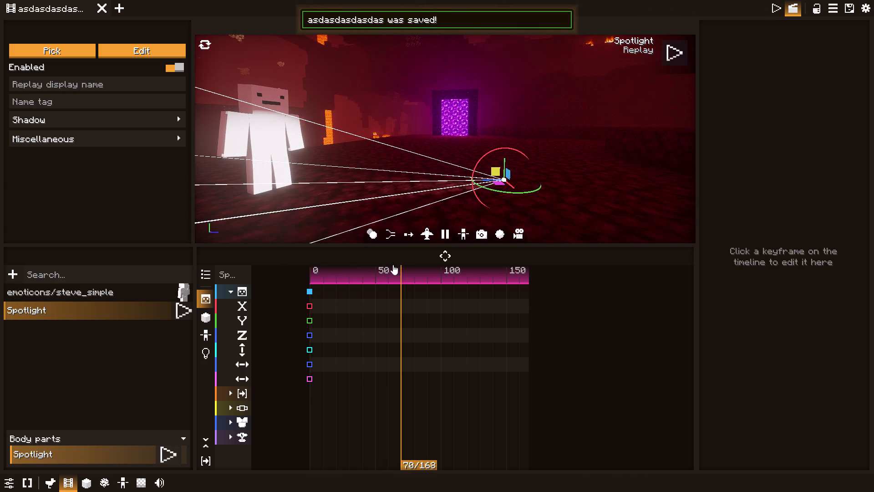
{"action": "left_click_drag", "start_coordinate": [392, 265], "coordinate": [329, 266]}
{"action": "left_click_drag", "start_coordinate": [366, 279], "coordinate": [327, 280]}
{"action": "left_click_drag", "start_coordinate": [325, 280], "coordinate": [309, 280]}
{"action": "key", "text": "space"}
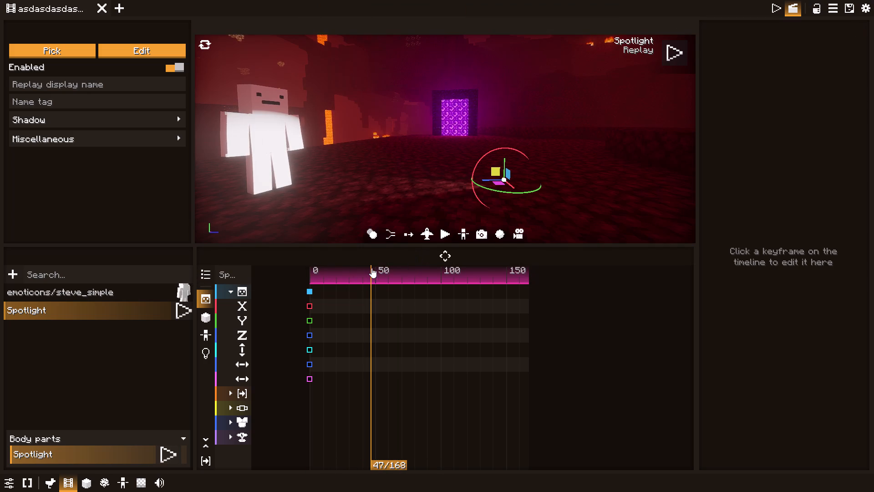
{"action": "left_click_drag", "start_coordinate": [359, 269], "coordinate": [279, 273]}
Set the viewport camera to Free and raise the Spotlight replay along Y to the character's upper-body height.
{"action": "left_click", "coordinate": [483, 231]}
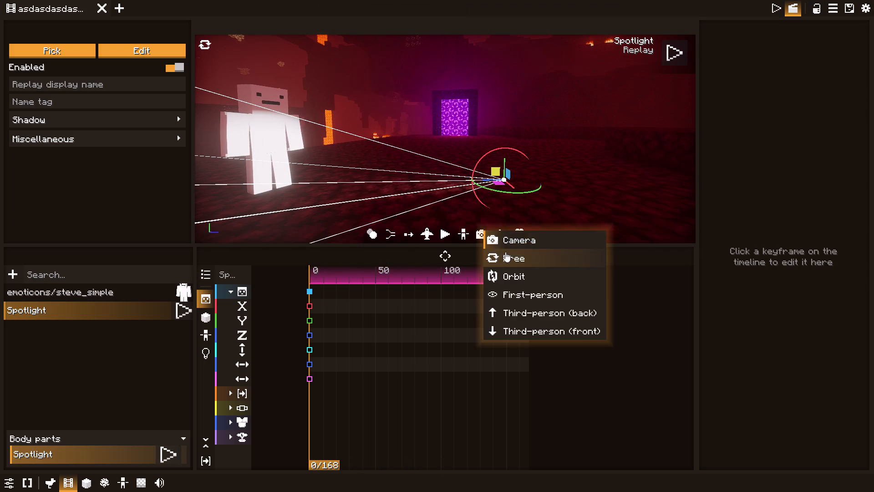
{"action": "left_click", "coordinate": [505, 253]}
{"action": "left_click_drag", "start_coordinate": [504, 174], "coordinate": [503, 163]}
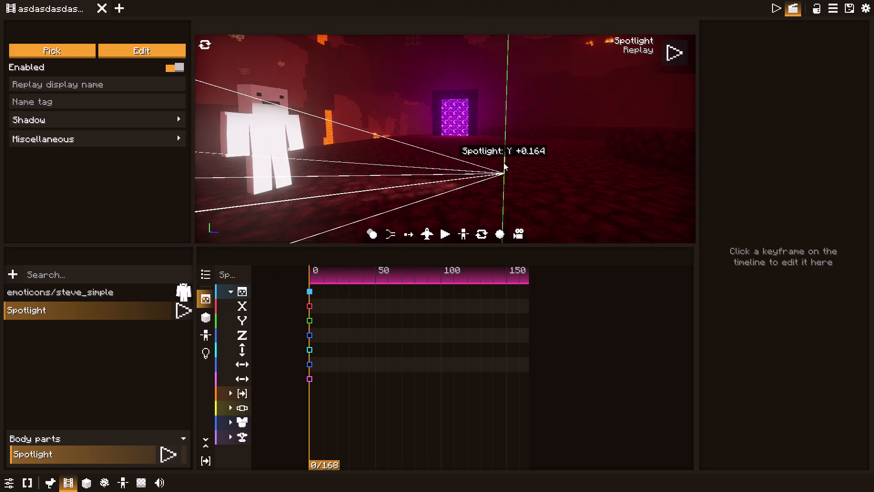
{"action": "left_click_drag", "start_coordinate": [503, 163], "coordinate": [499, 132]}
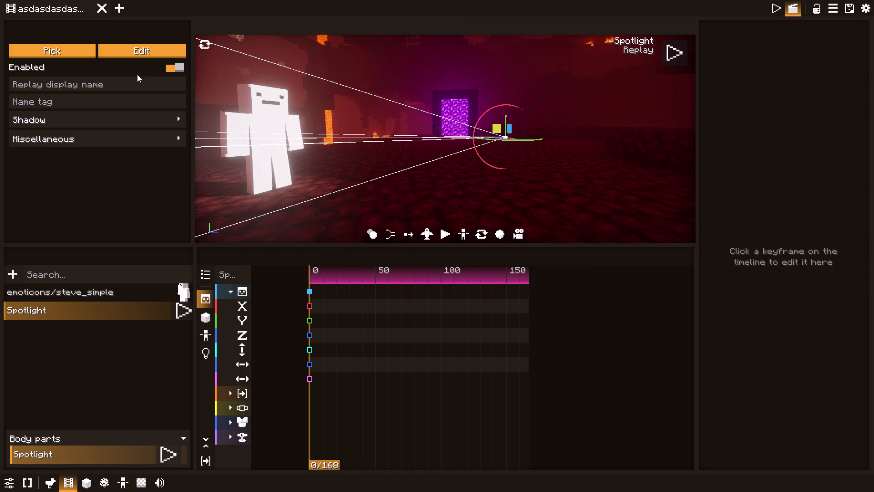
Edit the Spotlight form and set its light colour to a saturated yellow-green.
{"action": "left_click", "coordinate": [146, 51]}
{"action": "left_click", "coordinate": [725, 34]}
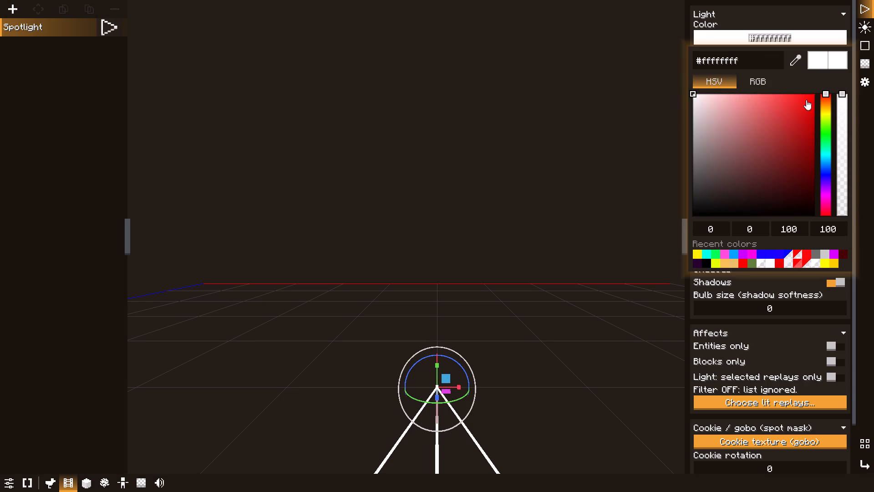
{"action": "left_click_drag", "start_coordinate": [773, 104], "coordinate": [838, 84]}
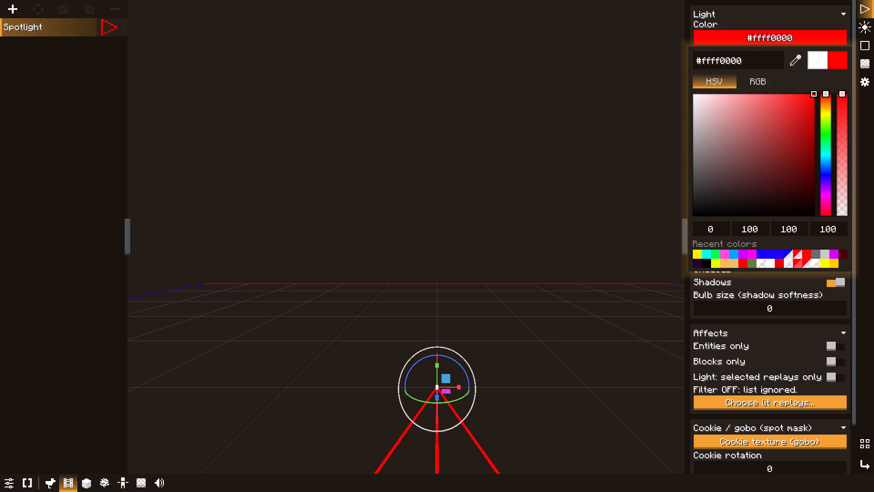
{"action": "left_click", "coordinate": [825, 88]}
{"action": "left_click_drag", "start_coordinate": [825, 94], "coordinate": [825, 102]}
{"action": "left_click_drag", "start_coordinate": [825, 102], "coordinate": [823, 113]}
{"action": "left_click_drag", "start_coordinate": [825, 95], "coordinate": [826, 124]}
{"action": "left_click", "coordinate": [590, 152]}
{"action": "key", "text": "Escape"}
{"action": "key", "text": "Escape"}
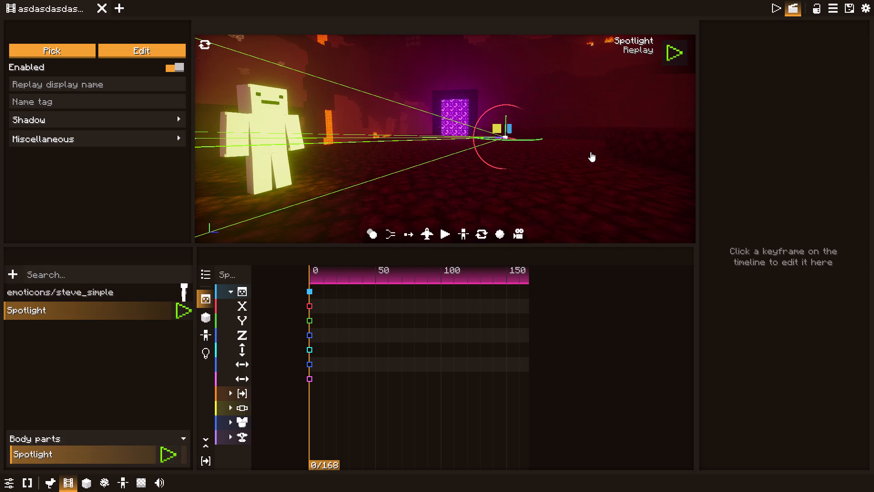
Examine the character under the yellow-green spotlight by flying the view around to its front.
{"action": "left_click_drag", "start_coordinate": [569, 177], "coordinate": [523, 178]}
{"action": "key", "text": "Escape"}
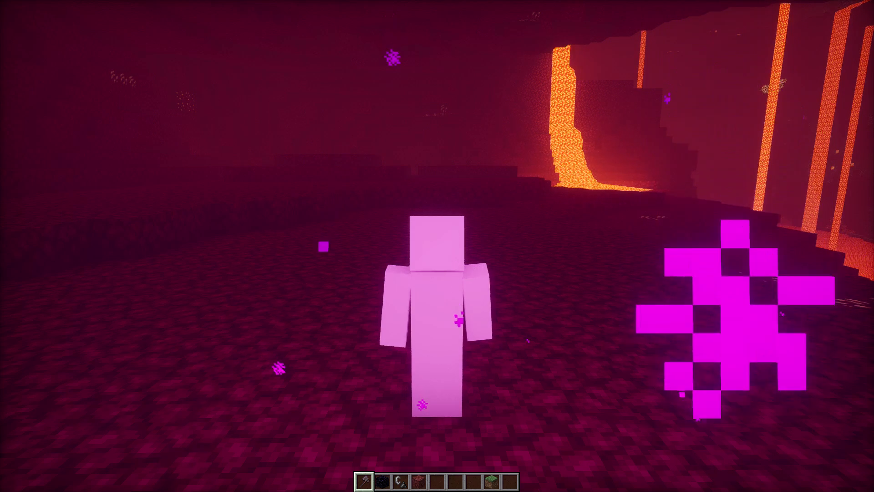
{"action": "key", "text": "Escape"}
{"action": "key", "text": "Escape"}
{"action": "key", "text": "0"}
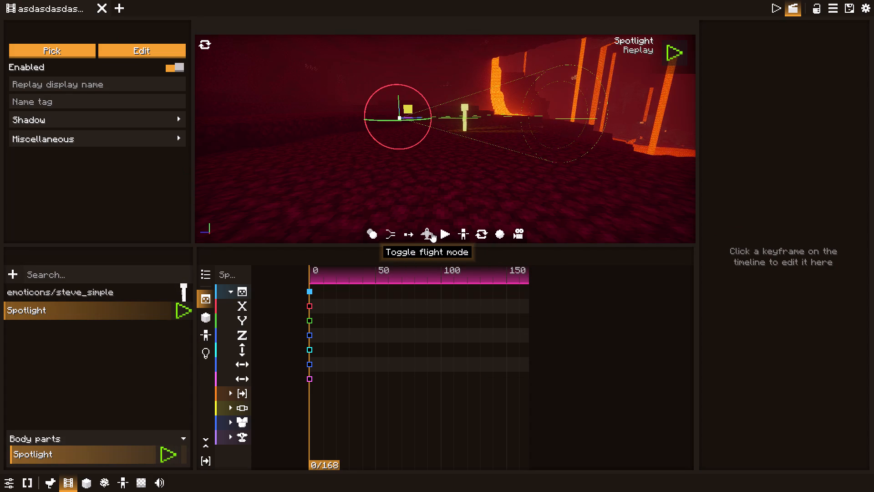
{"action": "left_click", "coordinate": [425, 227]}
{"action": "key", "text": "w"}
{"action": "left_click_drag", "start_coordinate": [424, 208], "coordinate": [478, 193]}
{"action": "key", "text": "a"}
{"action": "key", "text": "a"}
{"action": "key", "text": "a"}
{"action": "key", "text": "a"}
{"action": "key", "text": "a"}
{"action": "key", "text": "a"}
{"action": "key", "text": "a"}
{"action": "key", "text": "a"}
{"action": "key", "text": "a"}
{"action": "key", "text": "a"}
{"action": "key", "text": "a"}
{"action": "key", "text": "a"}
{"action": "key", "text": "a"}
{"action": "key", "text": "a"}
{"action": "key", "text": "a"}
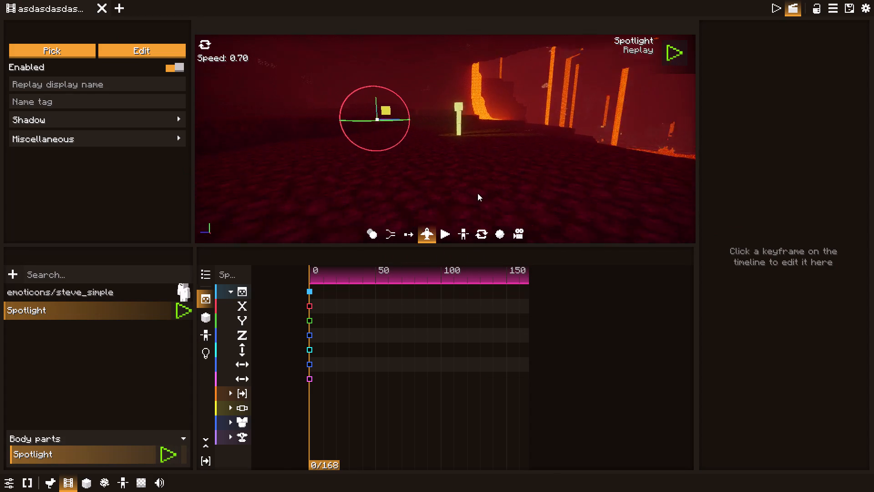
{"action": "left_click_drag", "start_coordinate": [478, 193], "coordinate": [630, 178]}
{"action": "key", "text": "w"}
{"action": "left_click_drag", "start_coordinate": [376, 168], "coordinate": [632, 160]}
{"action": "key", "text": "w"}
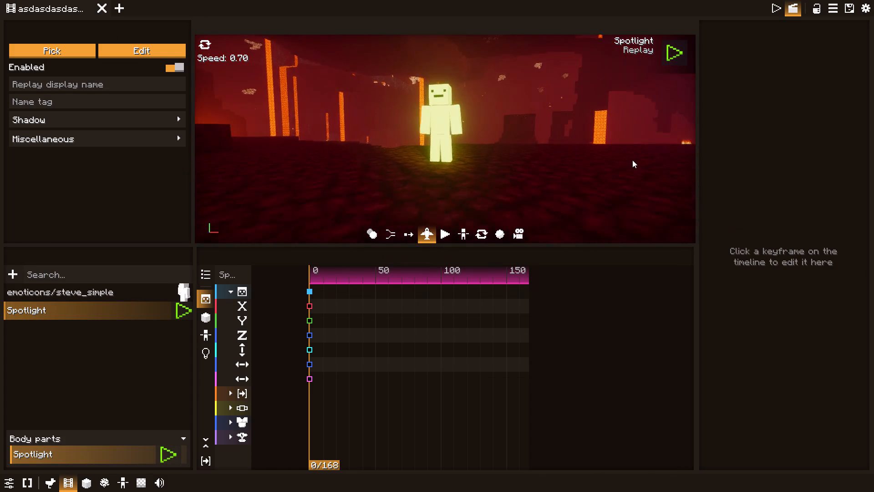
{"action": "left_click_drag", "start_coordinate": [632, 160], "coordinate": [633, 160]}
{"action": "key", "text": "a"}
{"action": "left_click_drag", "start_coordinate": [553, 168], "coordinate": [619, 164]}
{"action": "key", "text": "w"}
{"action": "key", "text": "a"}
{"action": "key", "text": "w"}
{"action": "key", "text": "space"}
{"action": "key", "text": "s"}
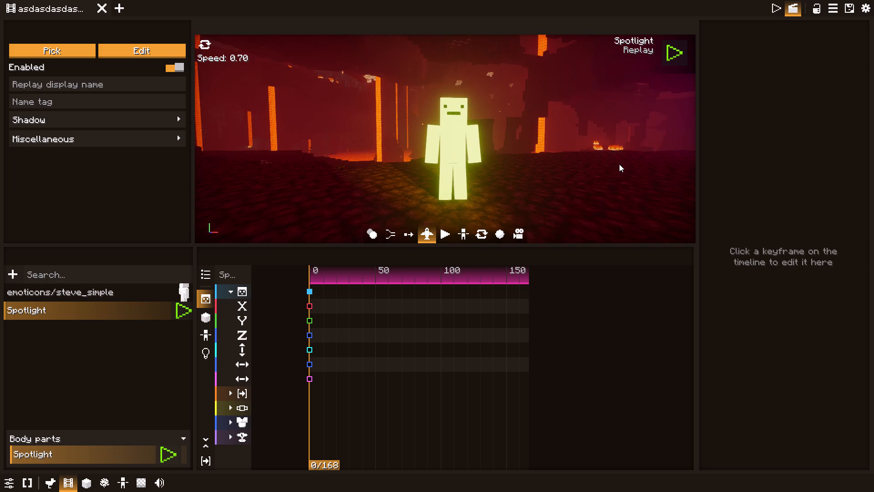
{"action": "left_click_drag", "start_coordinate": [619, 164], "coordinate": [608, 172]}
{"action": "type", "text": "WD"}
{"action": "key", "text": "a"}
{"action": "key", "text": "d"}
{"action": "key", "text": "w"}
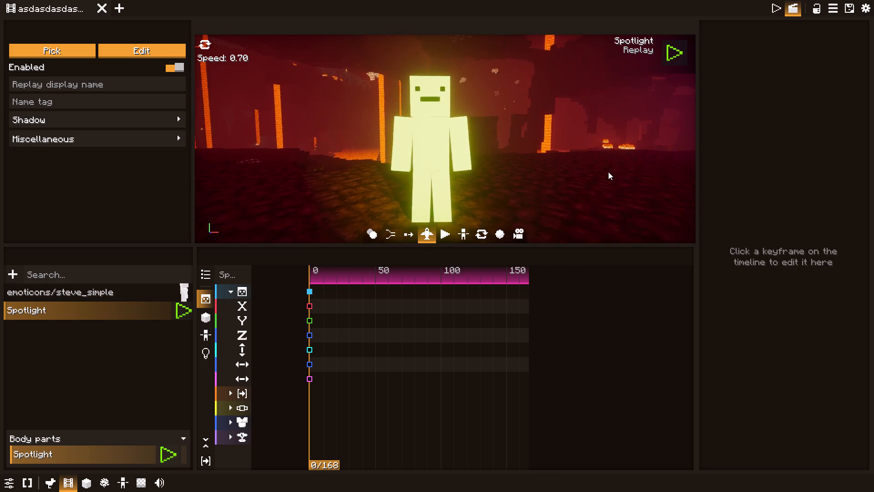
{"action": "left_click_drag", "start_coordinate": [608, 172], "coordinate": [613, 149]}
{"action": "key", "text": "s"}
{"action": "key", "text": "w"}
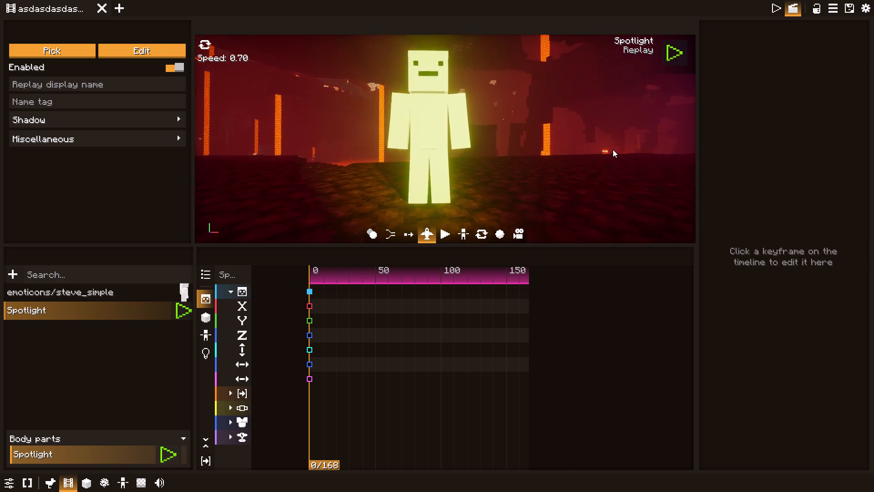
{"action": "left_click_drag", "start_coordinate": [613, 149], "coordinate": [609, 162]}
{"action": "key", "text": "space"}
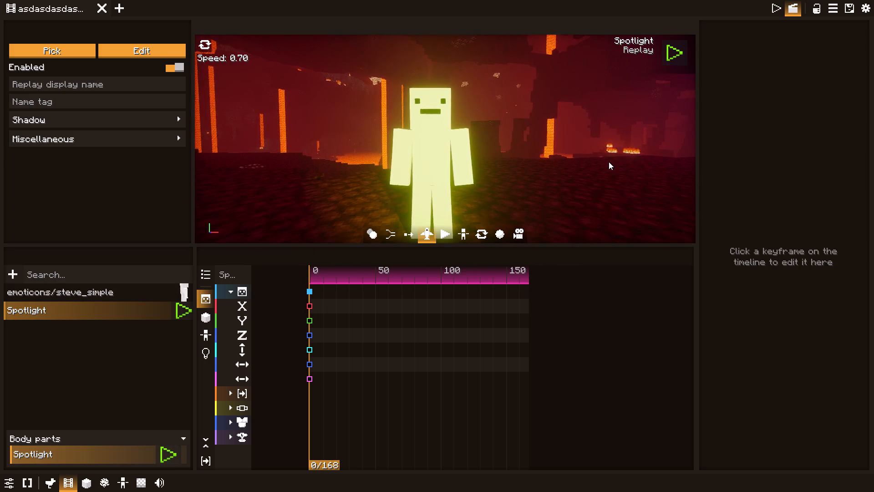
Leave the film editor, fly the player over the Nether ground to a raised, wider viewpoint of the scene, and reopen the editor.
{"action": "key", "text": "Escape"}
{"action": "key", "text": "w"}
{"action": "key", "text": "q"}
{"action": "key", "text": "space"}
{"action": "key", "text": "q"}
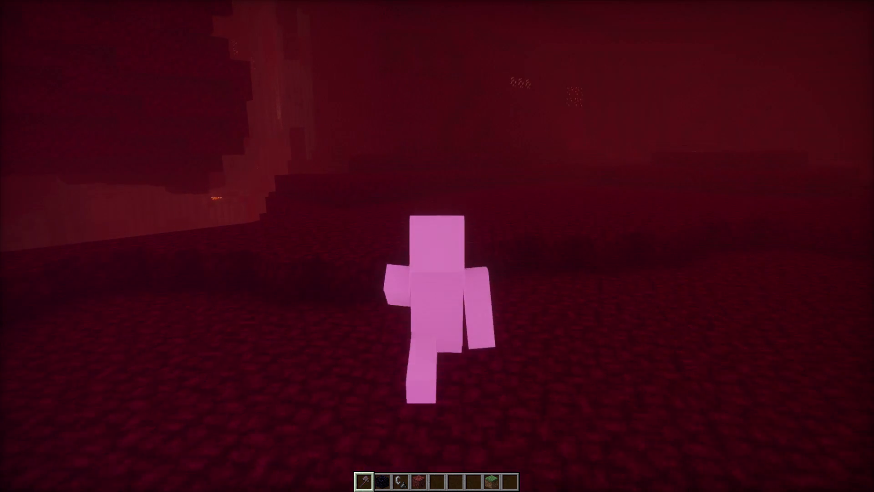
{"action": "key", "text": "space"}
{"action": "key", "text": "q"}
{"action": "key", "text": "space"}
{"action": "key", "text": "s"}
{"action": "key", "text": "space"}
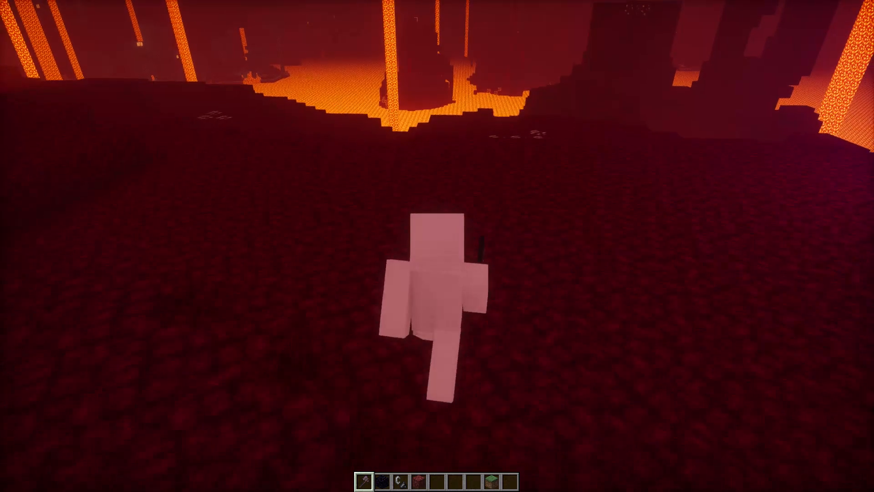
{"action": "key", "text": "space"}
{"action": "key", "text": "a"}
{"action": "key", "text": "w"}
{"action": "key", "text": "q"}
{"action": "key", "text": "space"}
{"action": "key", "text": "space"}
{"action": "key", "text": "d"}
{"action": "key", "text": "s"}
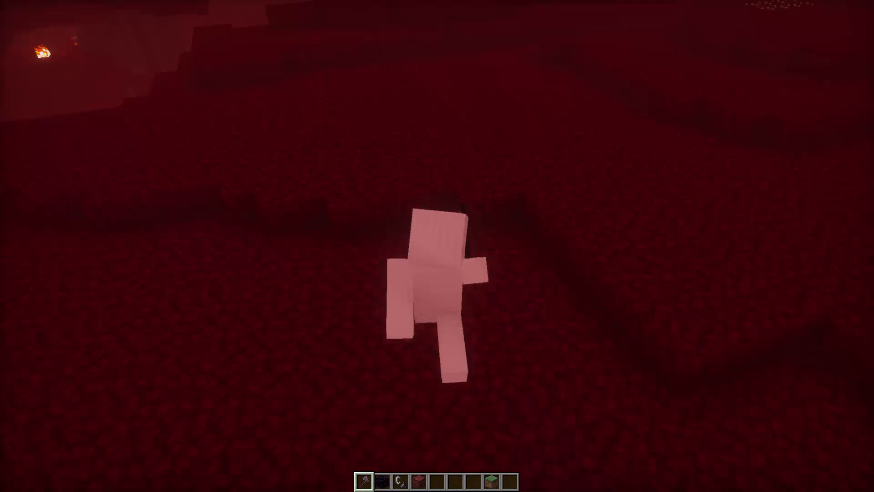
{"action": "key", "text": "0"}
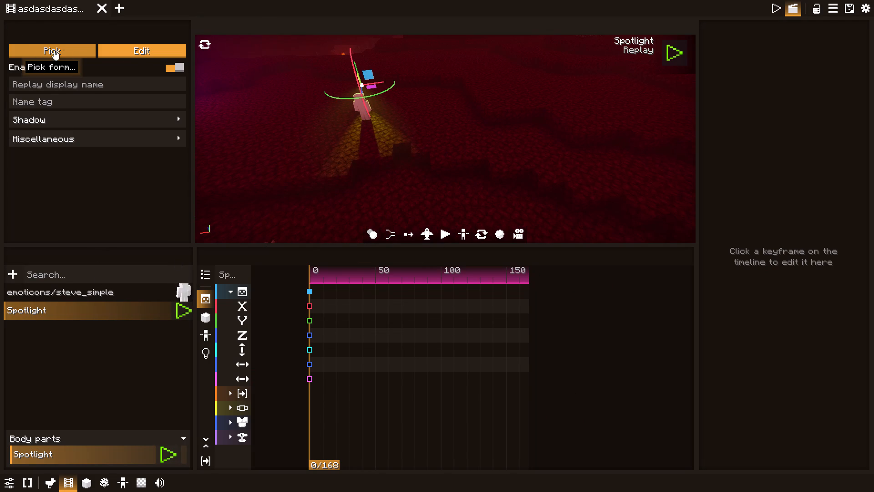
Add a new replay to the film using the minecraft:piglin form from the neutral mobs category.
{"action": "left_click", "coordinate": [8, 278]}
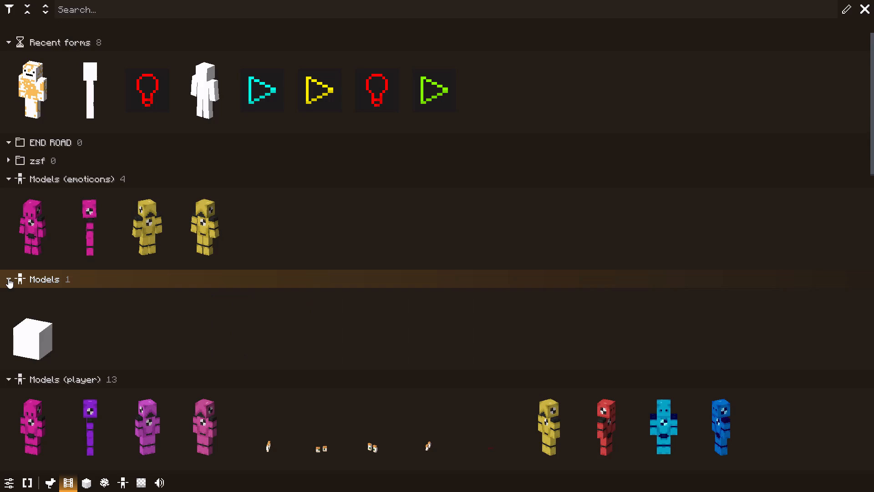
{"action": "scroll", "coordinate": [240, 251], "scroll_direction": "down", "scroll_amount": 11}
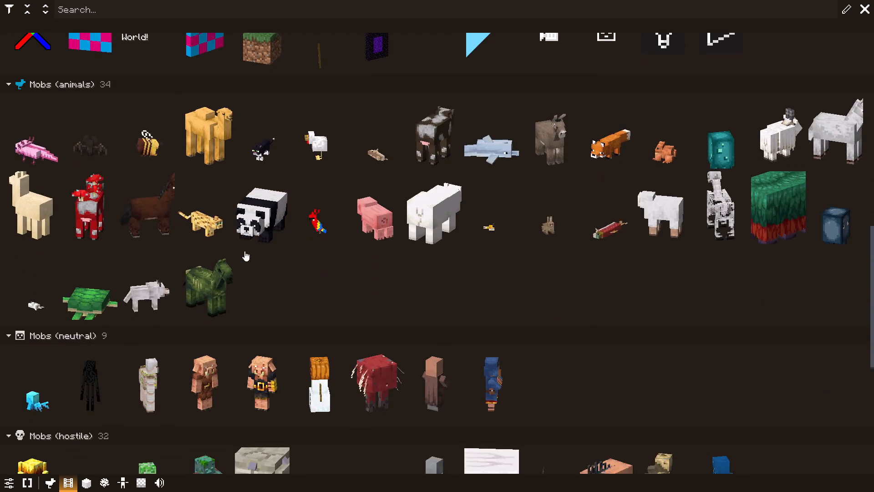
{"action": "scroll", "coordinate": [350, 260], "scroll_direction": "down", "scroll_amount": 6}
{"action": "scroll", "coordinate": [319, 232], "scroll_direction": "up", "scroll_amount": 5}
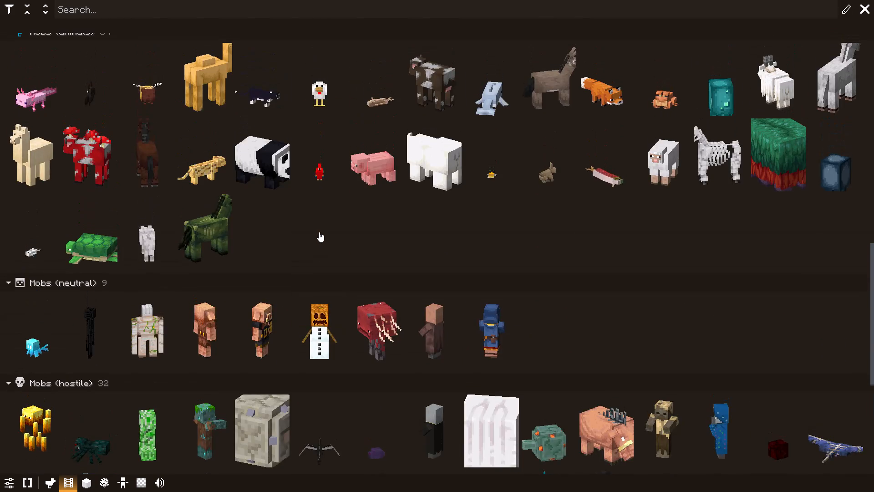
{"action": "scroll", "coordinate": [299, 233], "scroll_direction": "up", "scroll_amount": 20}
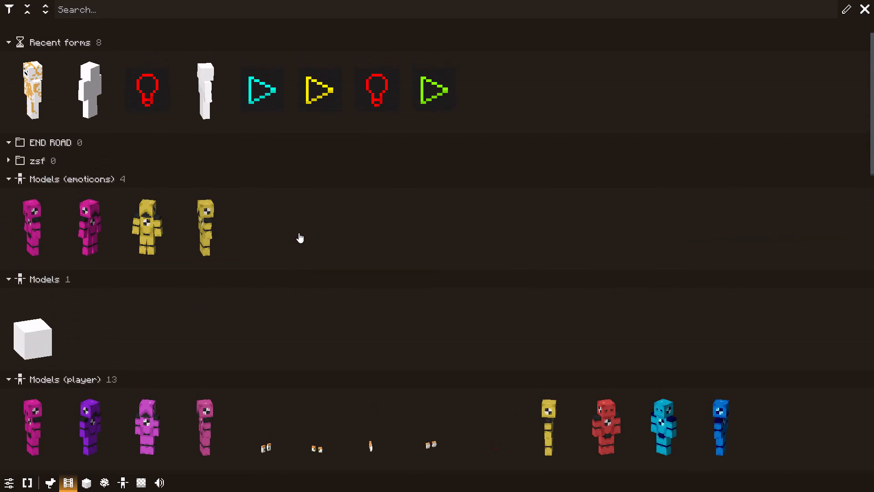
{"action": "scroll", "coordinate": [299, 233], "scroll_direction": "down", "scroll_amount": 10}
{"action": "scroll", "coordinate": [446, 275], "scroll_direction": "up", "scroll_amount": 14}
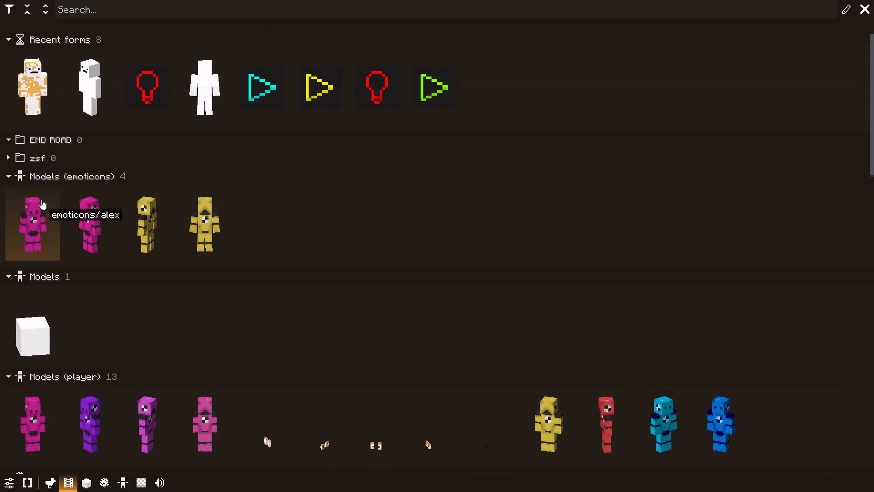
{"action": "scroll", "coordinate": [41, 200], "scroll_direction": "up", "scroll_amount": 1}
{"action": "double_click", "coordinate": [5, 37]}
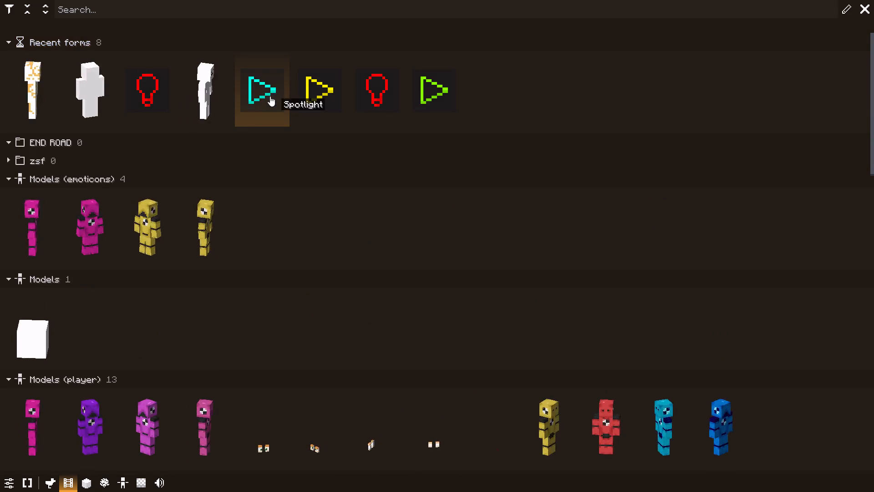
{"action": "scroll", "coordinate": [242, 134], "scroll_direction": "down", "scroll_amount": 14}
{"action": "scroll", "coordinate": [242, 136], "scroll_direction": "down", "scroll_amount": 7}
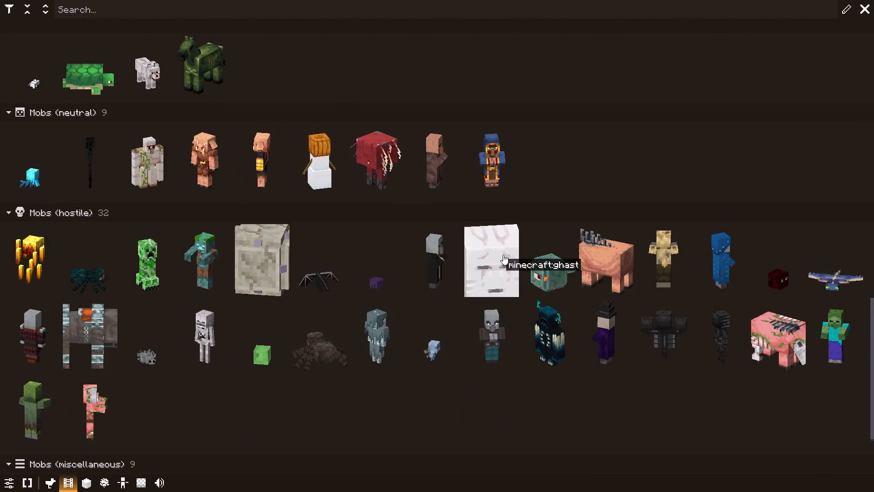
{"action": "double_click", "coordinate": [219, 168]}
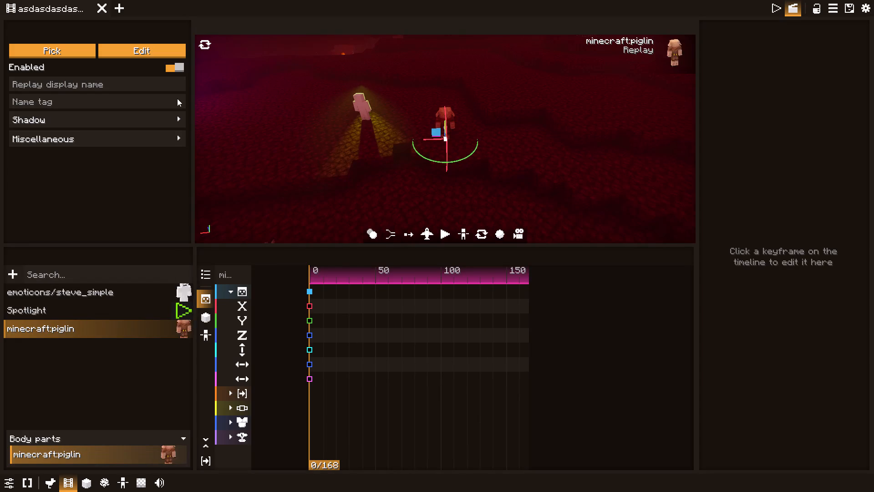
Edit the piglin form and change its mob type to Zombified Piglin by searching for ZOMBI.
{"action": "left_click", "coordinate": [162, 54]}
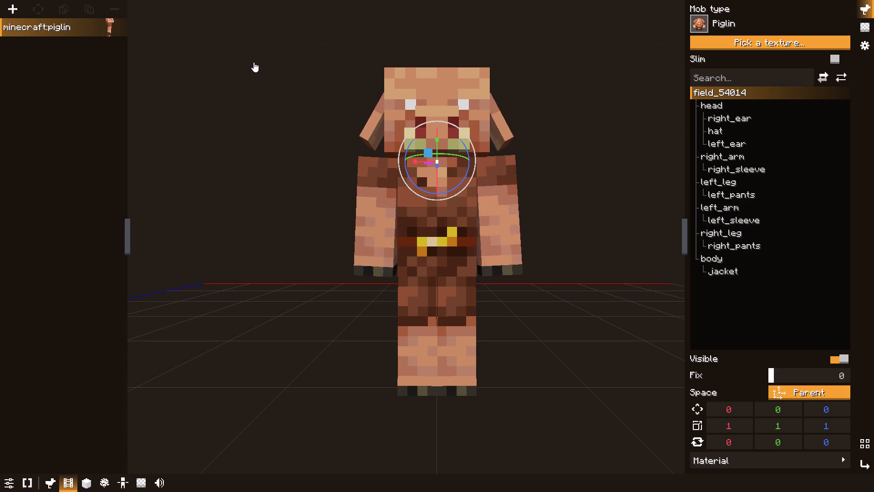
{"action": "left_click", "coordinate": [707, 21]}
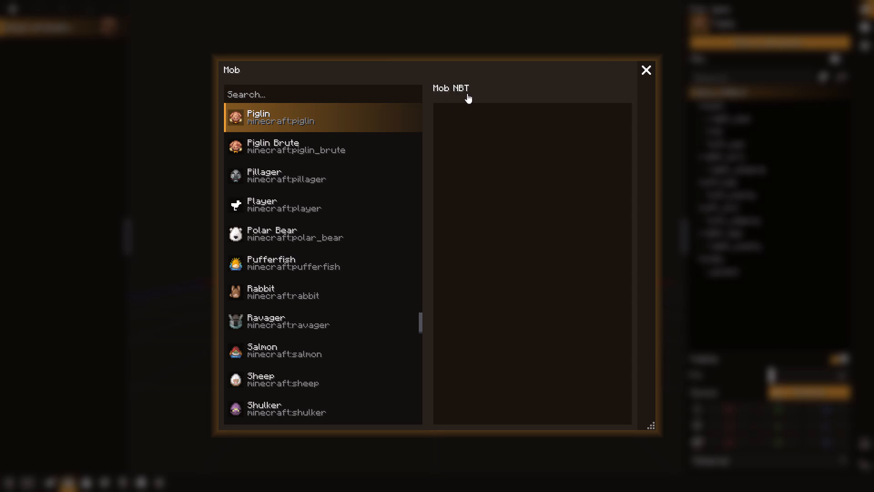
{"action": "left_click", "coordinate": [379, 86]}
{"action": "type", "text": "ZOMB"}
{"action": "key", "text": "i"}
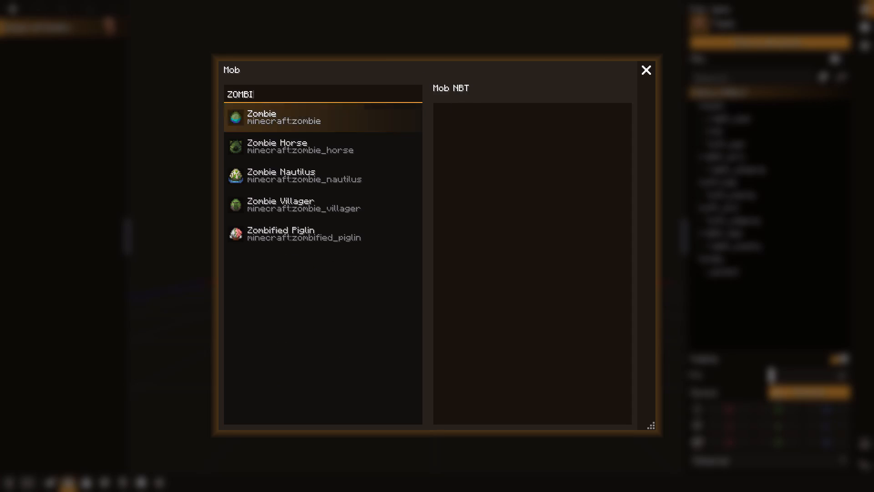
{"action": "left_click", "coordinate": [312, 259]}
{"action": "double_click", "coordinate": [313, 240]}
{"action": "double_click", "coordinate": [314, 236]}
{"action": "key", "text": "Escape"}
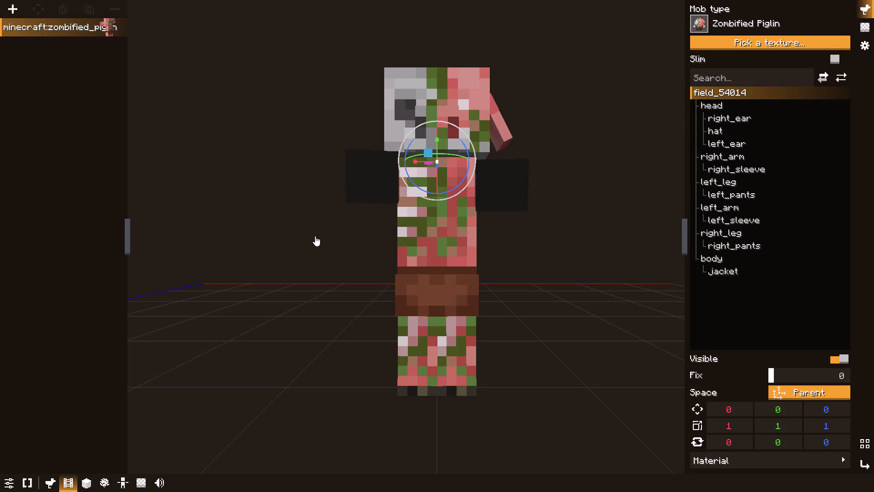
{"action": "key", "text": "Escape"}
{"action": "key", "text": "Escape"}
Copy and paste the zombified piglin replay, and move the copy to the distant ground beyond the steve_simple character.
{"action": "right_click", "coordinate": [101, 326]}
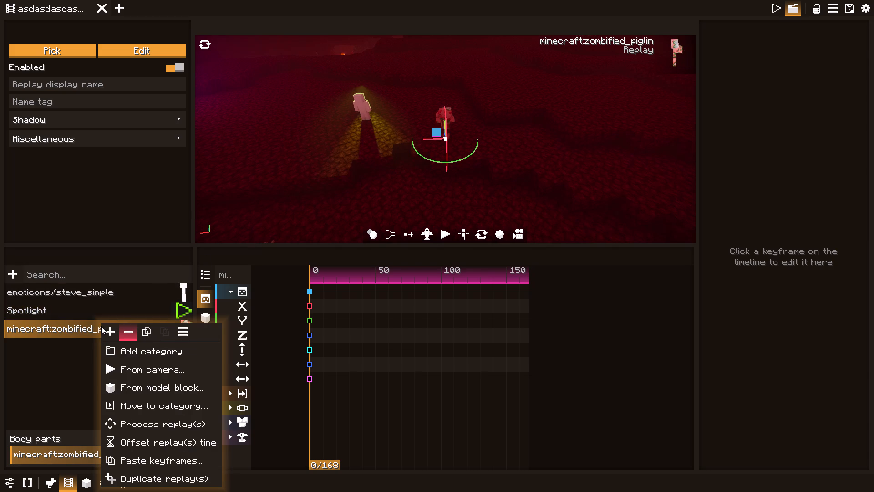
{"action": "left_click", "coordinate": [142, 329]}
{"action": "right_click", "coordinate": [108, 344]}
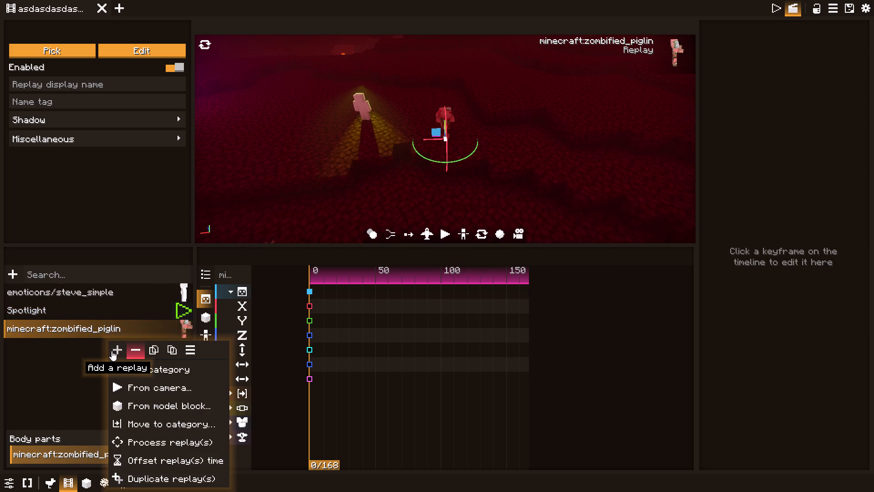
{"action": "left_click", "coordinate": [151, 350]}
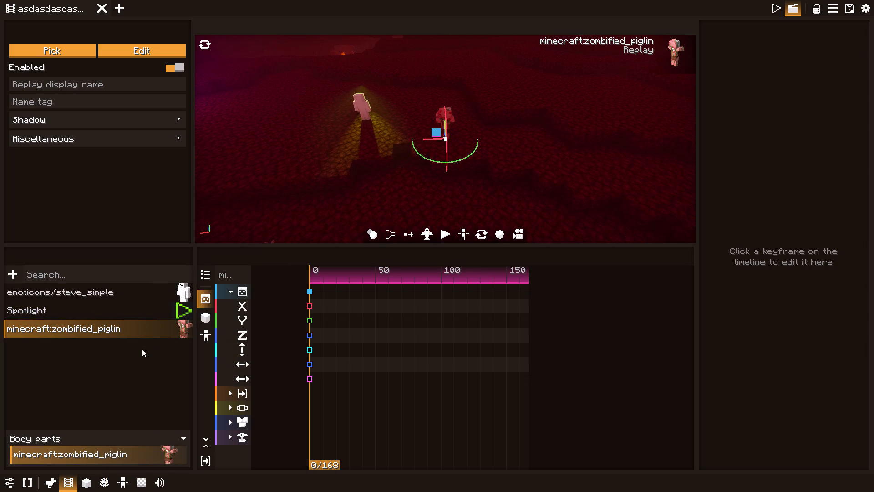
{"action": "right_click", "coordinate": [126, 350]}
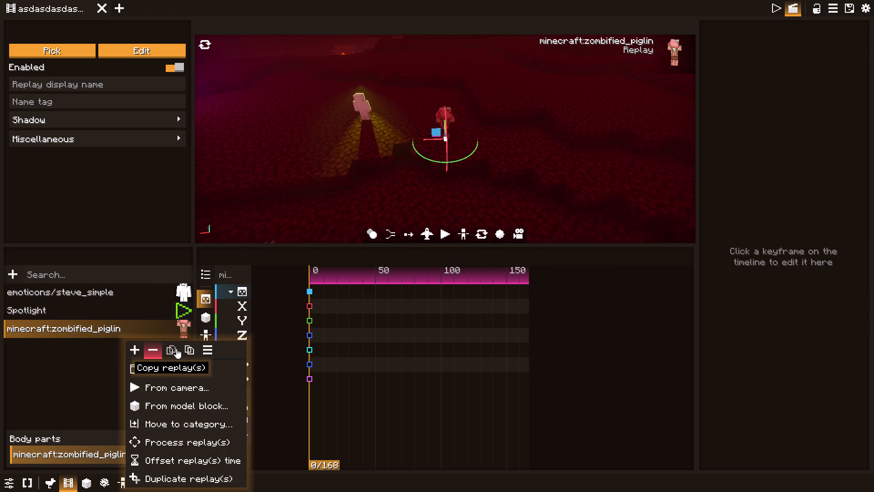
{"action": "left_click", "coordinate": [188, 348]}
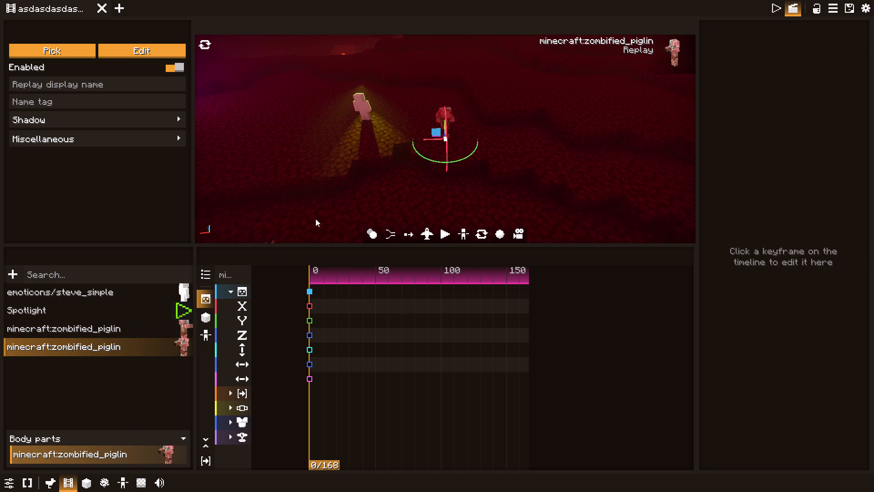
{"action": "right_click", "coordinate": [399, 62]}
{"action": "left_click", "coordinate": [422, 89]}
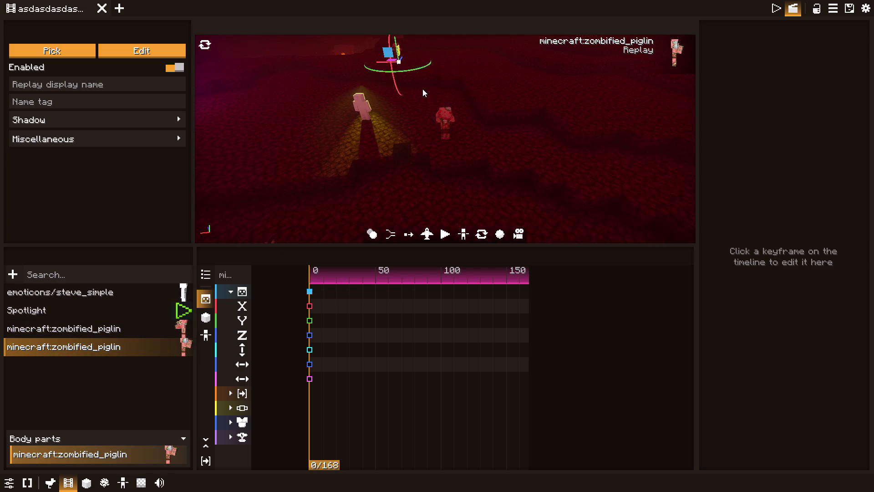
Select the first zombified piglin replay and move it to the distant ground next to the pasted copy.
{"action": "right_click", "coordinate": [443, 60]}
{"action": "left_click", "coordinate": [444, 111]}
{"action": "left_click", "coordinate": [446, 127]}
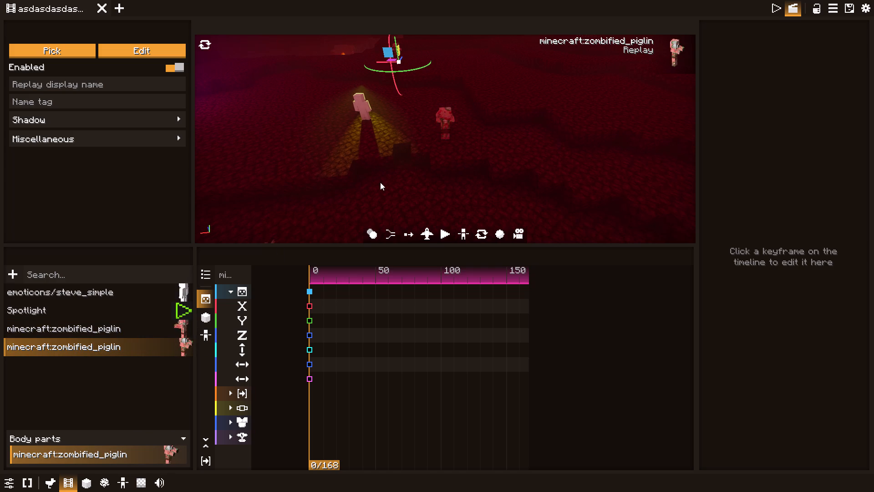
{"action": "left_click", "coordinate": [168, 325]}
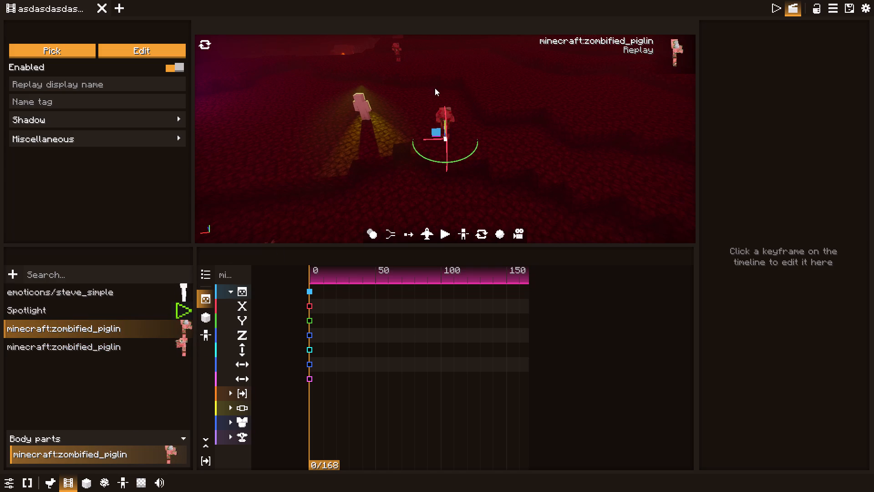
{"action": "right_click", "coordinate": [433, 67]}
{"action": "left_click", "coordinate": [451, 95]}
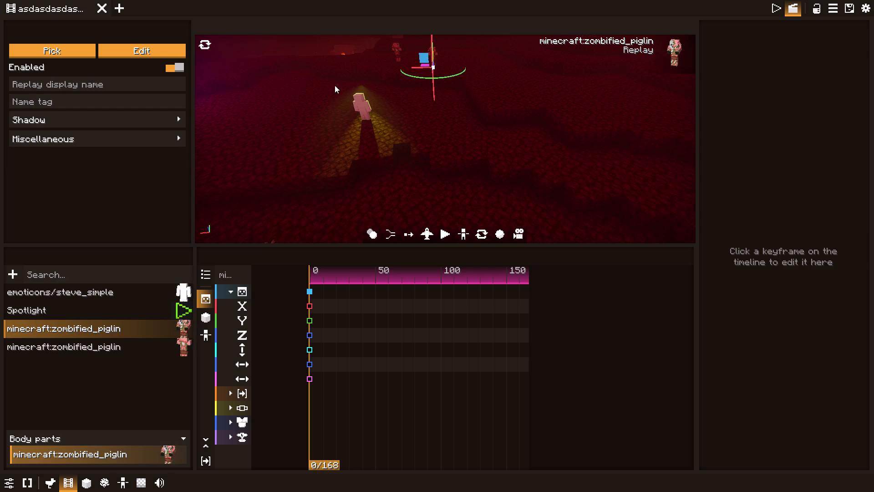
Paste a third zombified piglin replay and place it on the nearer ground beside the steve_simple character.
{"action": "right_click", "coordinate": [134, 351]}
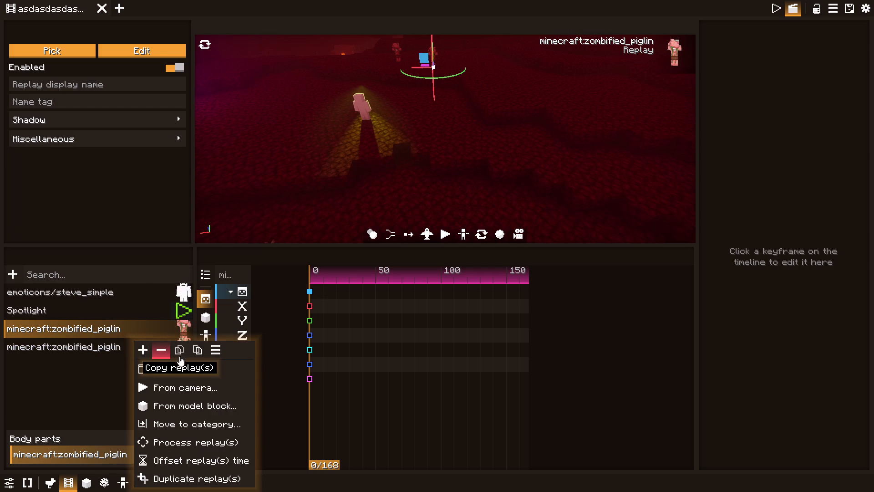
{"action": "left_click", "coordinate": [61, 384]}
{"action": "right_click", "coordinate": [61, 376]}
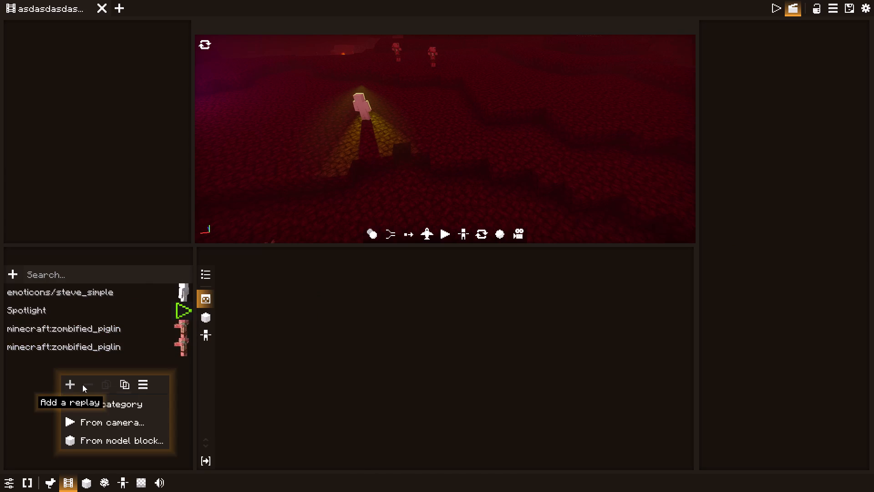
{"action": "left_click", "coordinate": [126, 382]}
{"action": "right_click", "coordinate": [356, 61]}
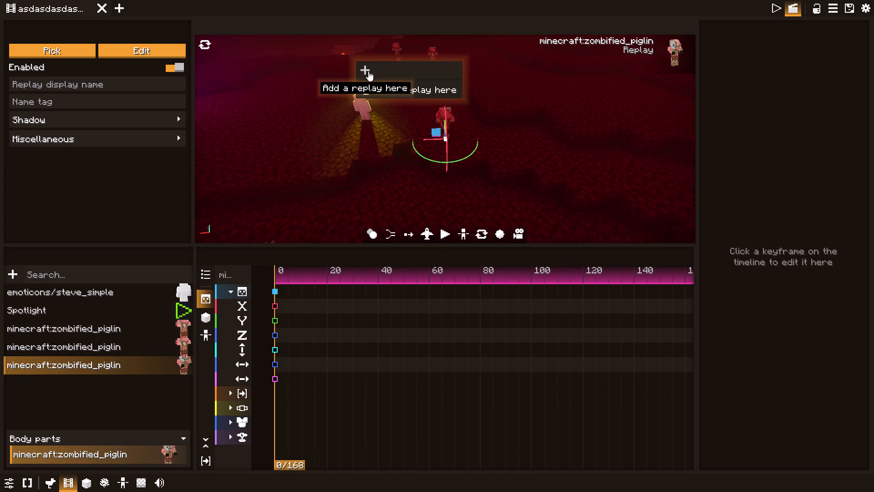
{"action": "left_click", "coordinate": [380, 87]}
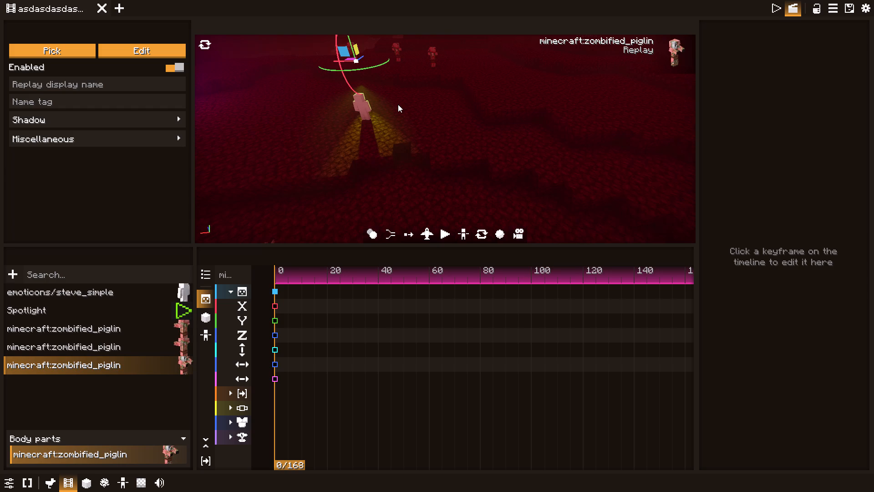
{"action": "right_click", "coordinate": [428, 119]}
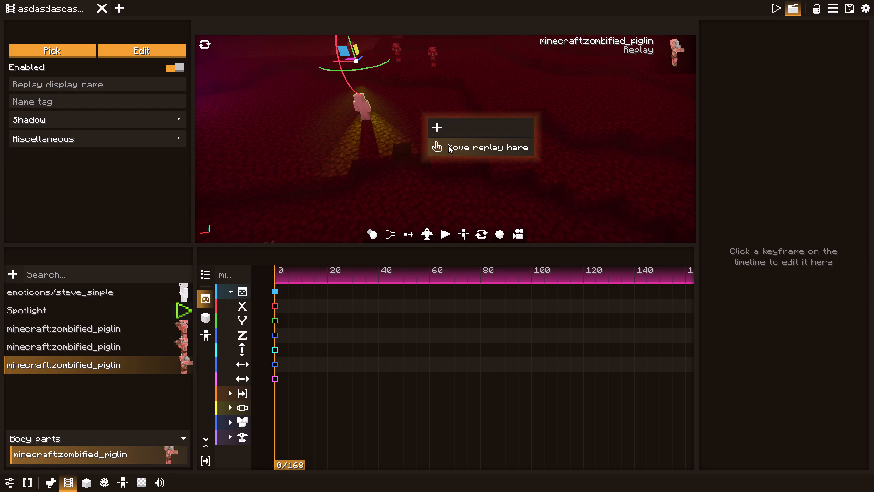
{"action": "left_click", "coordinate": [448, 145]}
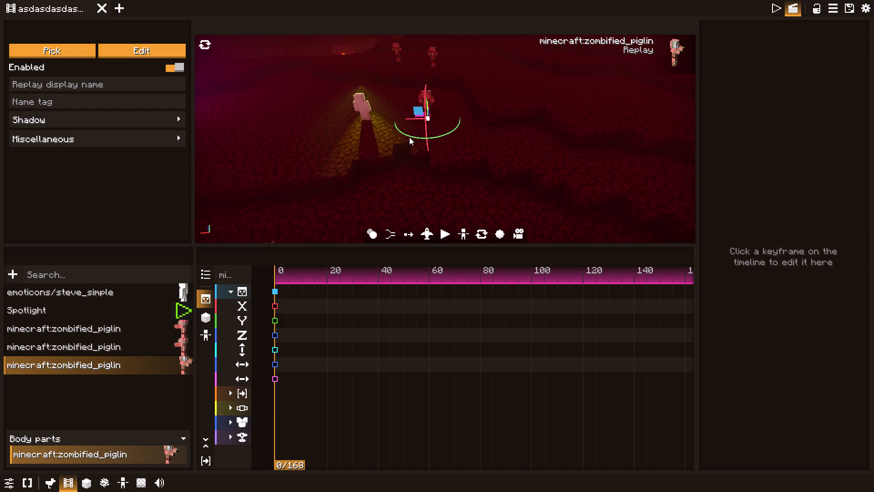
Rotate the third zombified piglin about 70° around its vertical axis.
{"action": "left_click_drag", "start_coordinate": [413, 136], "coordinate": [481, 138]}
{"action": "left_click_drag", "start_coordinate": [417, 138], "coordinate": [447, 139]}
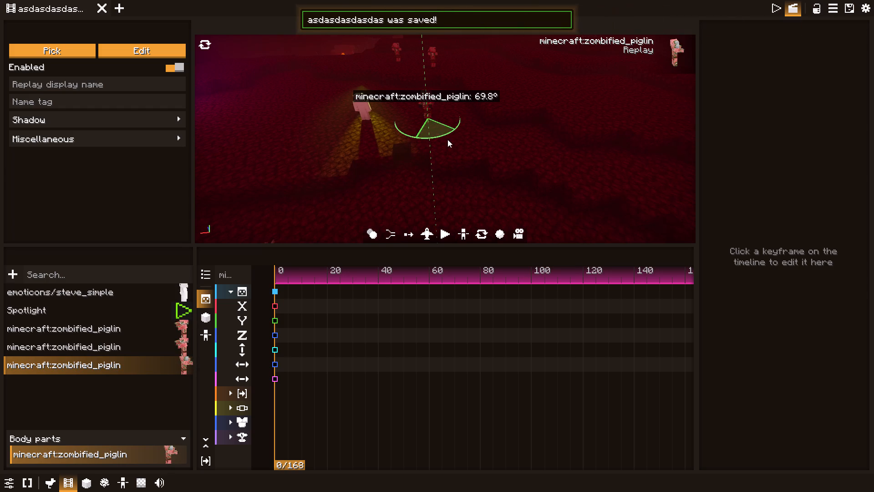
{"action": "left_click_drag", "start_coordinate": [447, 139], "coordinate": [447, 141]}
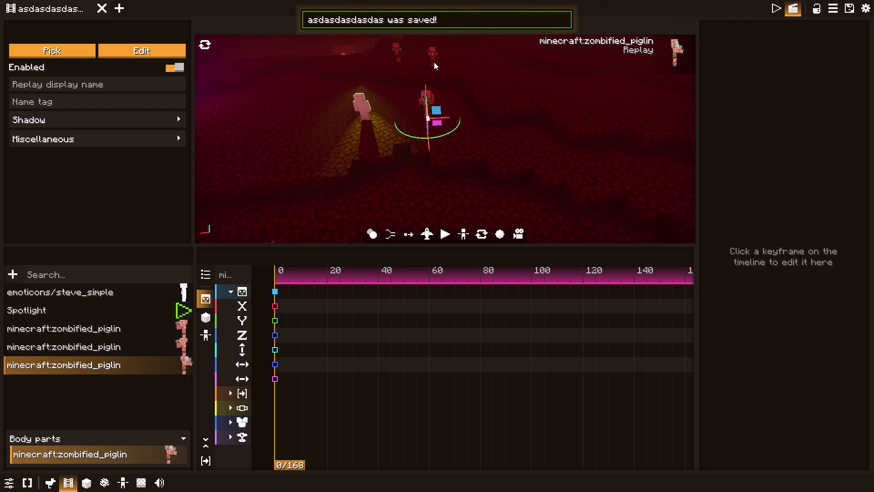
Select the first zombified piglin replay and rotate it around its vertical axis.
{"action": "triple_click", "coordinate": [433, 61]}
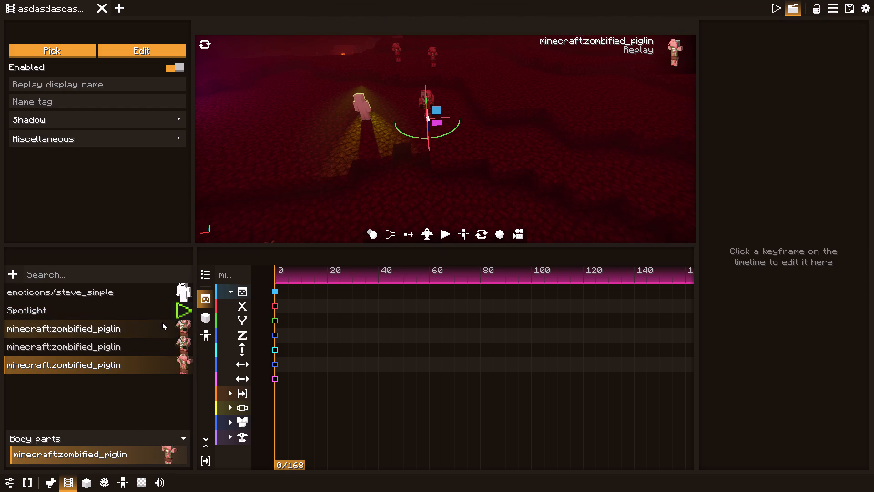
{"action": "left_click", "coordinate": [162, 322]}
{"action": "left_click_drag", "start_coordinate": [413, 74], "coordinate": [460, 74]}
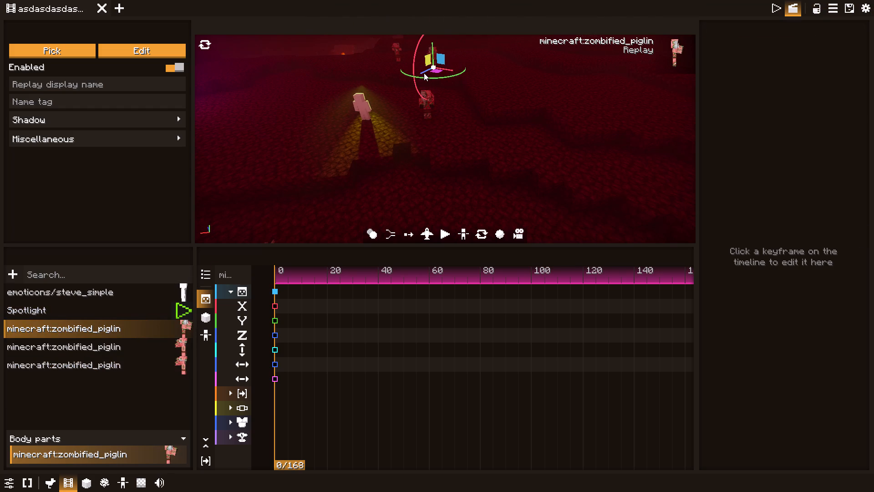
Turn the first zombified piglin slightly further around its vertical axis.
{"action": "left_click_drag", "start_coordinate": [429, 78], "coordinate": [433, 80]}
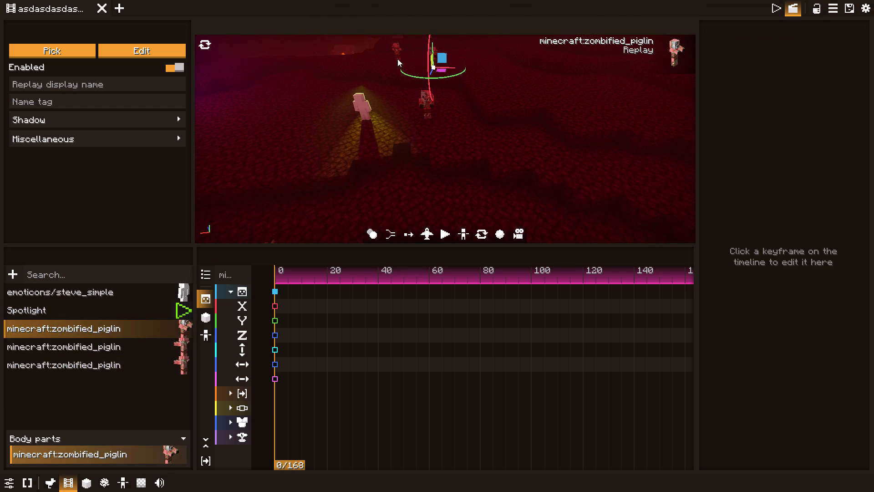
Select the second zombified piglin replay and rotate it around its vertical axis by about 130°, plus a second turn of about 36°.
{"action": "left_click", "coordinate": [397, 59]}
{"action": "left_click", "coordinate": [396, 51]}
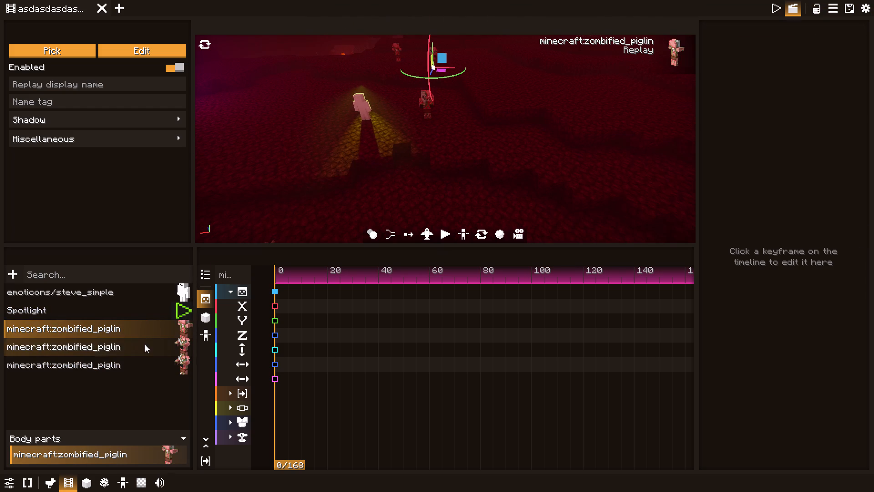
{"action": "left_click", "coordinate": [145, 344]}
{"action": "left_click_drag", "start_coordinate": [381, 70], "coordinate": [417, 71]}
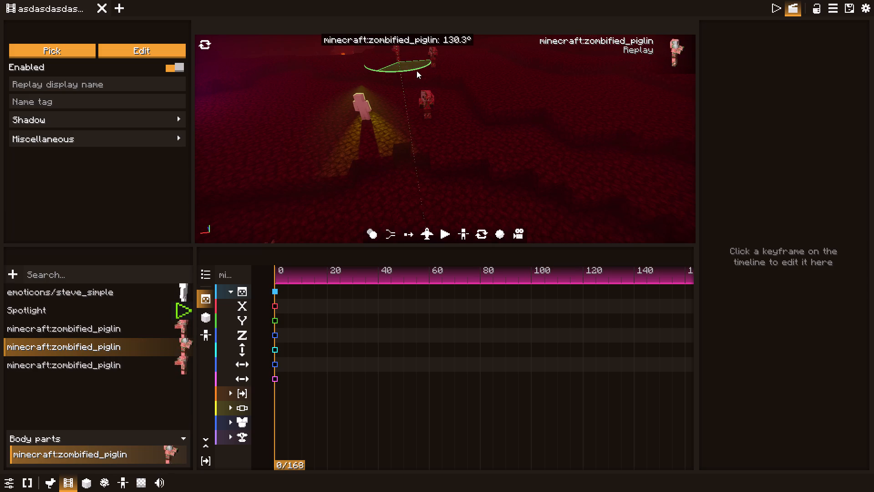
{"action": "left_click_drag", "start_coordinate": [417, 71], "coordinate": [418, 71]}
{"action": "left_click_drag", "start_coordinate": [388, 70], "coordinate": [396, 72]}
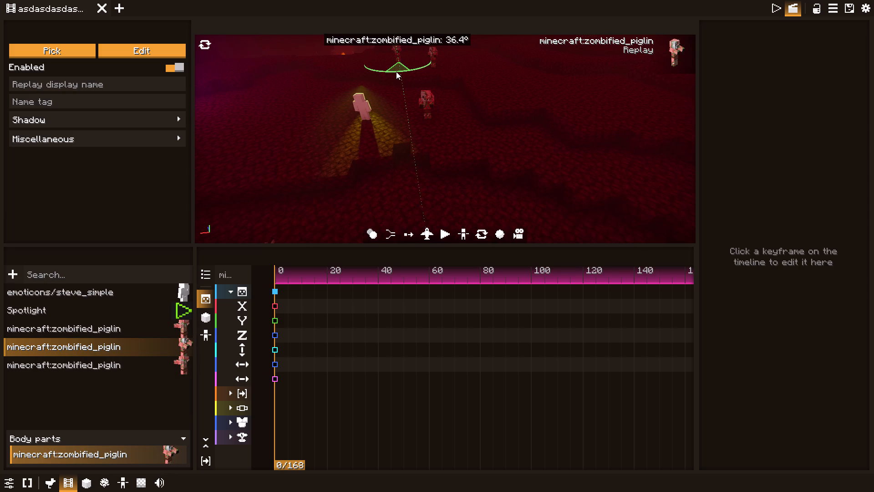
{"action": "left_click_drag", "start_coordinate": [396, 72], "coordinate": [397, 72]}
Copy the third zombified piglin replay, paste a fourth, and move the copy to the distant ground behind the steve_simple character.
{"action": "left_click", "coordinate": [426, 110]}
{"action": "left_click", "coordinate": [150, 372]}
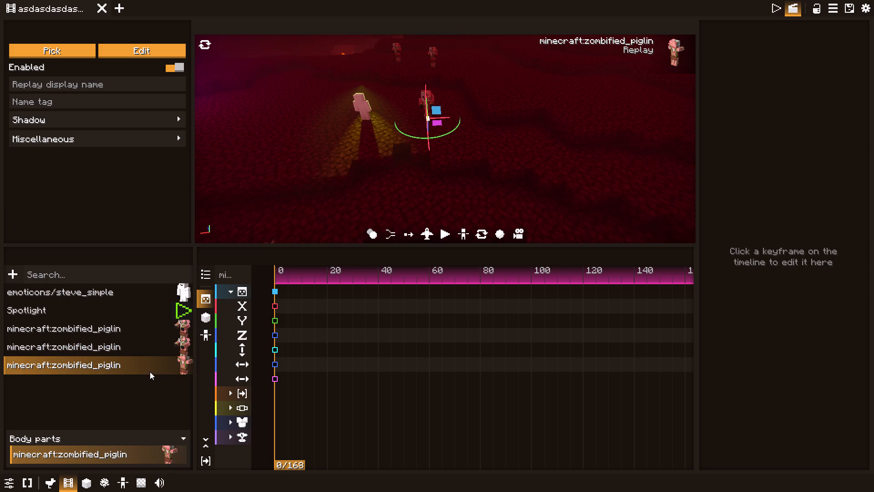
{"action": "right_click", "coordinate": [156, 362]}
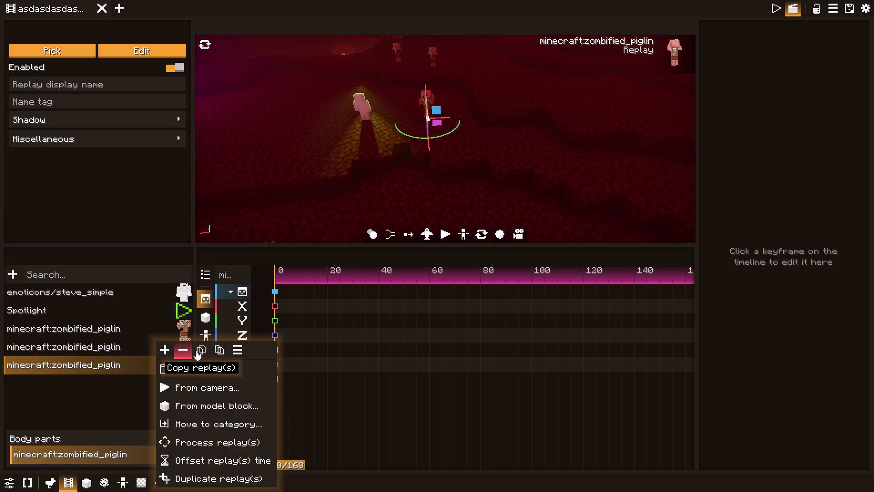
{"action": "left_click", "coordinate": [199, 350]}
{"action": "right_click", "coordinate": [89, 397]}
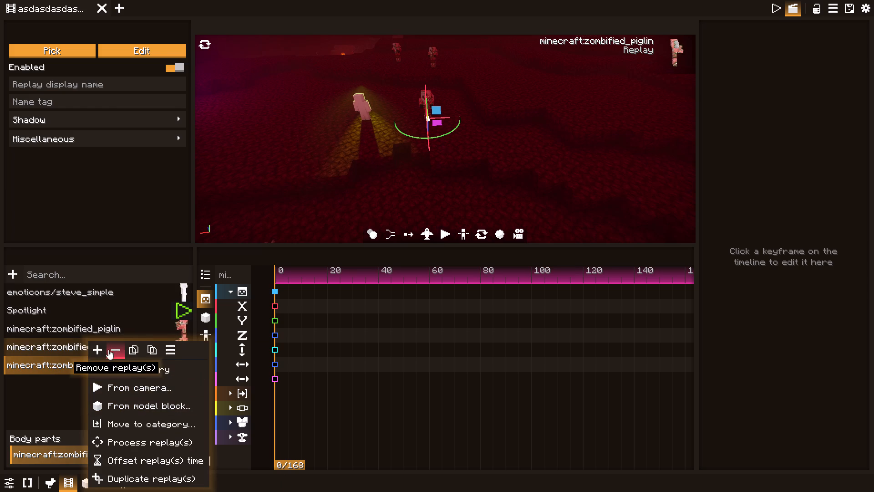
{"action": "left_click", "coordinate": [151, 348]}
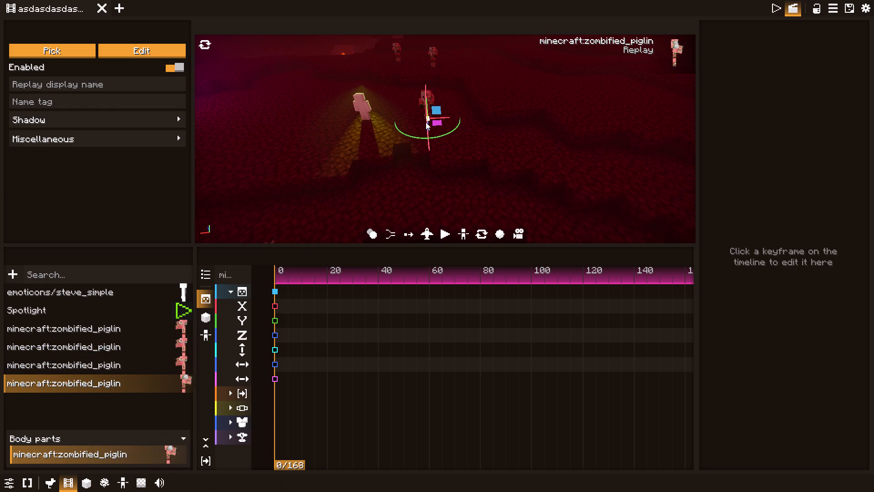
{"action": "left_click", "coordinate": [368, 58]}
{"action": "right_click", "coordinate": [368, 58]}
{"action": "left_click", "coordinate": [382, 86]}
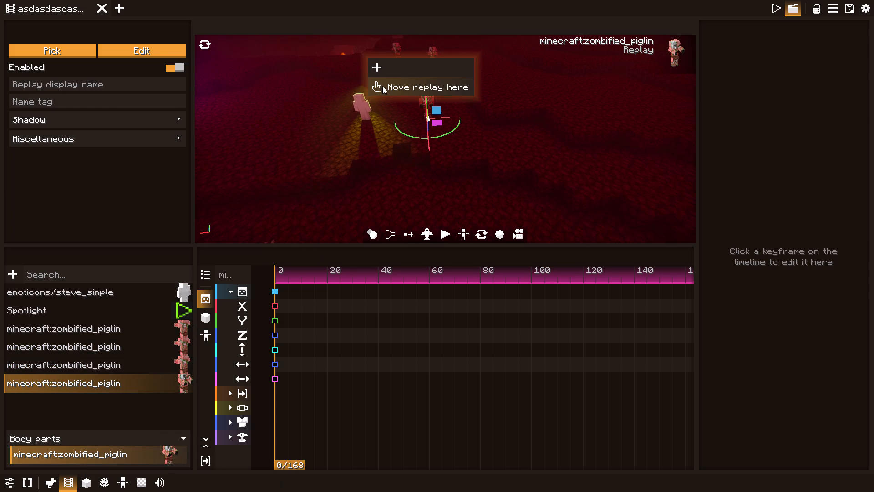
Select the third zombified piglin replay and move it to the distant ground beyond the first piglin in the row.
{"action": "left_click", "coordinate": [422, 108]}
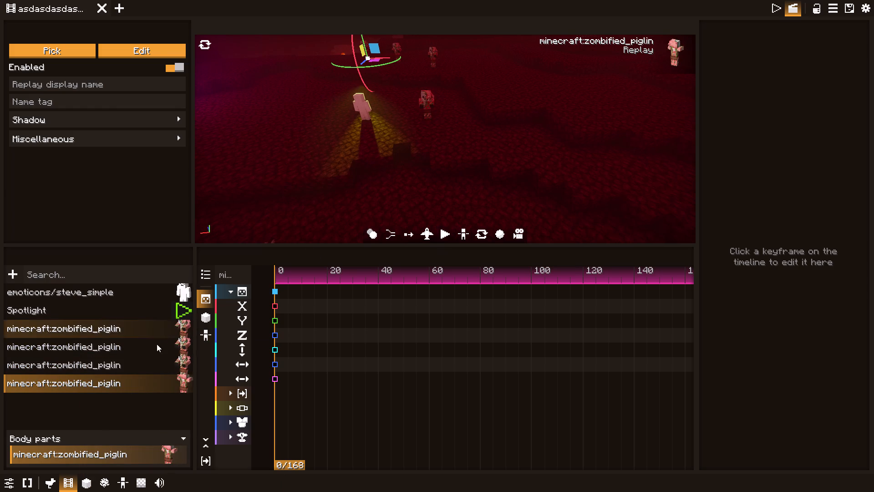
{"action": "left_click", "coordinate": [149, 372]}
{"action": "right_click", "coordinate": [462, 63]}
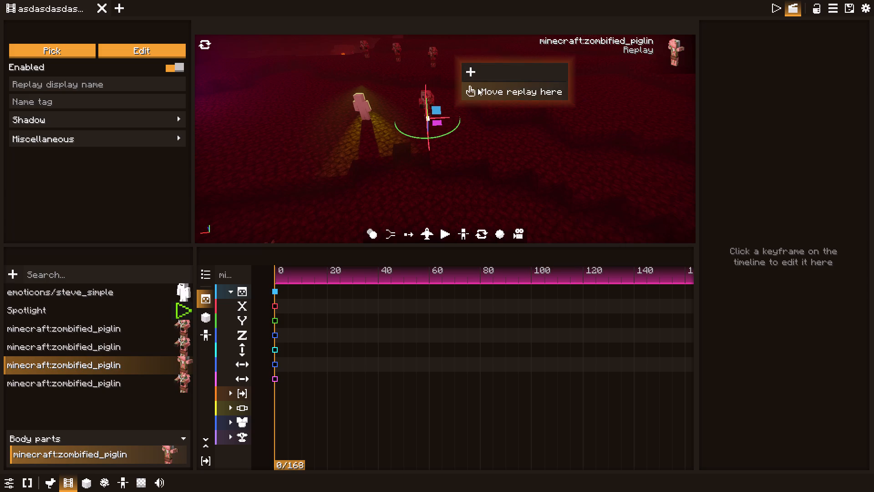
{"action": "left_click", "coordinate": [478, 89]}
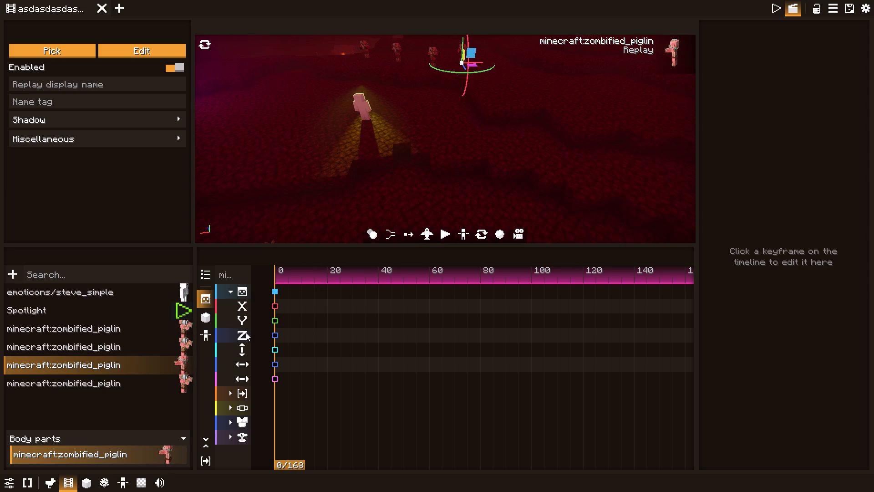
Copy the third zombified piglin replay and move the original to the opposite end of the row, behind the steve_simple character.
{"action": "right_click", "coordinate": [118, 400]}
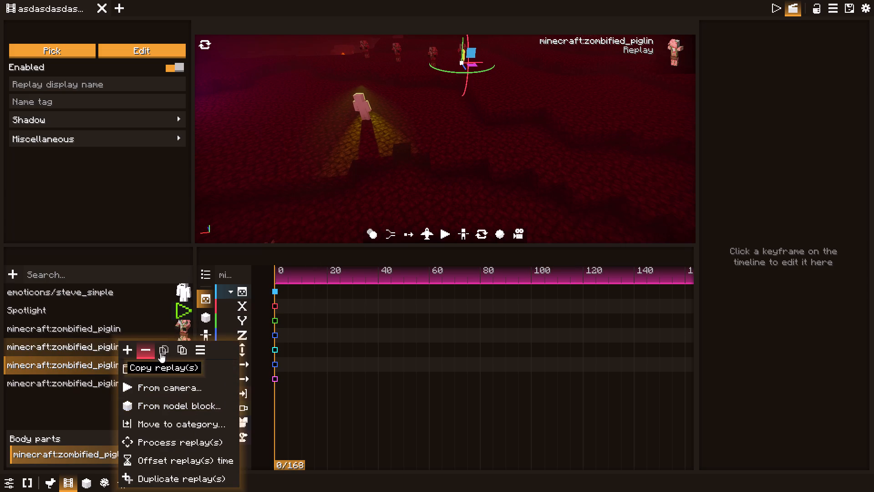
{"action": "left_click", "coordinate": [161, 352]}
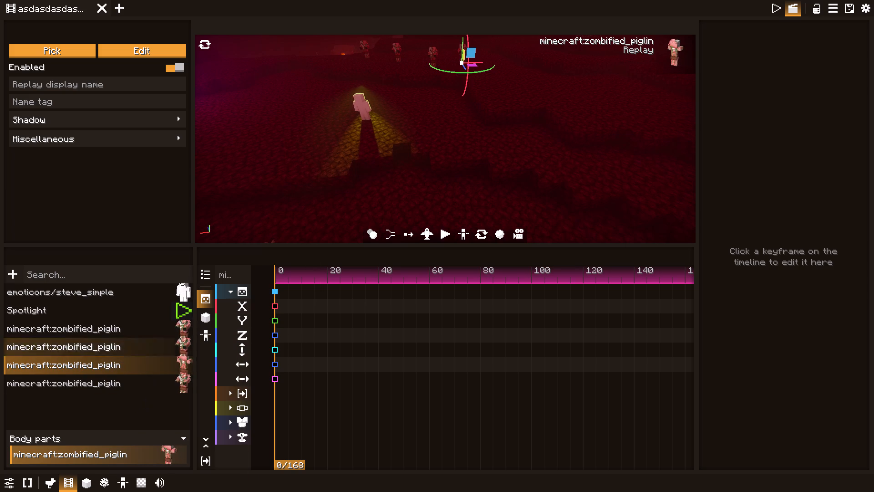
{"action": "right_click", "coordinate": [109, 403]}
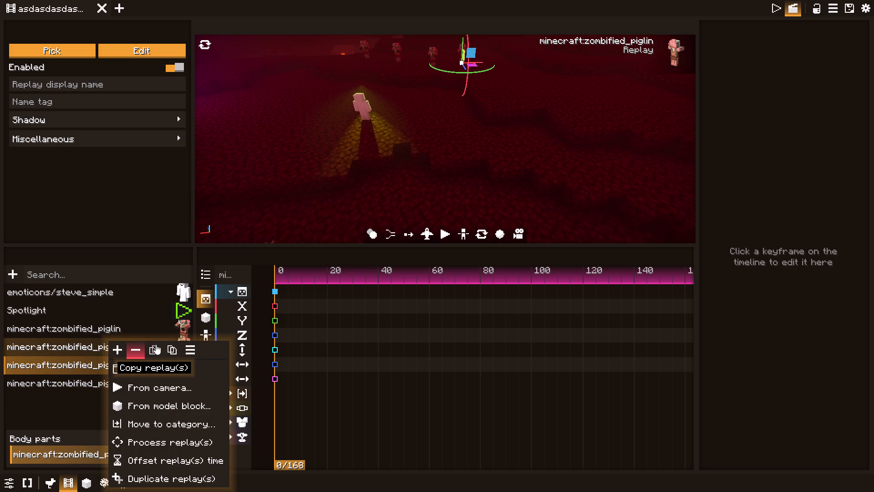
{"action": "left_click", "coordinate": [156, 344]}
{"action": "right_click", "coordinate": [345, 72]}
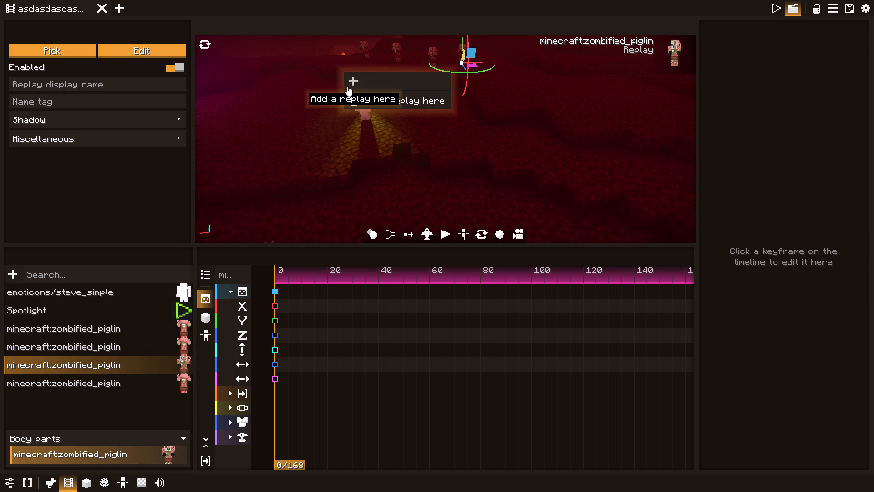
{"action": "left_click", "coordinate": [353, 101]}
Select the fourth zombified piglin replay and move it right beside the first piglin in the distant row.
{"action": "left_click", "coordinate": [136, 390]}
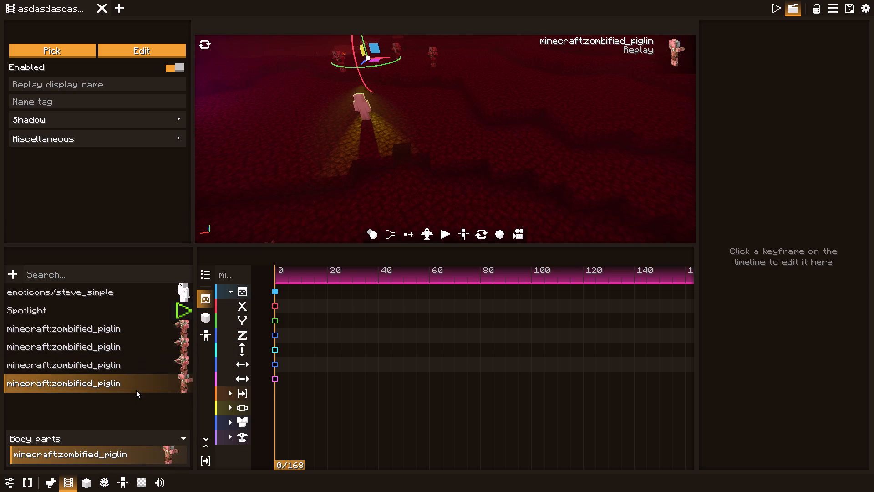
{"action": "right_click", "coordinate": [445, 68]}
{"action": "left_click", "coordinate": [476, 99]}
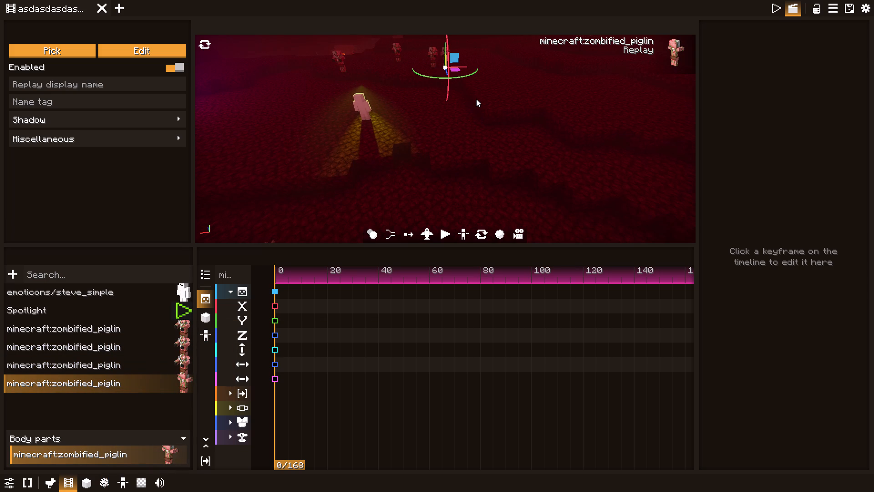
Paste a fifth zombified piglin replay and place it in the row gap between the second and third piglins.
{"action": "right_click", "coordinate": [141, 411]}
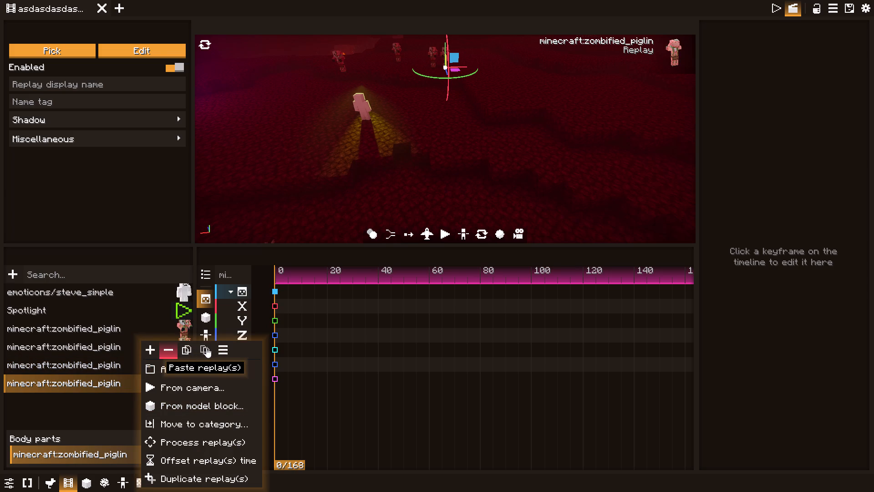
{"action": "left_click", "coordinate": [206, 348]}
{"action": "right_click", "coordinate": [369, 65]}
{"action": "left_click", "coordinate": [385, 92]}
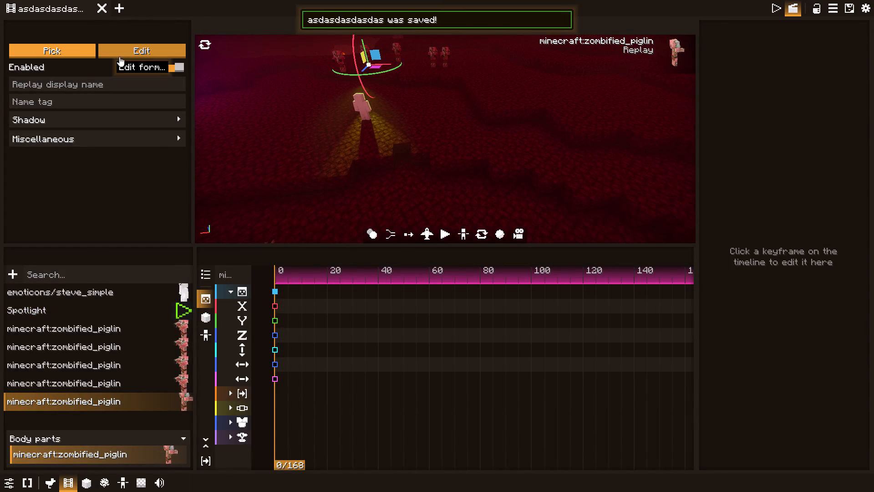
Add a new replay using the red Point light from the recent forms.
{"action": "left_click", "coordinate": [16, 270]}
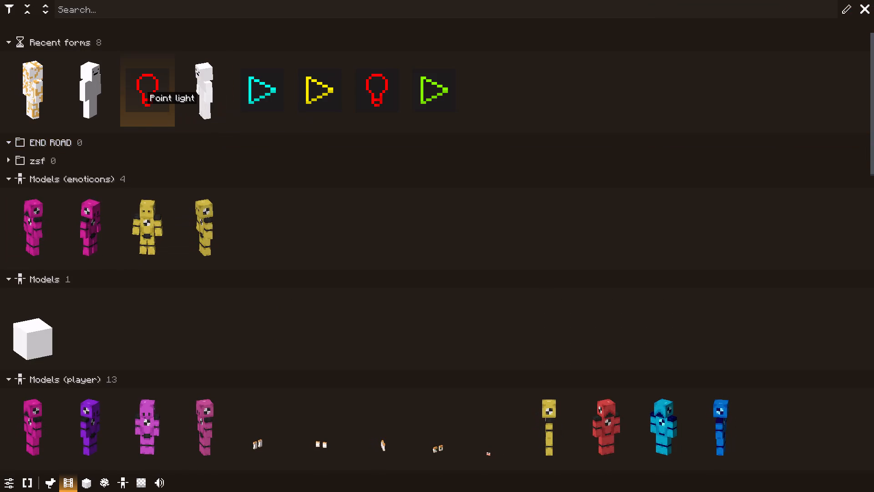
{"action": "double_click", "coordinate": [141, 85]}
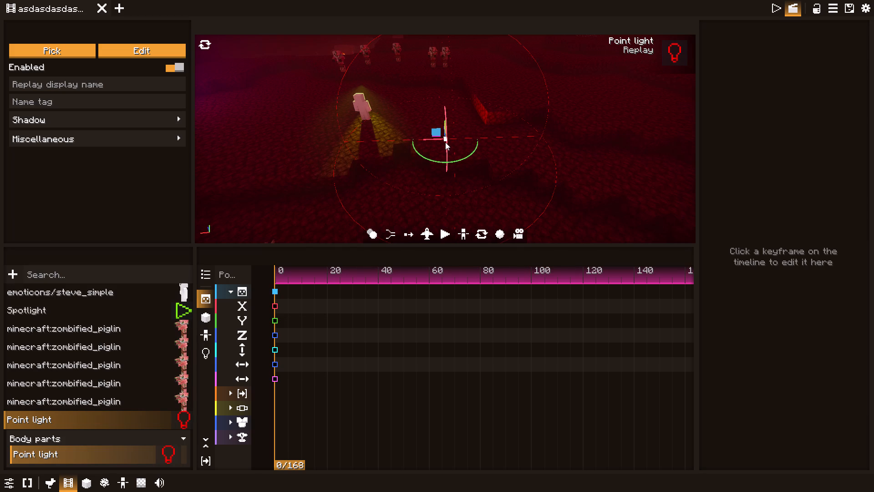
Move the point light back and above the row of zombified piglins, shifting it about 6.6 along Z and centring it over the group.
{"action": "left_click_drag", "start_coordinate": [446, 139], "coordinate": [387, 61]}
{"action": "left_click", "coordinate": [387, 57]}
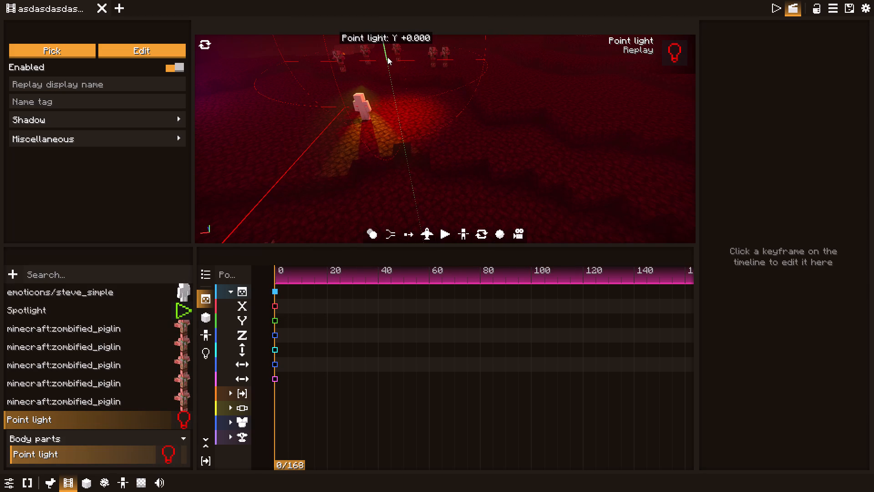
{"action": "scroll", "coordinate": [387, 57], "scroll_direction": "down", "scroll_amount": 3}
{"action": "scroll", "coordinate": [387, 57], "scroll_direction": "up", "scroll_amount": 3}
{"action": "left_click_drag", "start_coordinate": [386, 59], "coordinate": [388, 52]}
{"action": "scroll", "coordinate": [388, 52], "scroll_direction": "down", "scroll_amount": 3}
{"action": "middle_click", "coordinate": [388, 52]}
{"action": "scroll", "coordinate": [388, 52], "scroll_direction": "up", "scroll_amount": 8}
{"action": "left_click_drag", "start_coordinate": [391, 49], "coordinate": [396, 22]}
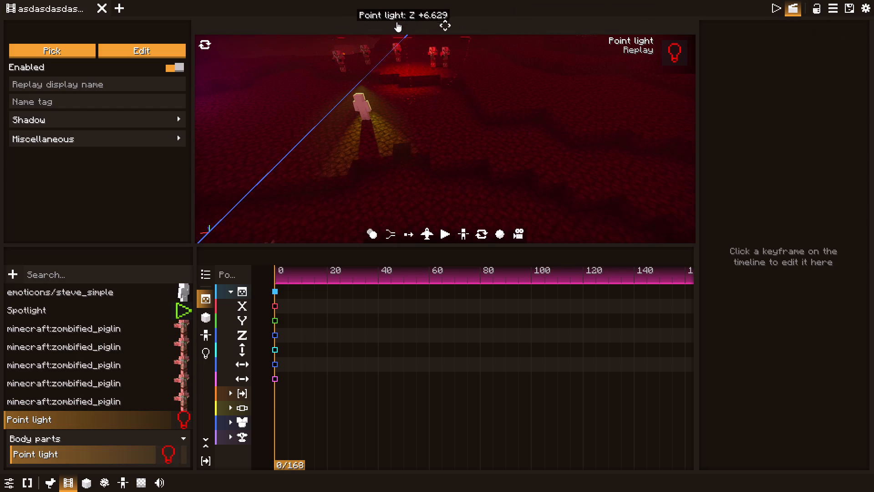
{"action": "left_click_drag", "start_coordinate": [396, 22], "coordinate": [394, 22]}
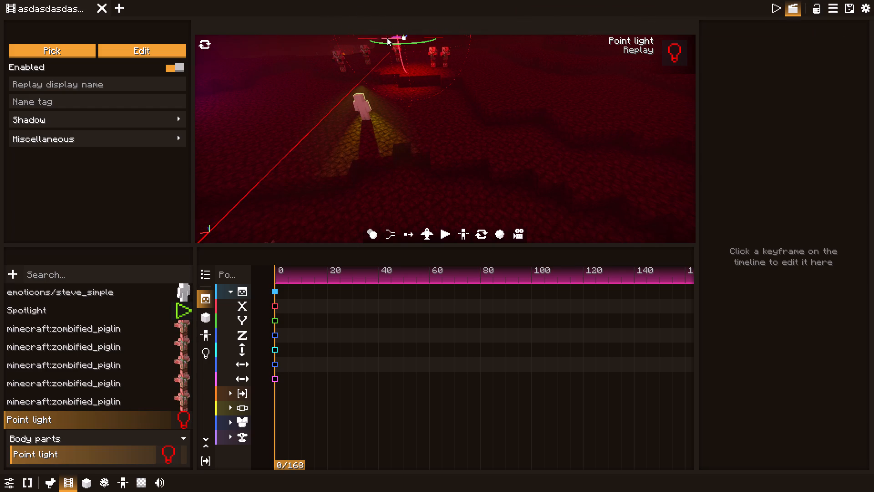
{"action": "left_click_drag", "start_coordinate": [386, 38], "coordinate": [371, 40]}
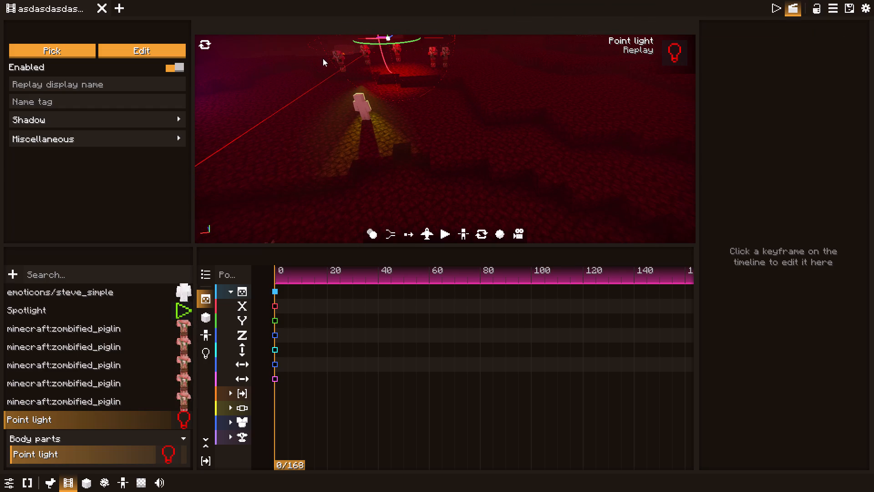
Set the point light's intensity to 3, radius to 8, beam strength to 3, anisotropy to 0.95 and VL density to 0.5.
{"action": "left_click", "coordinate": [146, 49]}
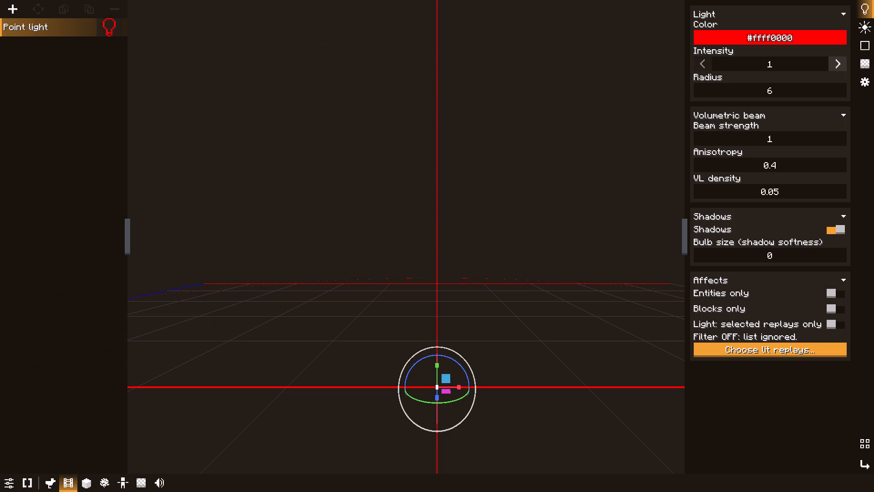
{"action": "double_click", "coordinate": [838, 64]}
{"action": "left_click", "coordinate": [838, 83]}
{"action": "double_click", "coordinate": [840, 91]}
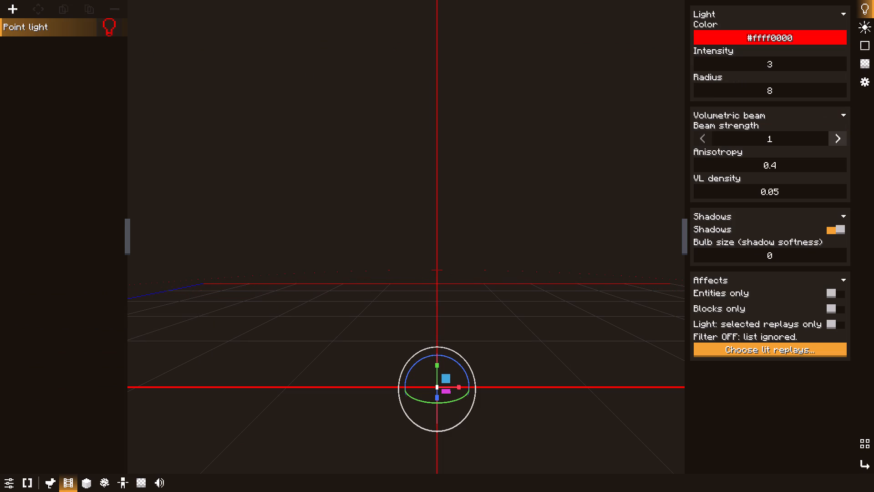
{"action": "double_click", "coordinate": [839, 133]}
{"action": "double_click", "coordinate": [841, 164]}
{"action": "double_click", "coordinate": [839, 189]}
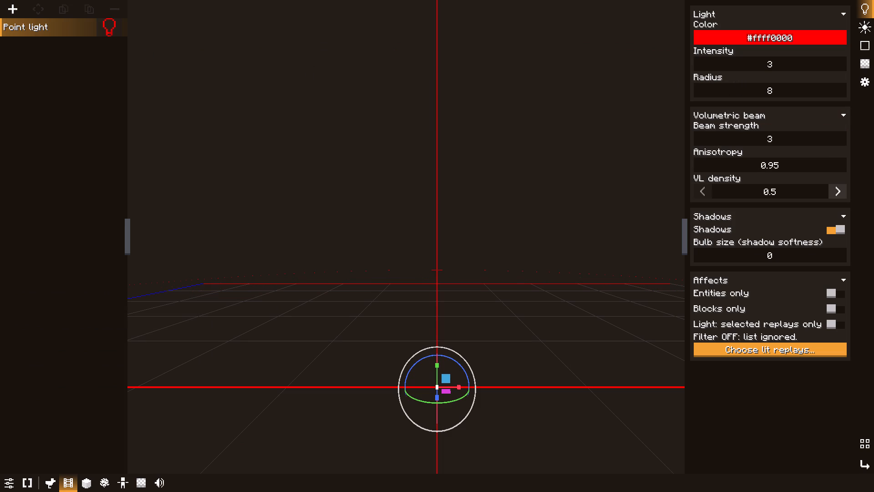
In the light's volumetric settings, set beam intensity to 2, max distance to 97, and tip glow and tip radius to 2.5.
{"action": "left_click", "coordinate": [864, 26]}
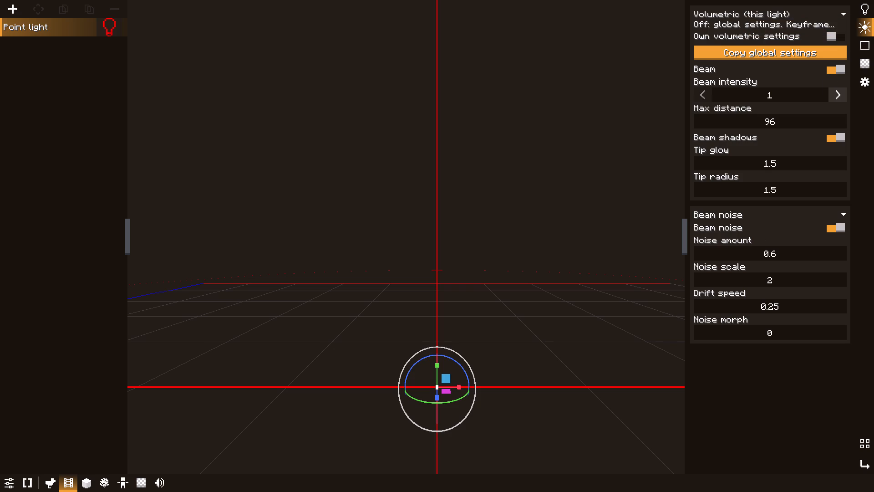
{"action": "left_click", "coordinate": [838, 91]}
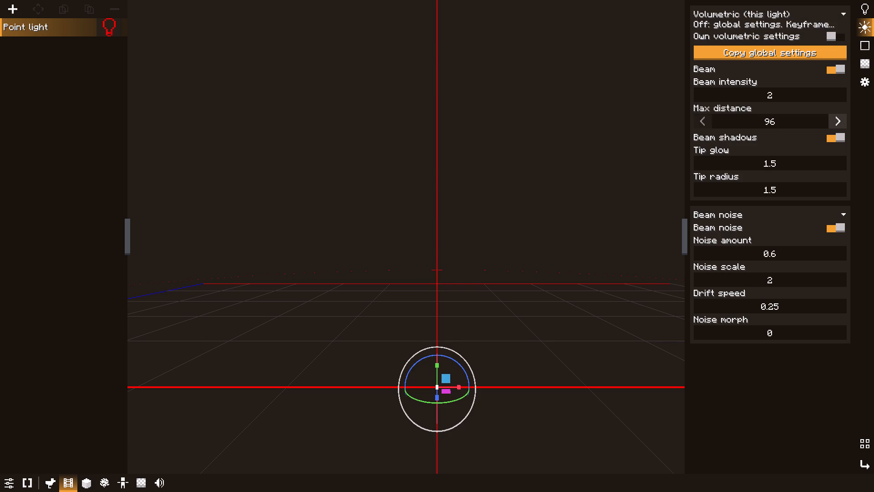
{"action": "left_click", "coordinate": [835, 124]}
{"action": "left_click", "coordinate": [833, 160]}
{"action": "left_click", "coordinate": [834, 190]}
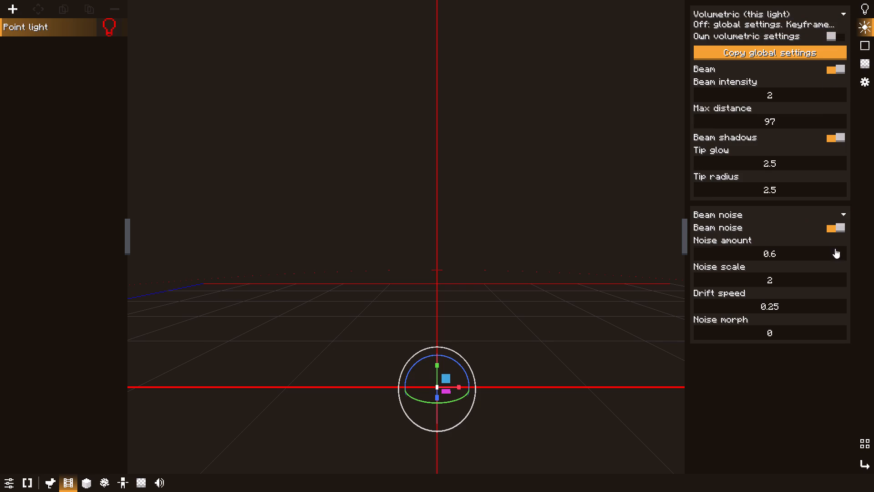
Set the beam noise amount to 1, noise scale to 3 and drift speed to 1.25, increase noise morph, and return to the scene.
{"action": "left_click", "coordinate": [837, 253]}
{"action": "left_click", "coordinate": [839, 279]}
{"action": "left_click", "coordinate": [838, 305]}
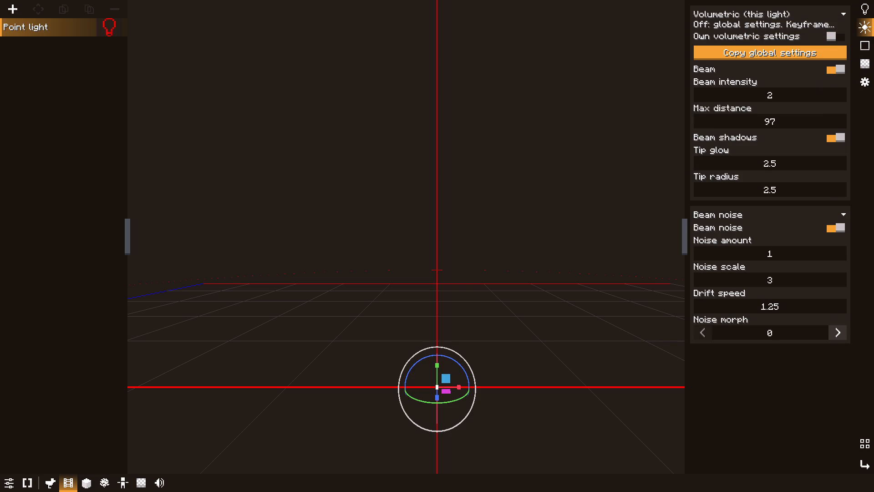
{"action": "left_click", "coordinate": [840, 330]}
{"action": "left_click", "coordinate": [873, 41]}
{"action": "key", "text": "Escape"}
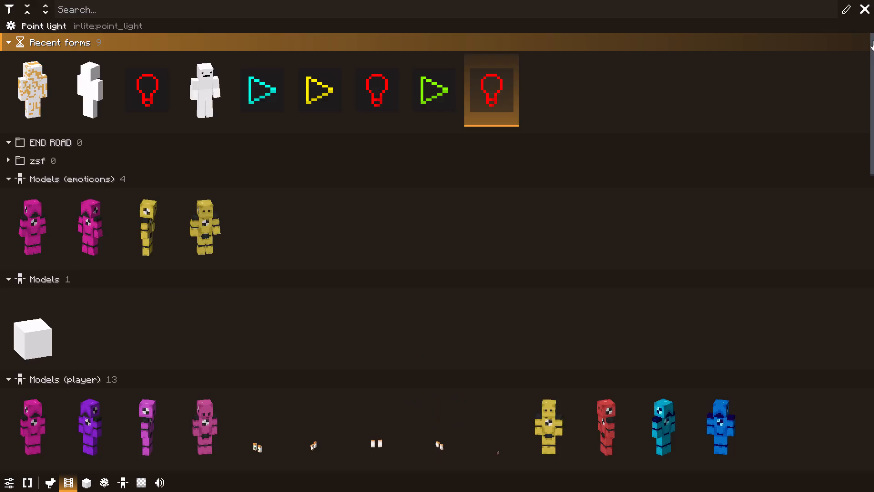
{"action": "key", "text": "Escape"}
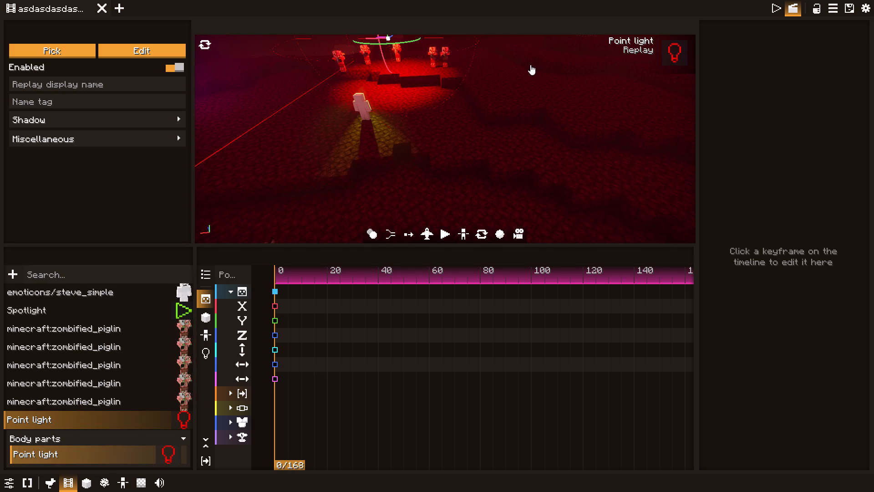
Set the beam noise scale to 0.01 in the point light's volumetric settings and return to the scene.
{"action": "left_click", "coordinate": [139, 40]}
{"action": "left_click", "coordinate": [135, 51]}
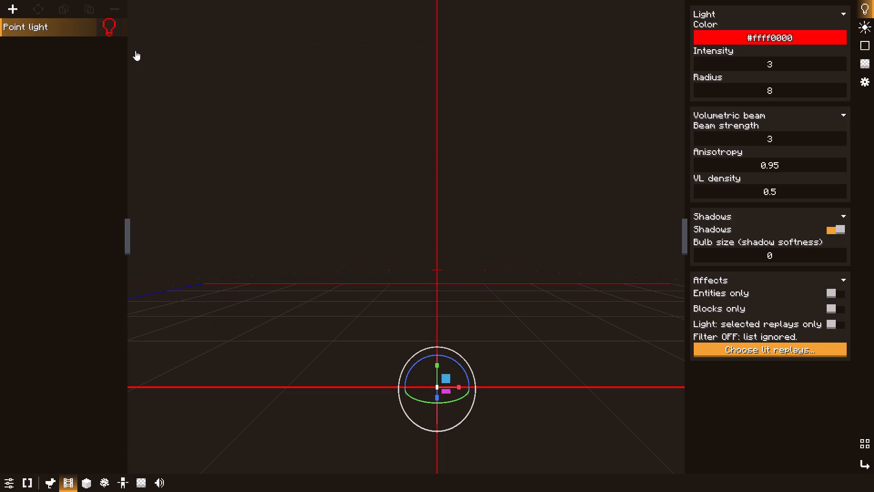
{"action": "left_click", "coordinate": [868, 28]}
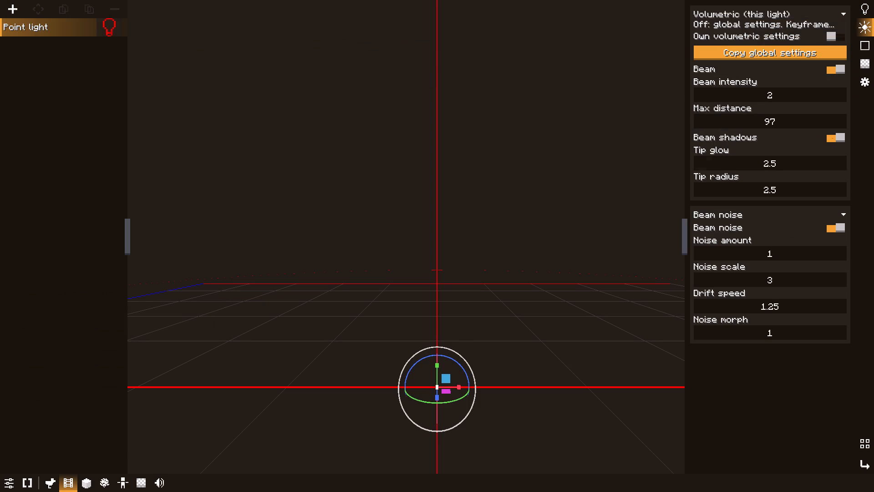
{"action": "double_click", "coordinate": [699, 277]}
{"action": "left_click", "coordinate": [698, 277]}
{"action": "key", "text": "Escape"}
{"action": "key", "text": "Escape"}
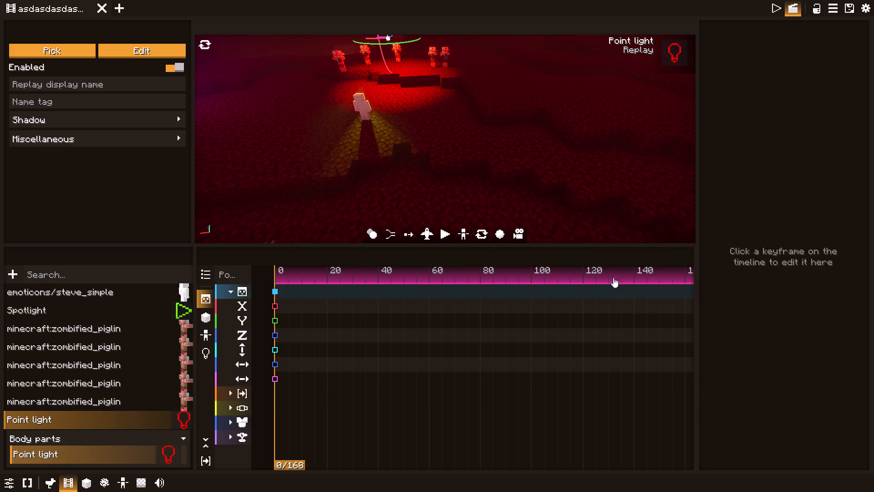
Lower the point light about 2.8 along Y in front of the piglins, and nudge it freely about -0.27 in X.
{"action": "left_click_drag", "start_coordinate": [431, 237], "coordinate": [429, 233]}
{"action": "left_click_drag", "start_coordinate": [426, 217], "coordinate": [419, 157]}
{"action": "key", "text": "w"}
{"action": "key", "text": "q"}
{"action": "key", "text": "q"}
{"action": "key", "text": "q"}
{"action": "key", "text": "q"}
{"action": "key", "text": "q"}
{"action": "key", "text": "q"}
{"action": "key", "text": "q"}
{"action": "key", "text": "q"}
{"action": "key", "text": "q"}
{"action": "key", "text": "q"}
{"action": "key", "text": "q"}
{"action": "key", "text": "q"}
{"action": "key", "text": "q"}
{"action": "key", "text": "q"}
{"action": "key", "text": "q"}
{"action": "key", "text": "q"}
{"action": "key", "text": "q"}
{"action": "key", "text": "q"}
{"action": "key", "text": "q"}
{"action": "key", "text": "q"}
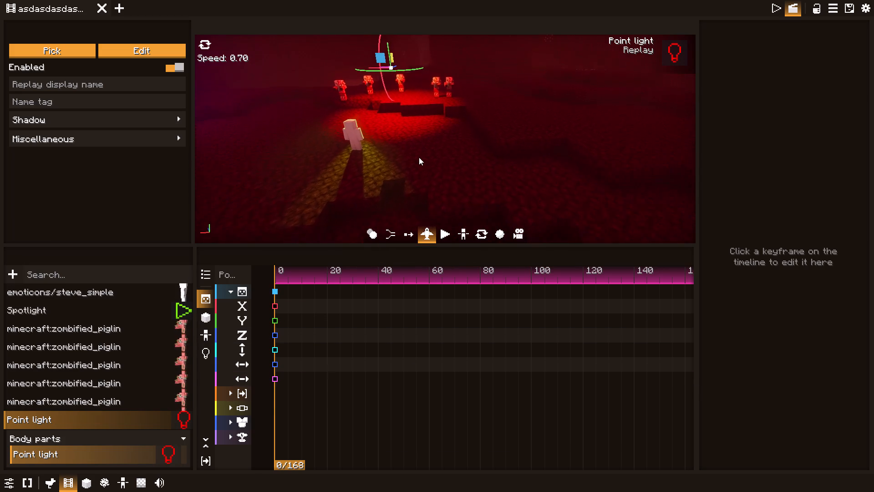
{"action": "left_click_drag", "start_coordinate": [419, 157], "coordinate": [350, 76]}
{"action": "key", "text": "space"}
{"action": "key", "text": "w"}
{"action": "left_click_drag", "start_coordinate": [391, 85], "coordinate": [393, 80]}
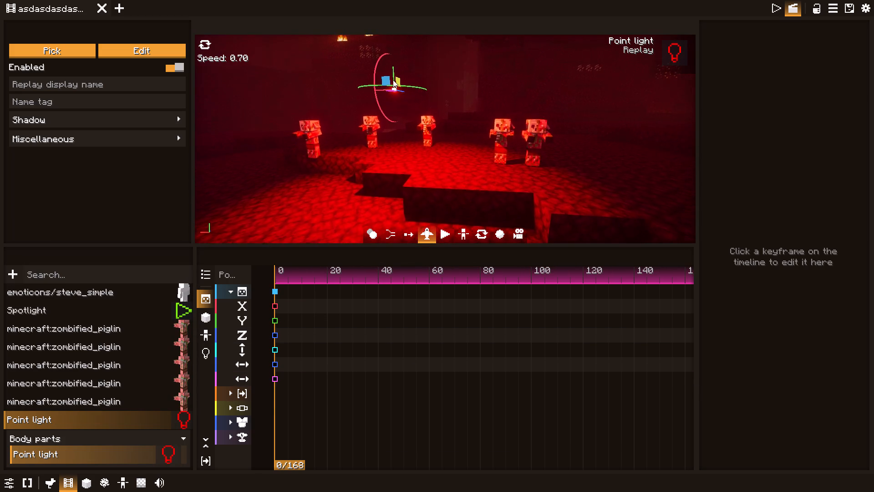
{"action": "left_click_drag", "start_coordinate": [393, 80], "coordinate": [393, 76]}
{"action": "left_click_drag", "start_coordinate": [392, 77], "coordinate": [393, 72]}
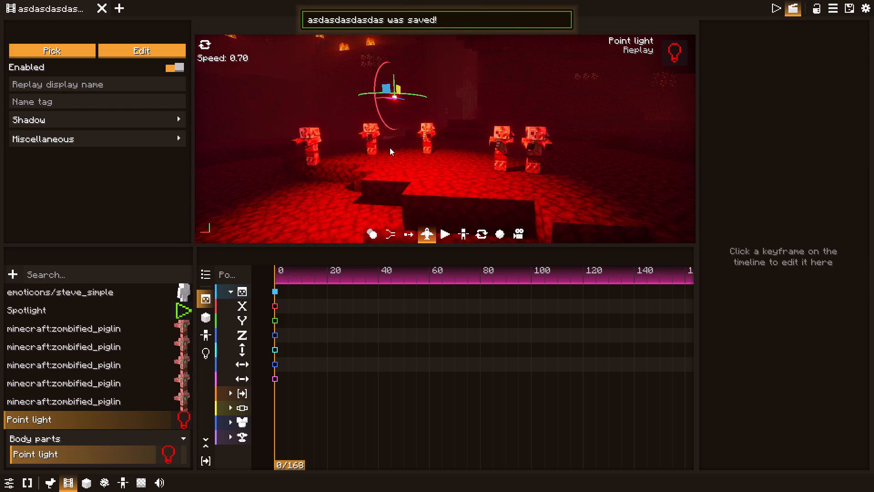
{"action": "left_click", "coordinate": [431, 236]}
{"action": "left_click_drag", "start_coordinate": [395, 78], "coordinate": [394, 51]}
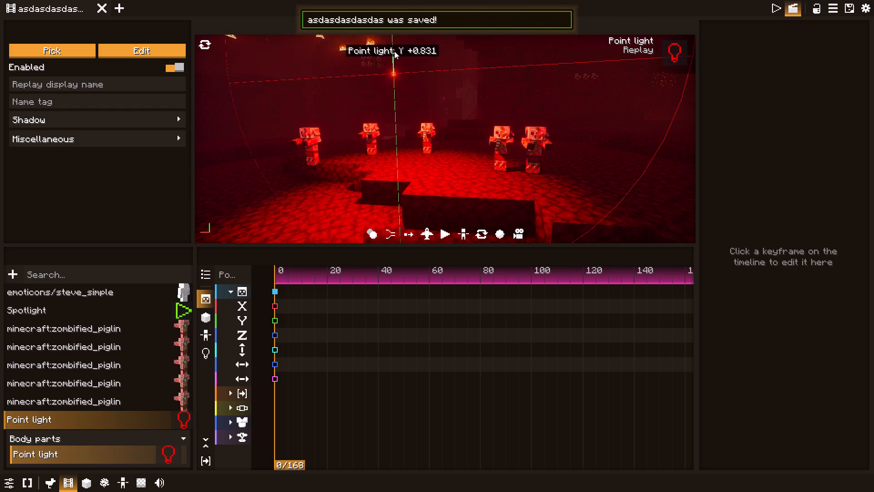
{"action": "left_click_drag", "start_coordinate": [394, 51], "coordinate": [404, 155]}
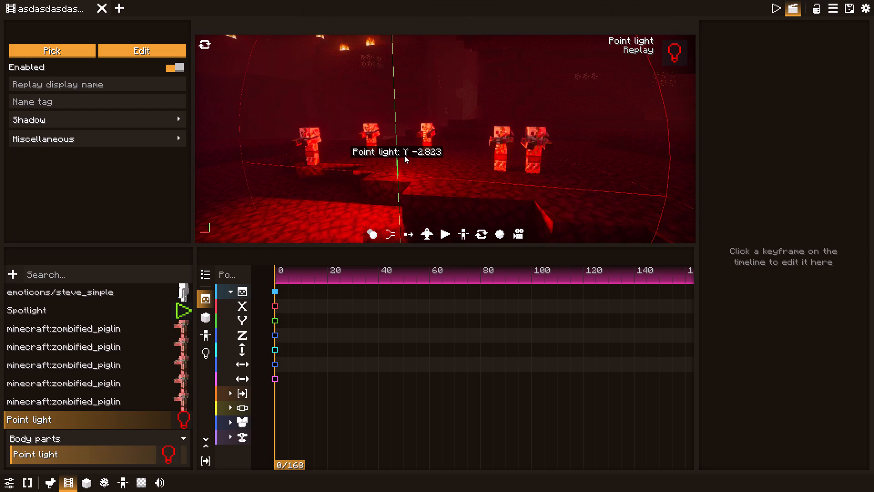
{"action": "left_click_drag", "start_coordinate": [404, 155], "coordinate": [404, 155]}
{"action": "left_click_drag", "start_coordinate": [397, 174], "coordinate": [405, 167]}
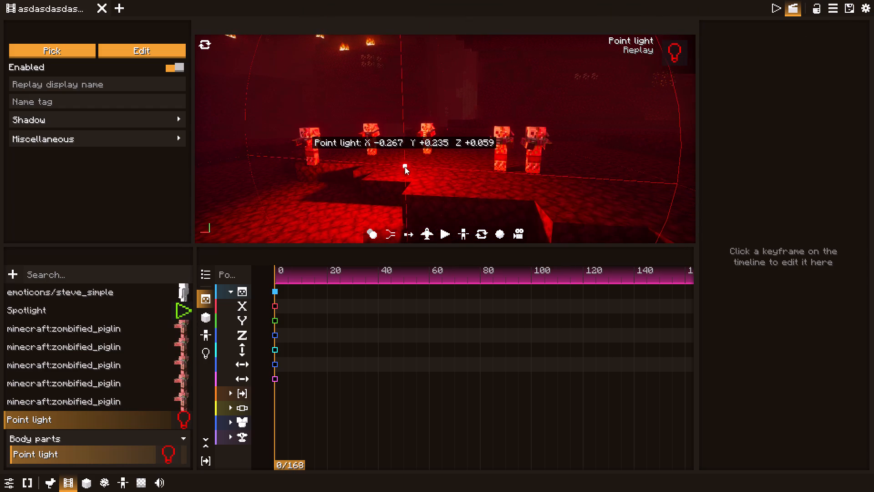
{"action": "left_click_drag", "start_coordinate": [405, 167], "coordinate": [406, 162]}
{"action": "scroll", "coordinate": [406, 162], "scroll_direction": "up", "scroll_amount": 4}
{"action": "scroll", "coordinate": [406, 162], "scroll_direction": "down", "scroll_amount": 6}
{"action": "scroll", "coordinate": [406, 162], "scroll_direction": "up", "scroll_amount": 10}
{"action": "scroll", "coordinate": [406, 162], "scroll_direction": "down", "scroll_amount": 7}
{"action": "left_click", "coordinate": [401, 206]}
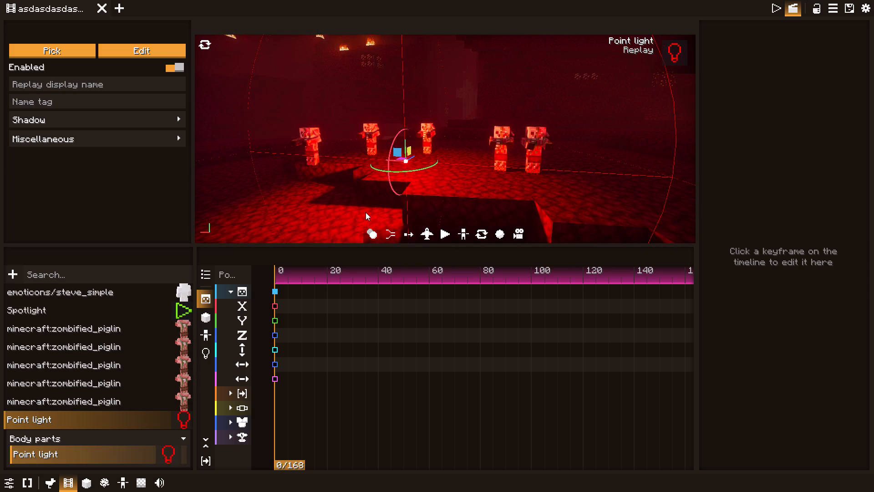
Leave the film editor for the game world and reopen it.
{"action": "left_click", "coordinate": [365, 212]}
{"action": "key", "text": "Escape"}
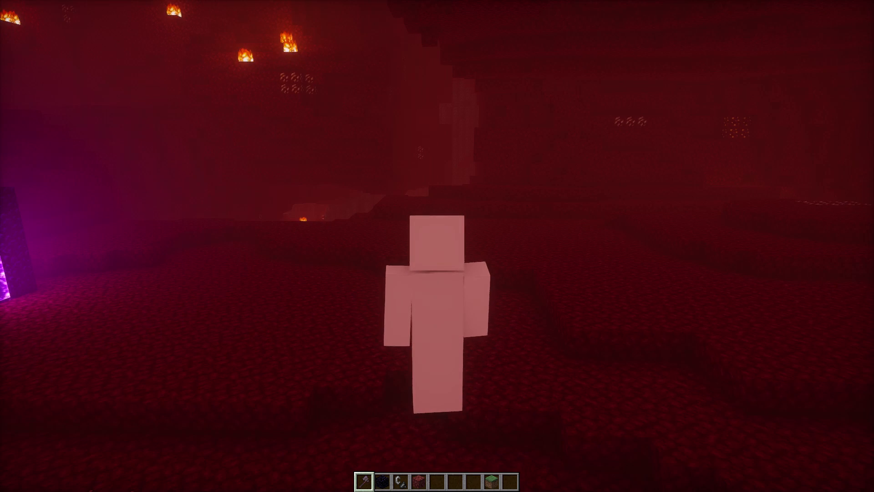
{"action": "key", "text": "0"}
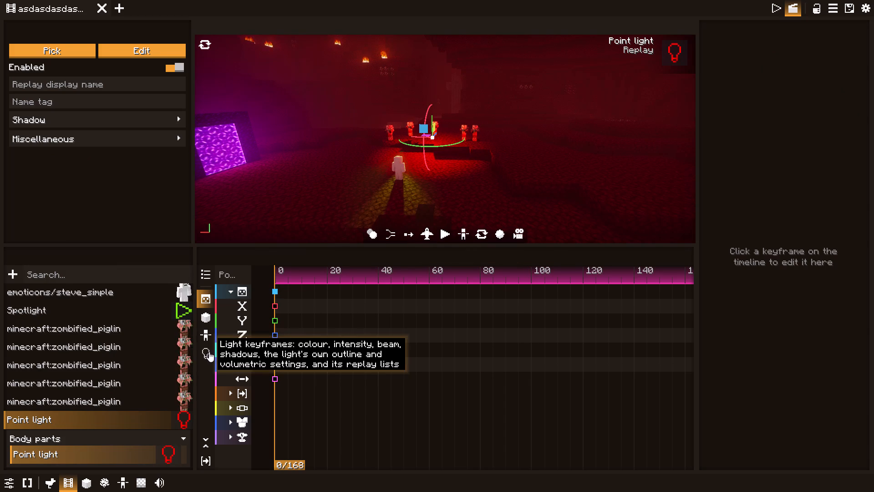
Add frame-0 keyframes to the first zombified piglin's form tracks for anchor, lighting, visibility, colour, mob data and texture.
{"action": "left_click", "coordinate": [171, 343]}
{"action": "left_click", "coordinate": [168, 333]}
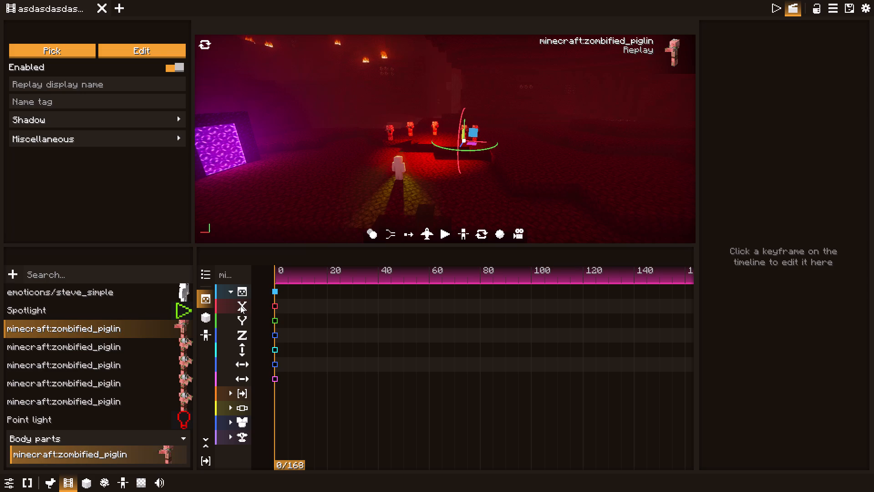
{"action": "scroll", "coordinate": [243, 375], "scroll_direction": "down", "scroll_amount": 2}
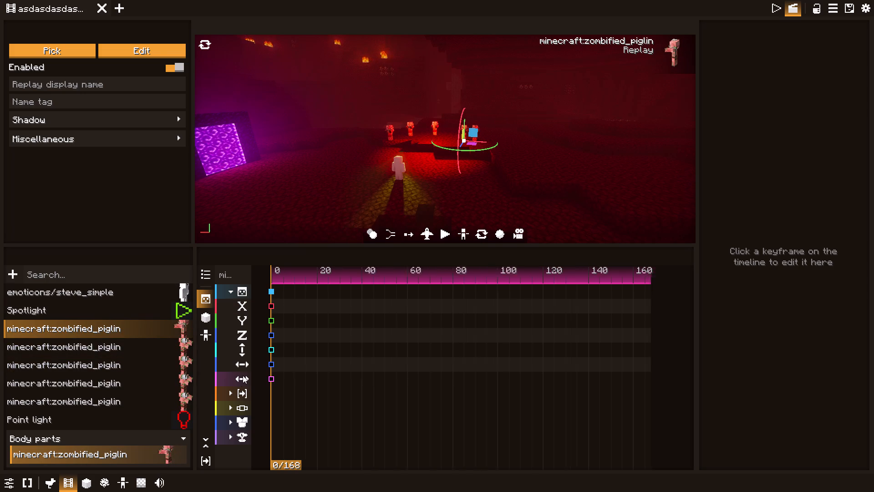
{"action": "scroll", "coordinate": [243, 375], "scroll_direction": "down", "scroll_amount": 2}
{"action": "scroll", "coordinate": [243, 375], "scroll_direction": "up", "scroll_amount": 4}
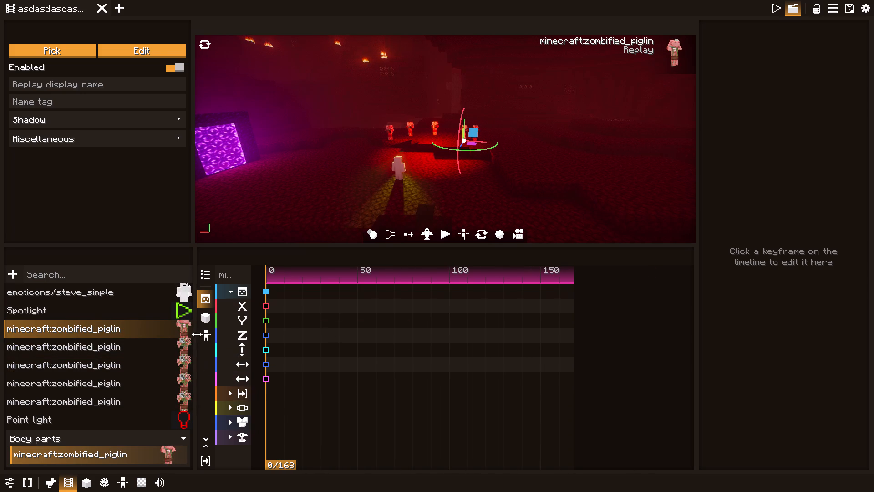
{"action": "left_click", "coordinate": [203, 320]}
{"action": "left_click", "coordinate": [208, 338]}
{"action": "left_click", "coordinate": [210, 319]}
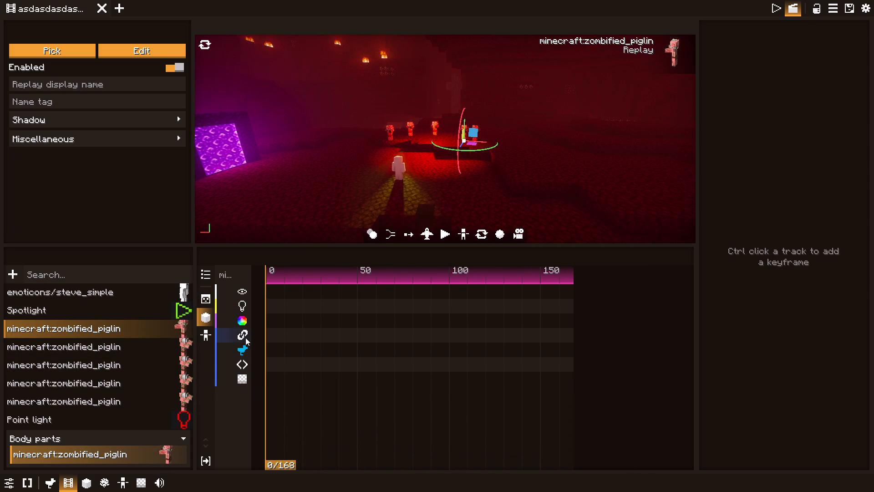
{"action": "left_click", "coordinate": [245, 338]}
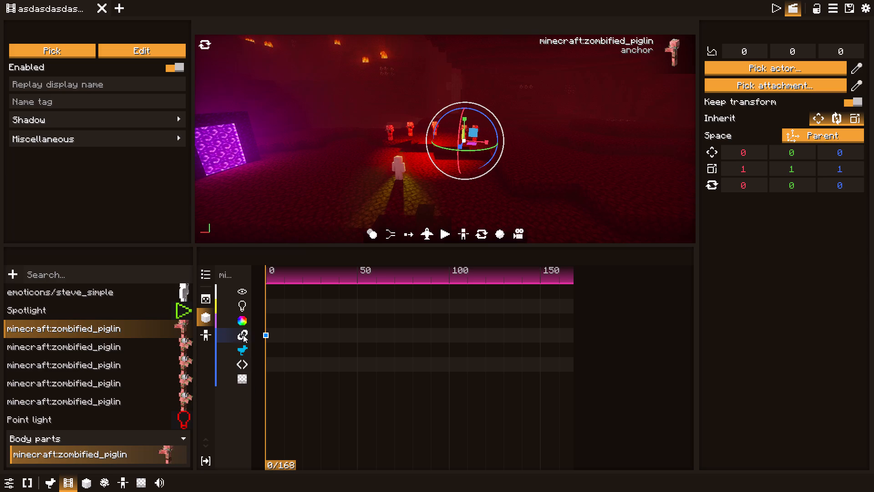
{"action": "left_click", "coordinate": [243, 302]}
{"action": "left_click", "coordinate": [243, 293]}
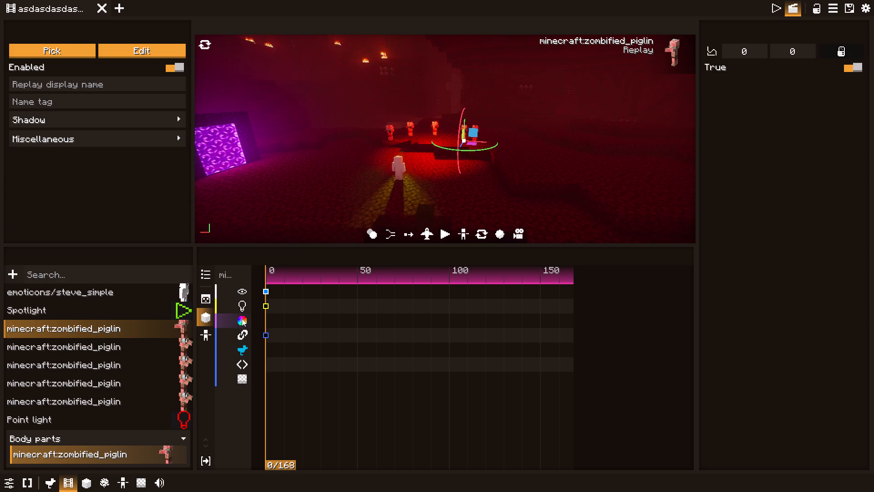
{"action": "left_click", "coordinate": [242, 320]}
{"action": "left_click", "coordinate": [240, 367]}
{"action": "left_click", "coordinate": [240, 381]}
Open the head bone's pose track for the first zombified piglin at frame 0, and return to its replay tracks.
{"action": "left_click", "coordinate": [210, 339]}
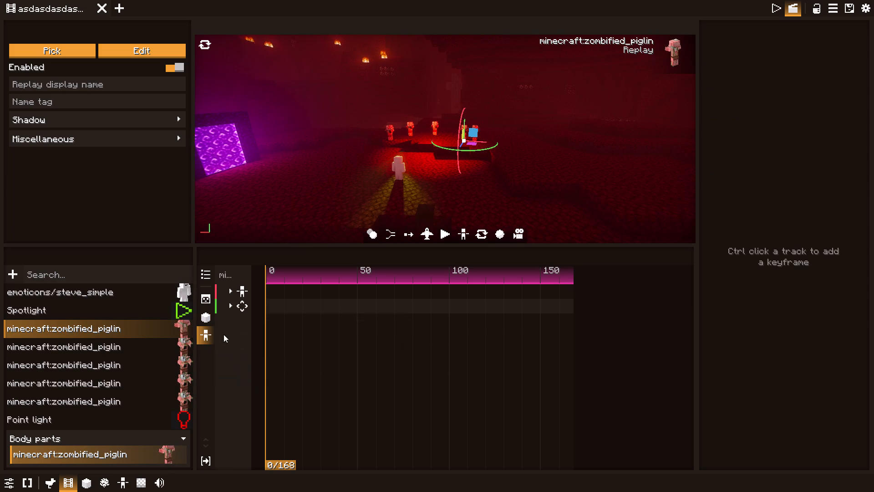
{"action": "left_click", "coordinate": [245, 298]}
{"action": "left_click", "coordinate": [238, 312]}
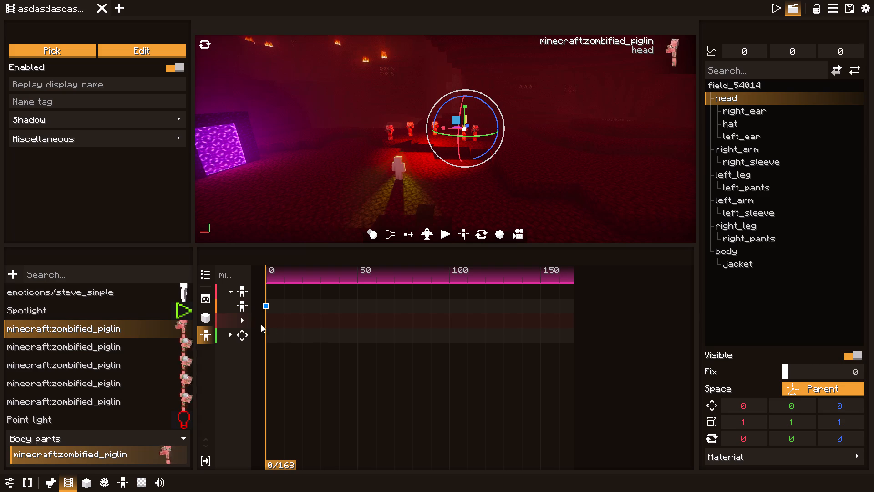
{"action": "left_click", "coordinate": [203, 299]}
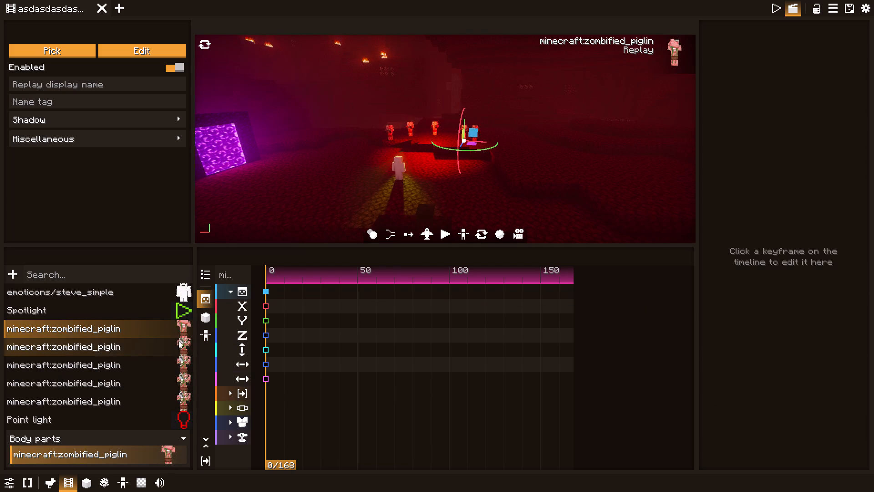
Add an anchor keyframe at frame 0 to the form tracks of the steve_simple character.
{"action": "left_click", "coordinate": [177, 291]}
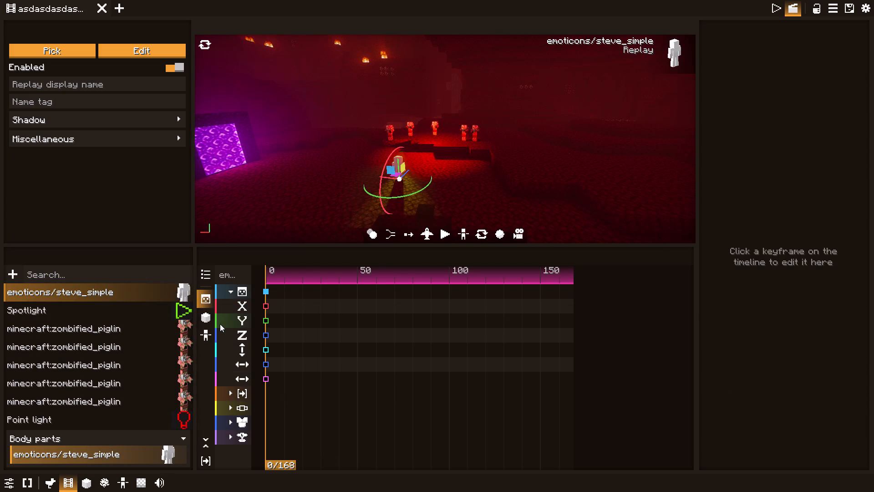
{"action": "left_click", "coordinate": [210, 332]}
{"action": "left_click", "coordinate": [206, 318]}
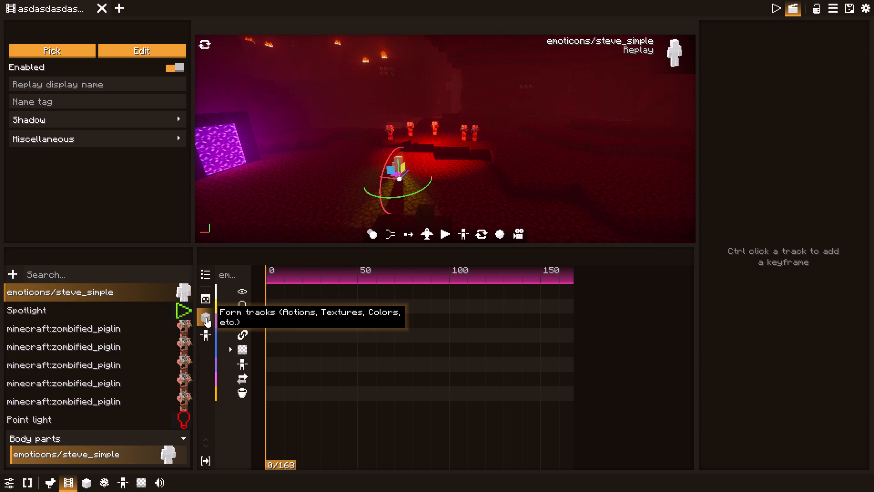
{"action": "left_click", "coordinate": [245, 328]}
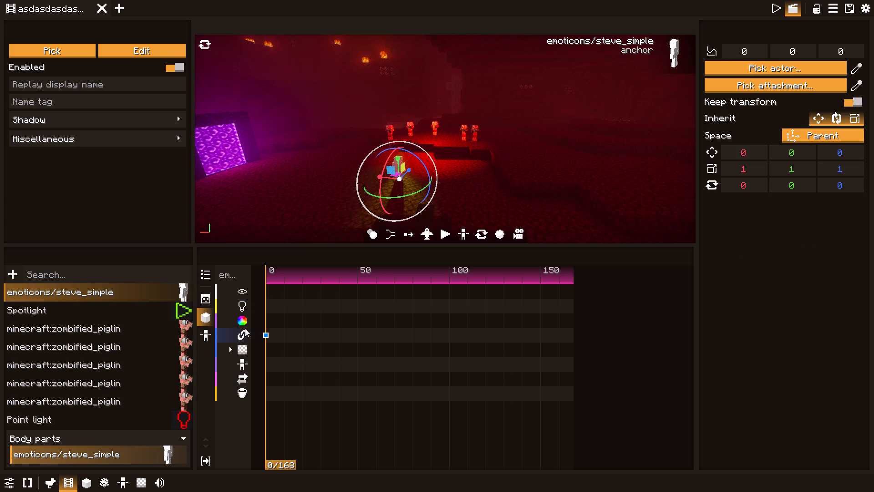
Check the first zombified piglin's mob data keyframe and add a mob-type keyframe at frame 0.
{"action": "left_click", "coordinate": [175, 330]}
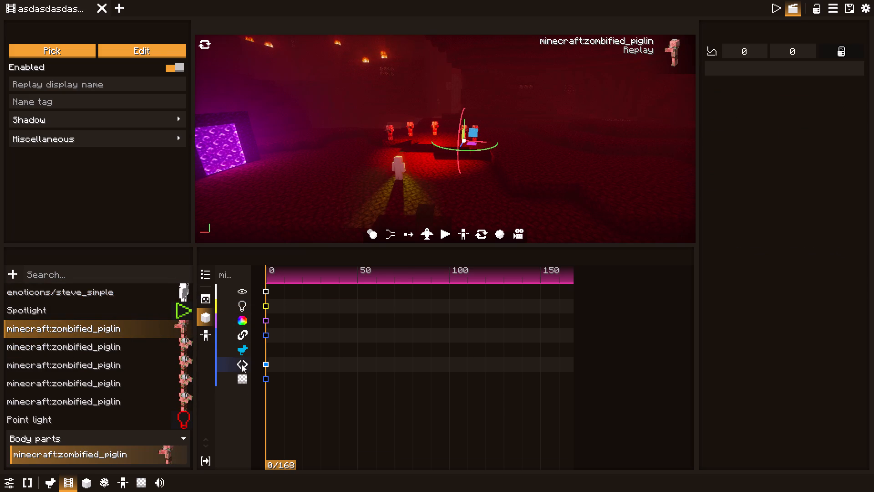
{"action": "left_click", "coordinate": [242, 364]}
{"action": "left_click", "coordinate": [242, 364]}
{"action": "double_click", "coordinate": [245, 365]}
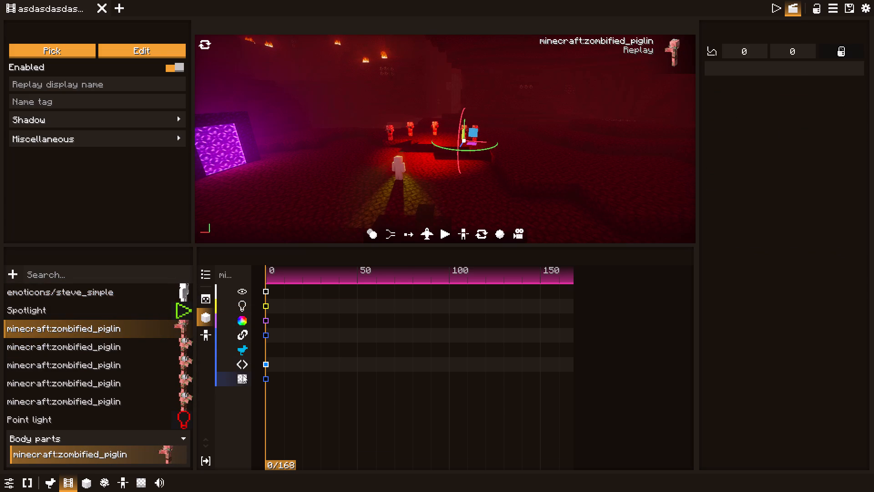
{"action": "left_click", "coordinate": [240, 355]}
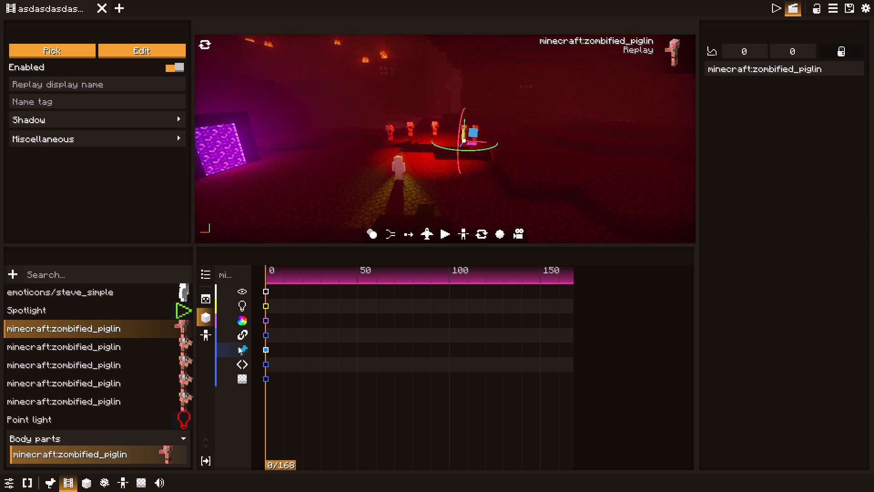
Add an actions keyframe at frame 0 to the steve_simple character.
{"action": "left_click", "coordinate": [176, 293]}
{"action": "left_click", "coordinate": [243, 379]}
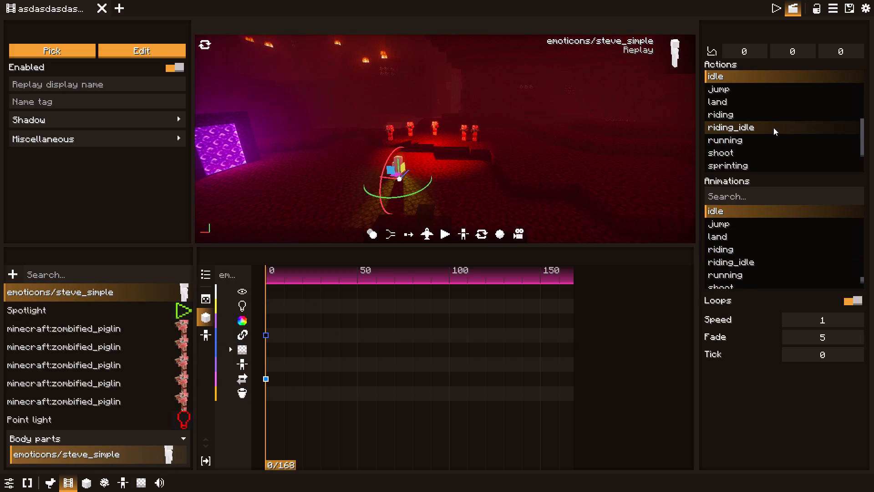
Examine the available actions and animations for steve_simple's actions keyframe at frame 0.
{"action": "scroll", "coordinate": [773, 128], "scroll_direction": "down", "scroll_amount": 7}
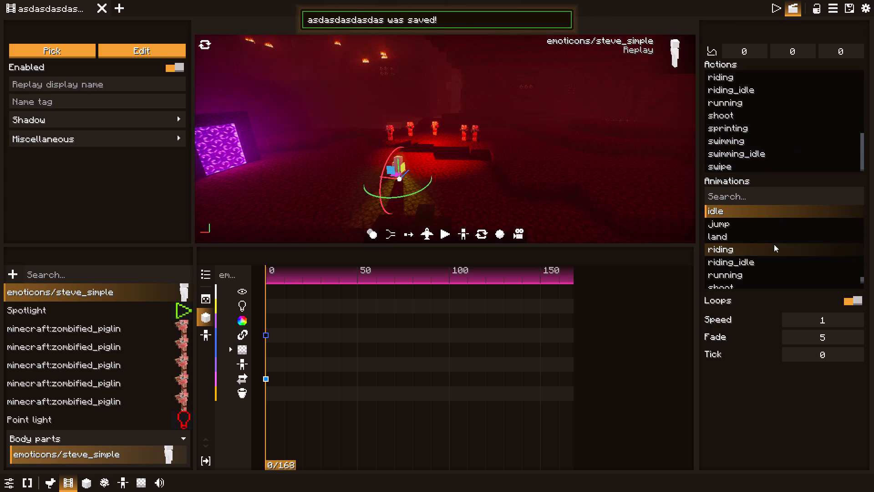
{"action": "scroll", "coordinate": [774, 244], "scroll_direction": "down", "scroll_amount": 15}
{"action": "scroll", "coordinate": [774, 245], "scroll_direction": "up", "scroll_amount": 13}
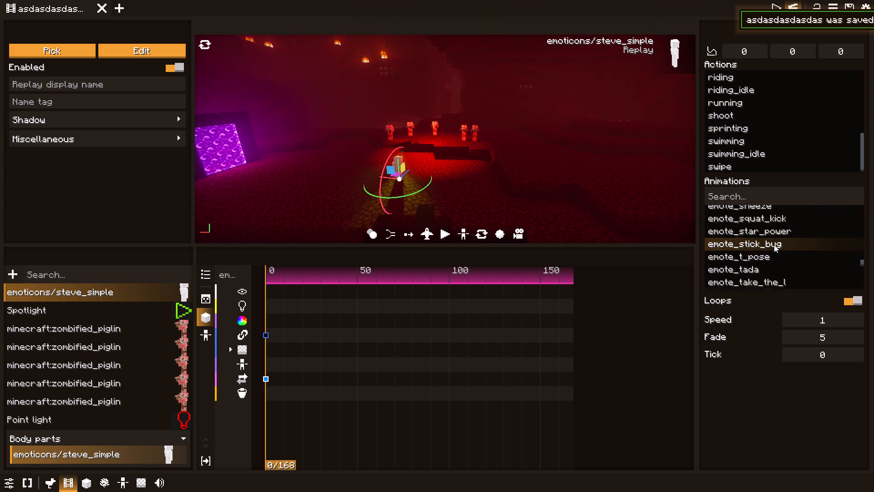
{"action": "scroll", "coordinate": [774, 245], "scroll_direction": "up", "scroll_amount": 16}
{"action": "scroll", "coordinate": [774, 245], "scroll_direction": "up", "scroll_amount": 10}
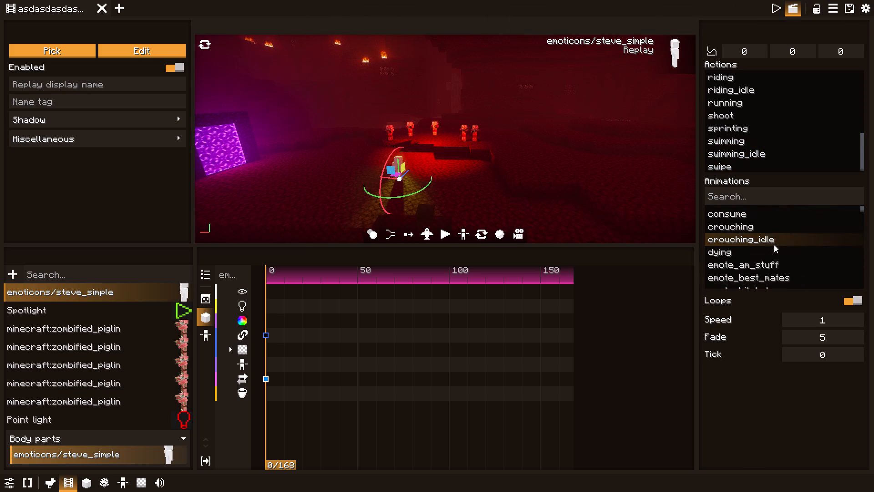
{"action": "scroll", "coordinate": [774, 245], "scroll_direction": "up", "scroll_amount": 3}
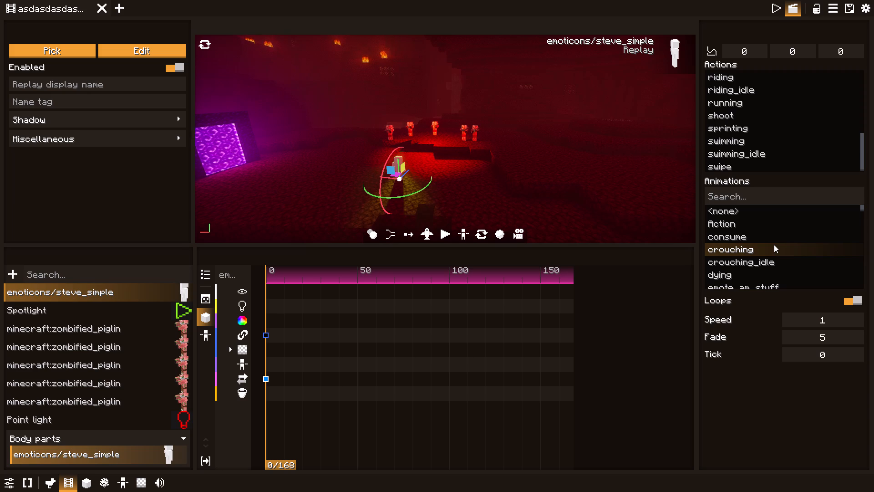
{"action": "scroll", "coordinate": [774, 245], "scroll_direction": "down", "scroll_amount": 1}
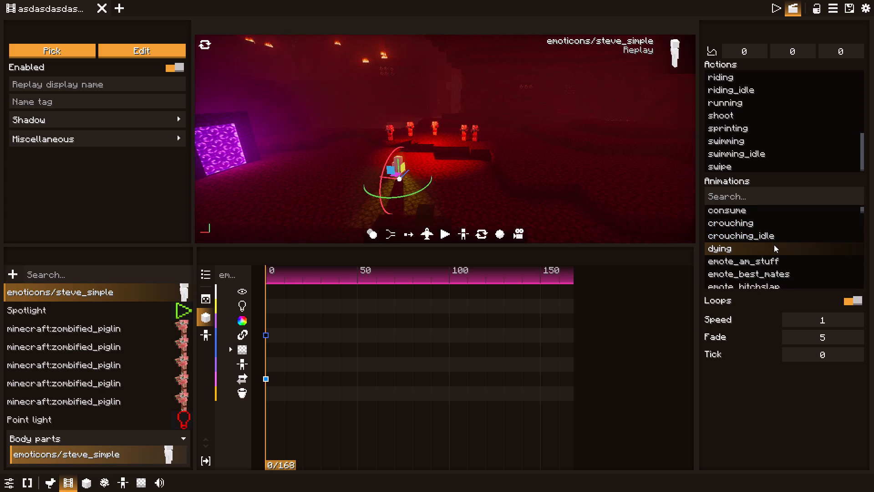
{"action": "scroll", "coordinate": [774, 245], "scroll_direction": "down", "scroll_amount": 2}
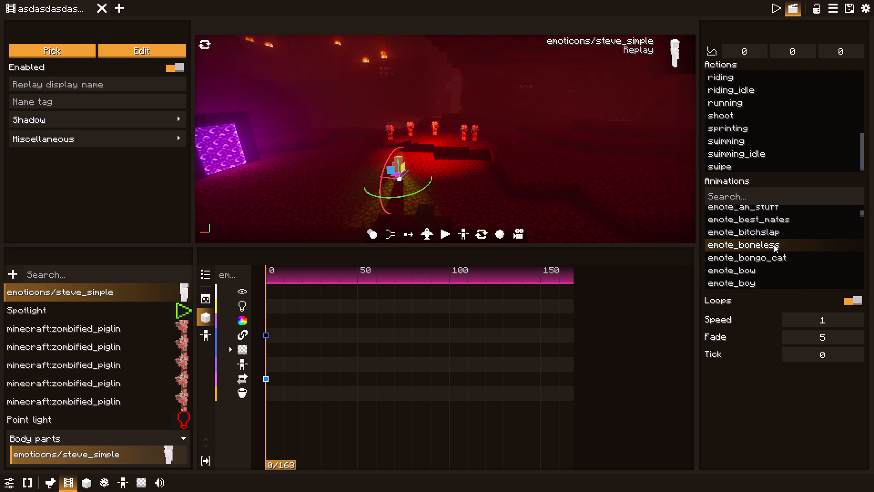
{"action": "scroll", "coordinate": [774, 245], "scroll_direction": "down", "scroll_amount": 5}
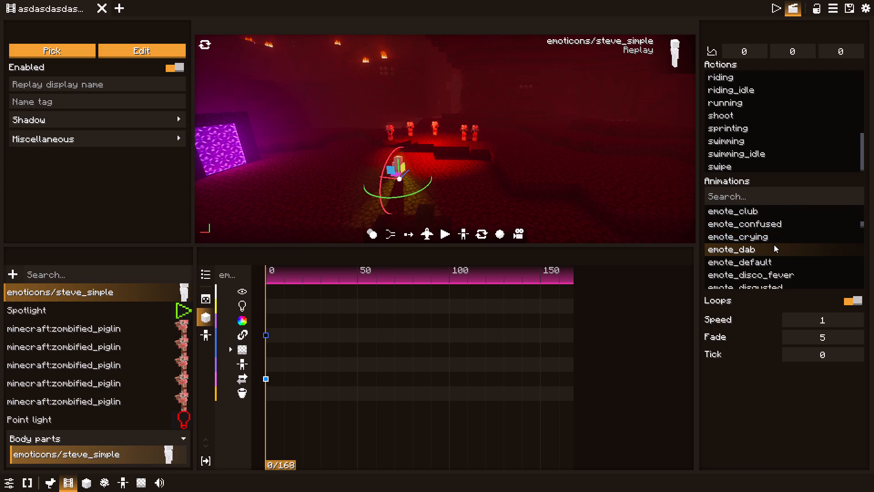
{"action": "scroll", "coordinate": [774, 245], "scroll_direction": "down", "scroll_amount": 2}
{"action": "scroll", "coordinate": [774, 245], "scroll_direction": "up", "scroll_amount": 1}
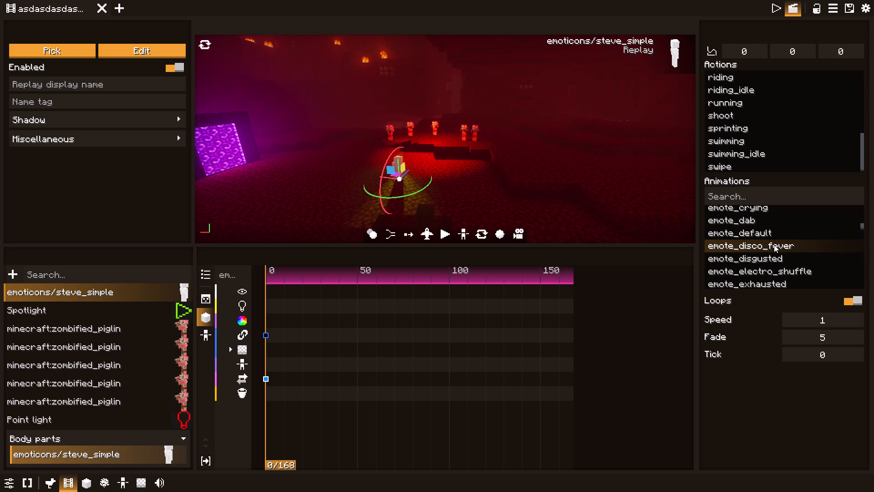
Deselect the actions keyframe and play the replay repeatedly from frame 0 to preview steve_simple's animation.
{"action": "left_click", "coordinate": [595, 349]}
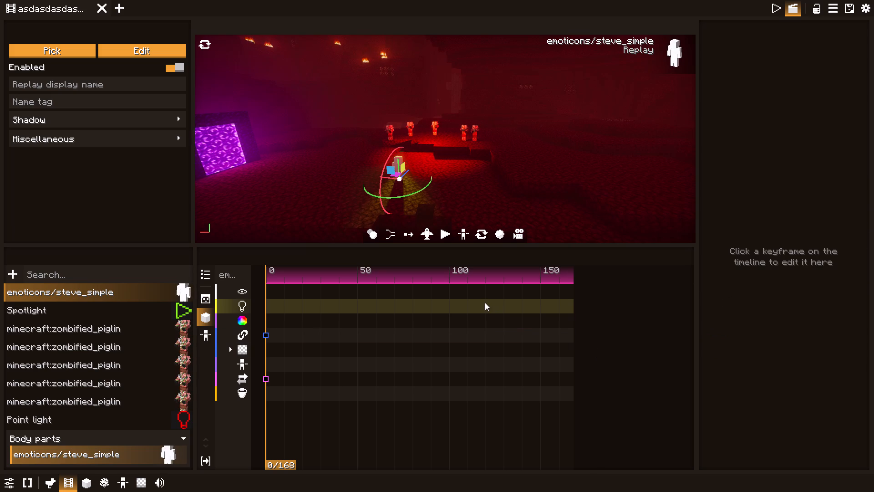
{"action": "key", "text": "space"}
{"action": "key", "text": "space"}
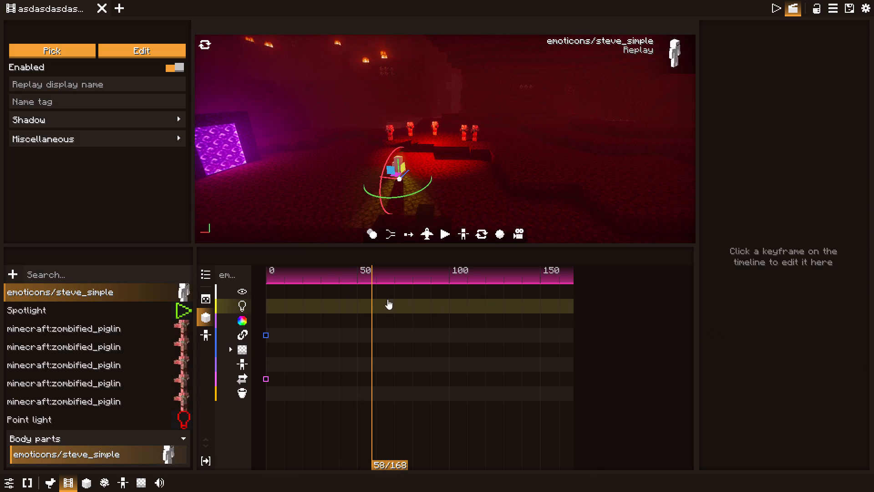
{"action": "left_click_drag", "start_coordinate": [350, 279], "coordinate": [259, 277]}
{"action": "key", "text": "space"}
{"action": "key", "text": "space"}
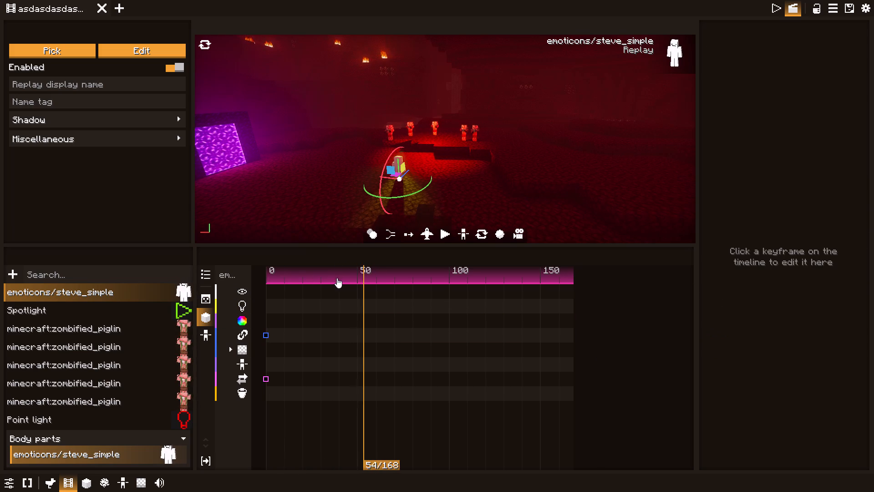
{"action": "left_click_drag", "start_coordinate": [335, 278], "coordinate": [257, 282]}
{"action": "key", "text": "space"}
{"action": "key", "text": "space"}
Extend the highlighted playback range in the camera timeline back to frame 0, and return to the film editor.
{"action": "left_click", "coordinate": [777, 7]}
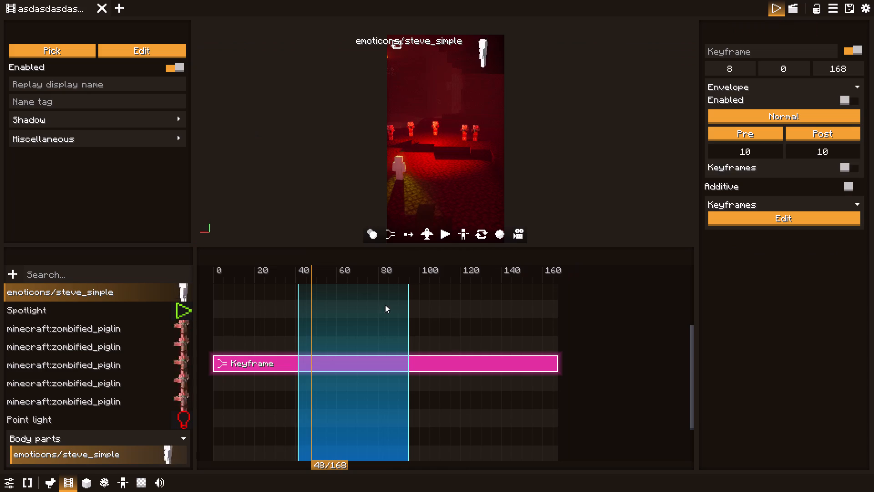
{"action": "left_click_drag", "start_coordinate": [297, 343], "coordinate": [287, 343]}
{"action": "left_click", "coordinate": [295, 345]}
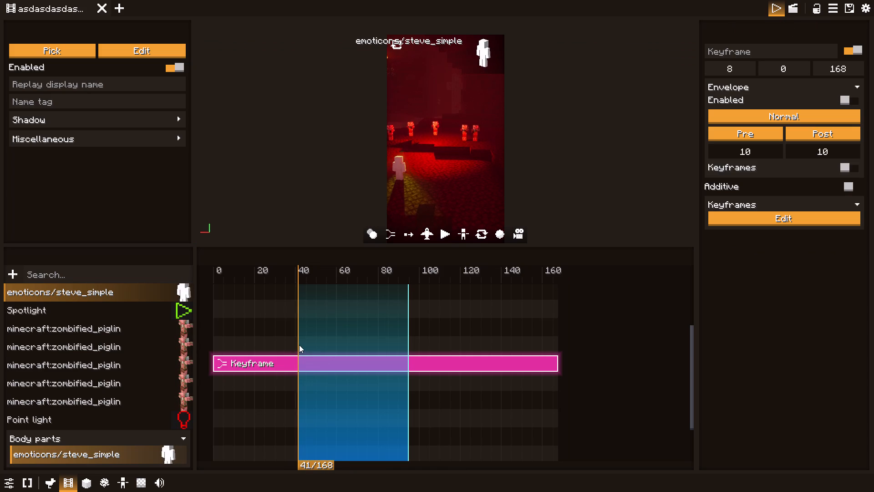
{"action": "left_click_drag", "start_coordinate": [300, 345], "coordinate": [293, 346]}
{"action": "left_click_drag", "start_coordinate": [293, 346], "coordinate": [166, 352], "text": "alt"}
{"action": "key", "text": "Escape"}
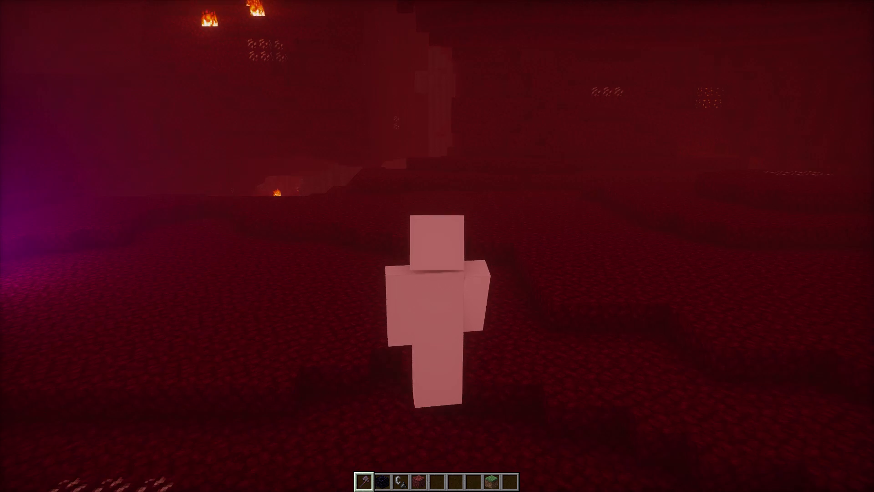
{"action": "key", "text": "0"}
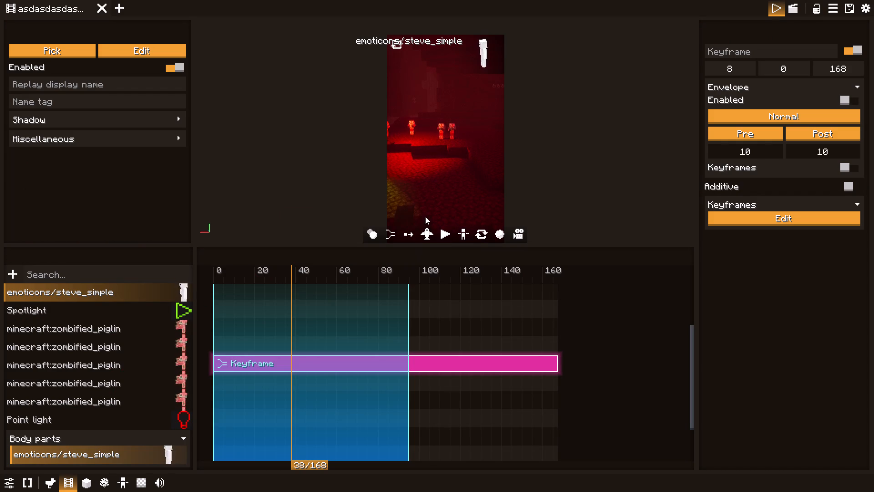
Fly the camera around to the front of steve_simple and frame the whole character.
{"action": "left_click_drag", "start_coordinate": [415, 206], "coordinate": [357, 207]}
{"action": "left_click", "coordinate": [428, 230]}
{"action": "key", "text": "w"}
{"action": "left_click_drag", "start_coordinate": [452, 207], "coordinate": [362, 205]}
{"action": "key", "text": "q"}
{"action": "left_click_drag", "start_coordinate": [439, 197], "coordinate": [346, 198]}
{"action": "key", "text": "d"}
{"action": "key", "text": "d"}
{"action": "key", "text": "d"}
{"action": "key", "text": "d"}
{"action": "key", "text": "d"}
{"action": "key", "text": "d"}
{"action": "key", "text": "d"}
{"action": "key", "text": "d"}
{"action": "key", "text": "d"}
{"action": "key", "text": "d"}
{"action": "key", "text": "d"}
{"action": "key", "text": "d"}
{"action": "key", "text": "d"}
{"action": "key", "text": "d"}
{"action": "key", "text": "d"}
{"action": "key", "text": "d"}
{"action": "key", "text": "d"}
{"action": "key", "text": "d"}
{"action": "key", "text": "d"}
{"action": "key", "text": "d"}
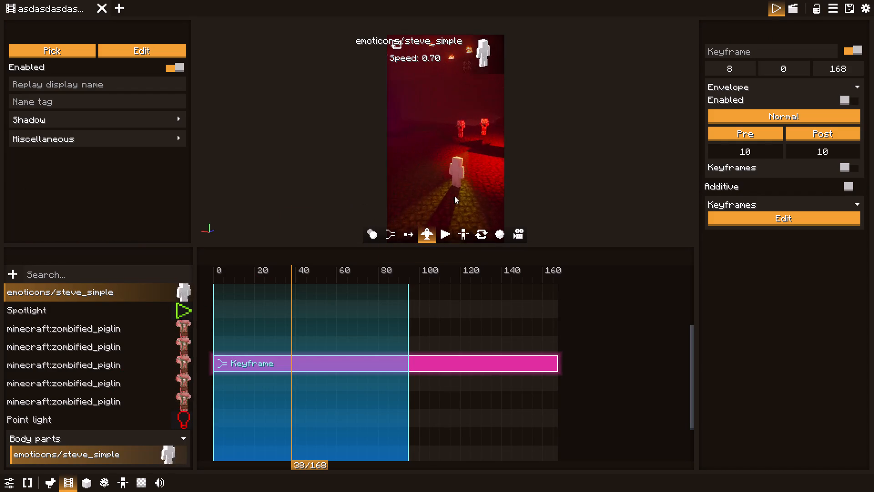
{"action": "left_click_drag", "start_coordinate": [520, 185], "coordinate": [427, 188]}
{"action": "left_click_drag", "start_coordinate": [539, 179], "coordinate": [509, 180]}
{"action": "left_click_drag", "start_coordinate": [508, 180], "coordinate": [455, 184]}
{"action": "left_click_drag", "start_coordinate": [450, 186], "coordinate": [387, 200]}
{"action": "left_click_drag", "start_coordinate": [450, 204], "coordinate": [291, 190]}
{"action": "key", "text": "shift+w"}
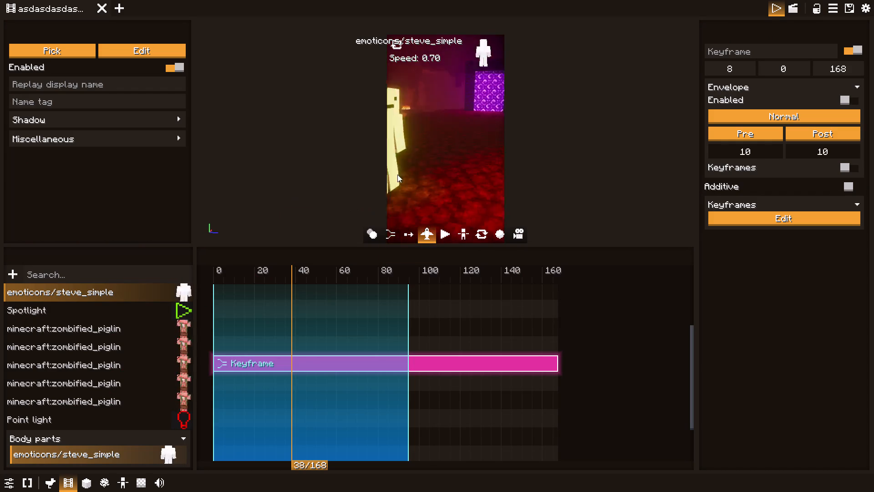
{"action": "left_click_drag", "start_coordinate": [431, 144], "coordinate": [244, 101]}
{"action": "key", "text": "d"}
{"action": "left_click_drag", "start_coordinate": [365, 133], "coordinate": [319, 117]}
{"action": "left_click_drag", "start_coordinate": [486, 124], "coordinate": [456, 102]}
{"action": "key", "text": "d"}
{"action": "key", "text": "s"}
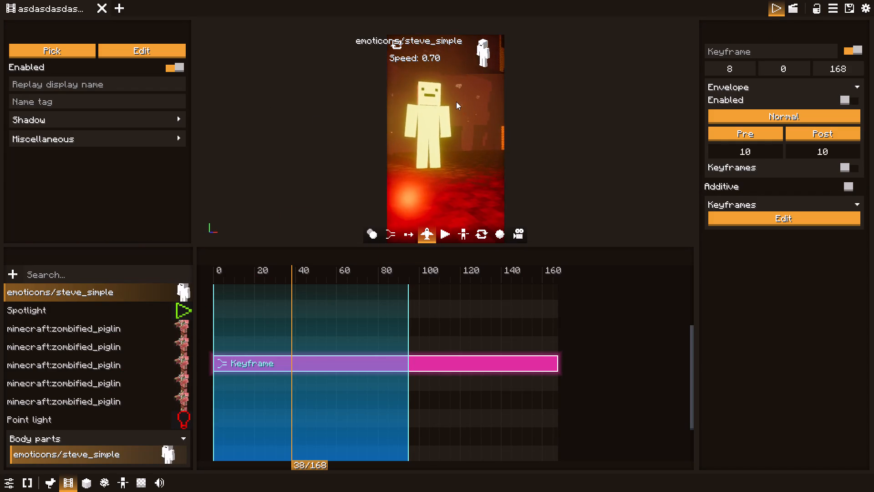
{"action": "left_click_drag", "start_coordinate": [456, 102], "coordinate": [457, 90]}
{"action": "key", "text": "space"}
{"action": "type", "text": "A"}
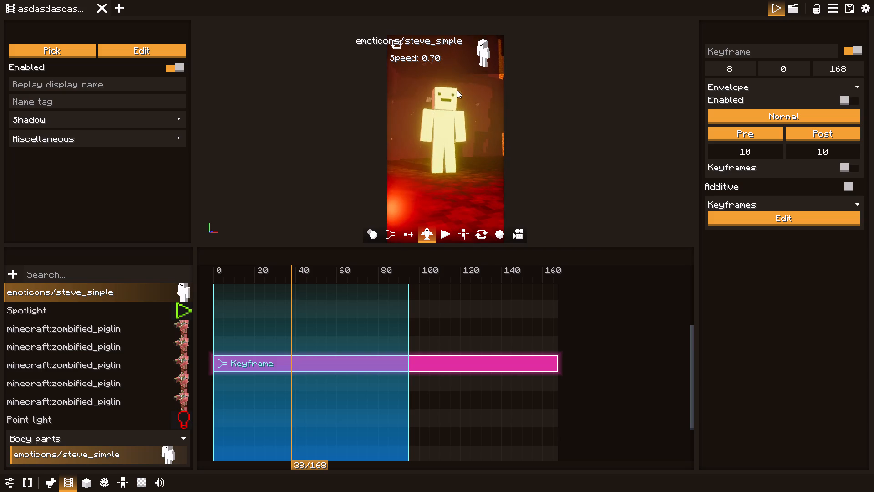
{"action": "left_click_drag", "start_coordinate": [457, 90], "coordinate": [289, 75]}
{"action": "key", "text": "d"}
{"action": "key", "text": "d"}
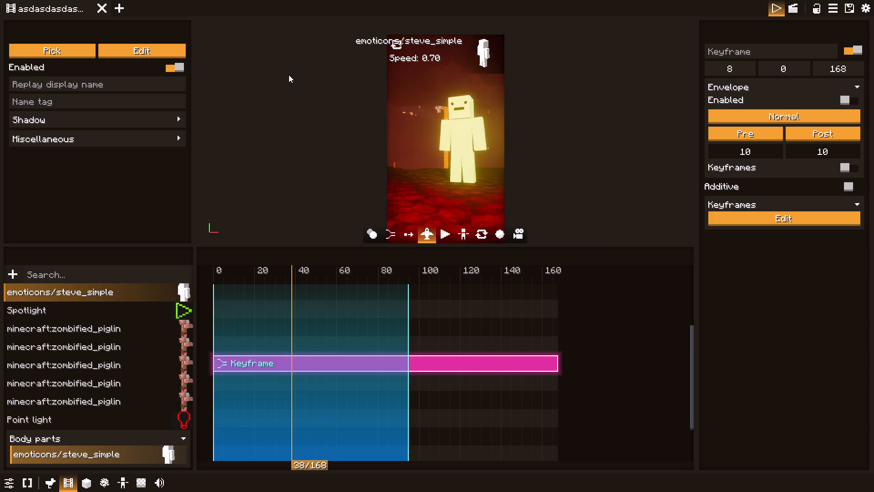
{"action": "left_click_drag", "start_coordinate": [289, 75], "coordinate": [279, 75]}
{"action": "left_click_drag", "start_coordinate": [463, 113], "coordinate": [431, 109]}
{"action": "key", "text": "d"}
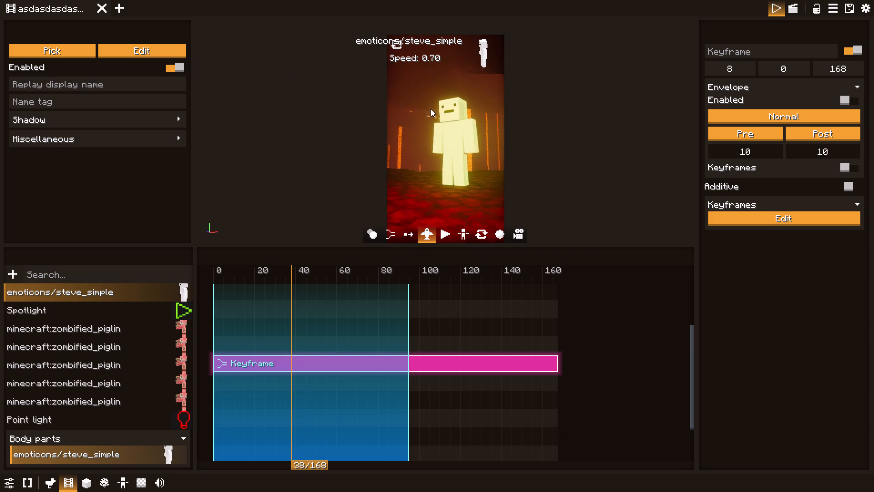
{"action": "left_click_drag", "start_coordinate": [431, 109], "coordinate": [436, 106]}
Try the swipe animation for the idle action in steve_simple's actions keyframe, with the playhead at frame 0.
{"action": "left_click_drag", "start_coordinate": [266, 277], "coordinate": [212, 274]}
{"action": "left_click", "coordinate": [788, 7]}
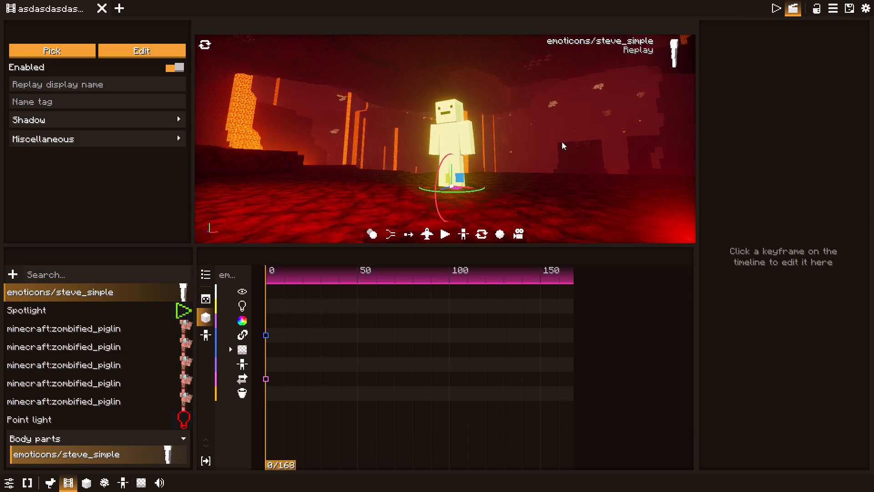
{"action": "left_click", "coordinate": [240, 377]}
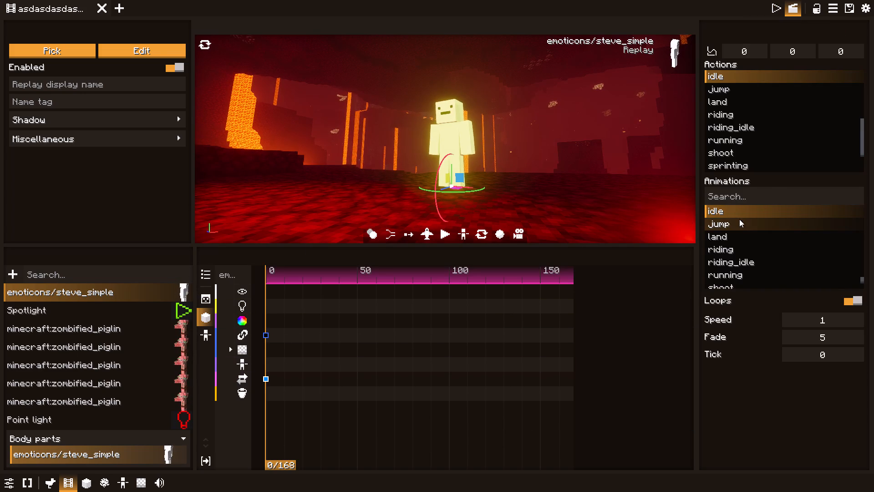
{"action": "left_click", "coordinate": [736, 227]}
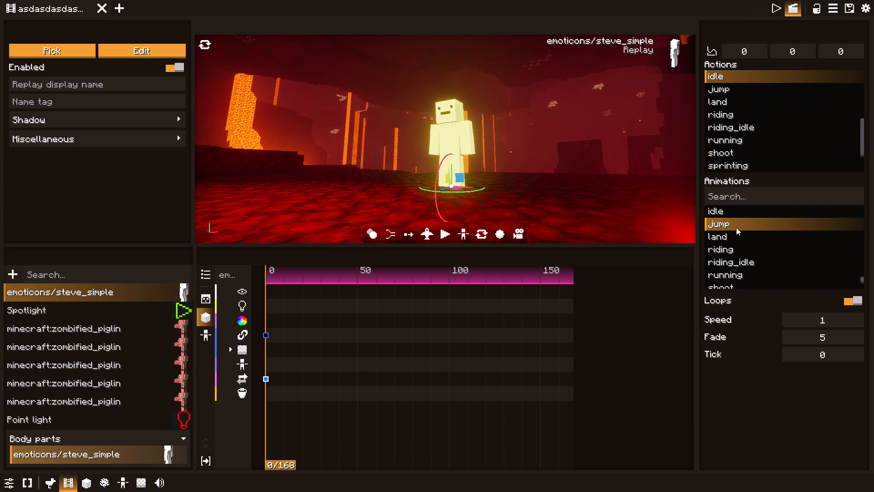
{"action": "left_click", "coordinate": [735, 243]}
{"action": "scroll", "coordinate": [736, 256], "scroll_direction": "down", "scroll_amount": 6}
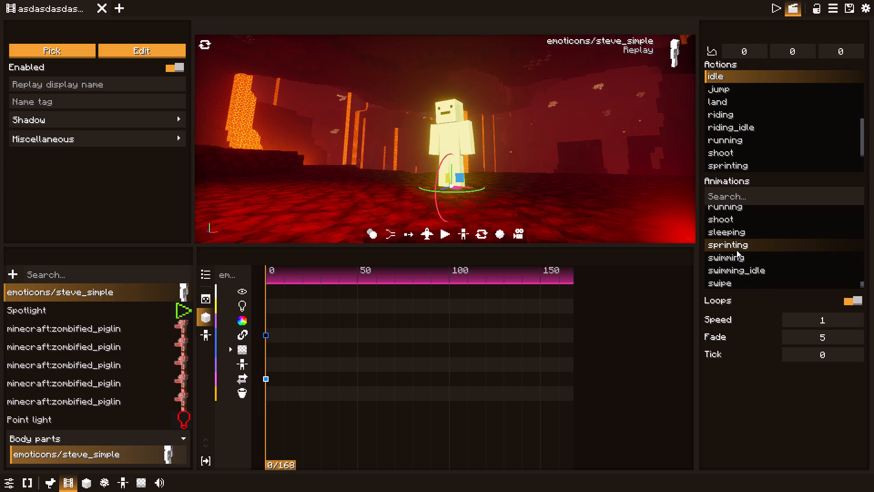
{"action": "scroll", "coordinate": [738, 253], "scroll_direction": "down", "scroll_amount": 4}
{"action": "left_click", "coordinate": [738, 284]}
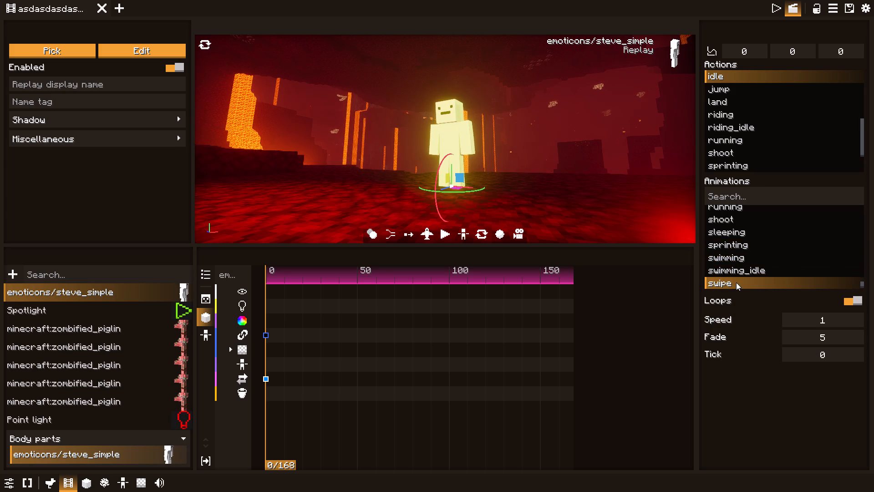
Play and pause the replay to preview the swipe animation on steve_simple.
{"action": "key", "text": "space"}
{"action": "key", "text": "space"}
{"action": "key", "text": "space"}
{"action": "key", "text": "space"}
{"action": "key", "text": "space"}
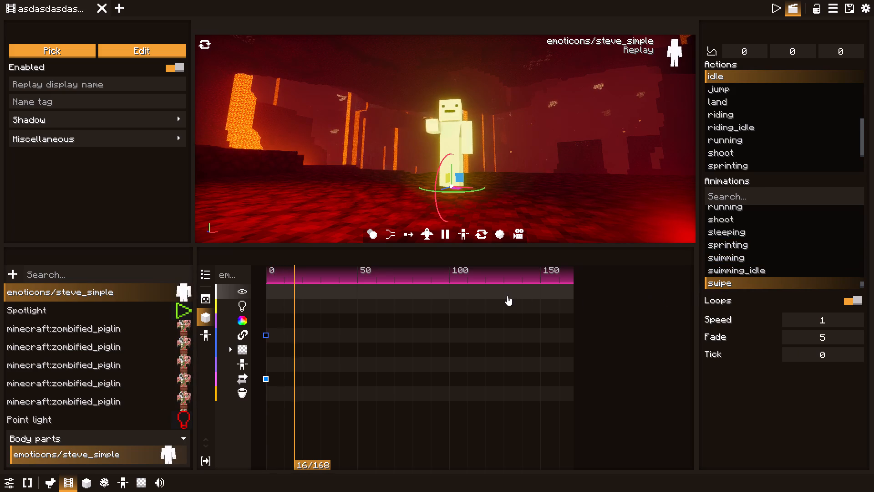
{"action": "key", "text": "space"}
{"action": "key", "text": "space"}
{"action": "key", "text": "space"}
{"action": "key", "text": "space"}
{"action": "key", "text": "space"}
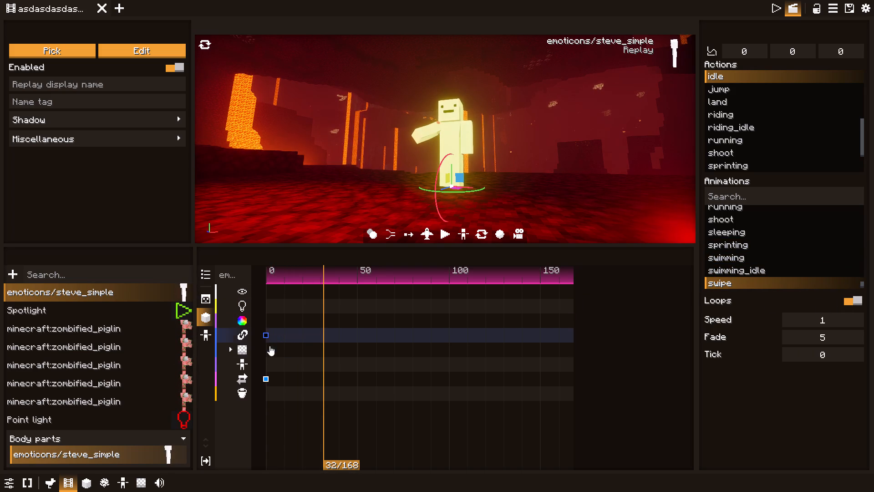
Check the base_pre action in steve_simple's actions keyframe and replay the scene from frame 0.
{"action": "left_click", "coordinate": [266, 382]}
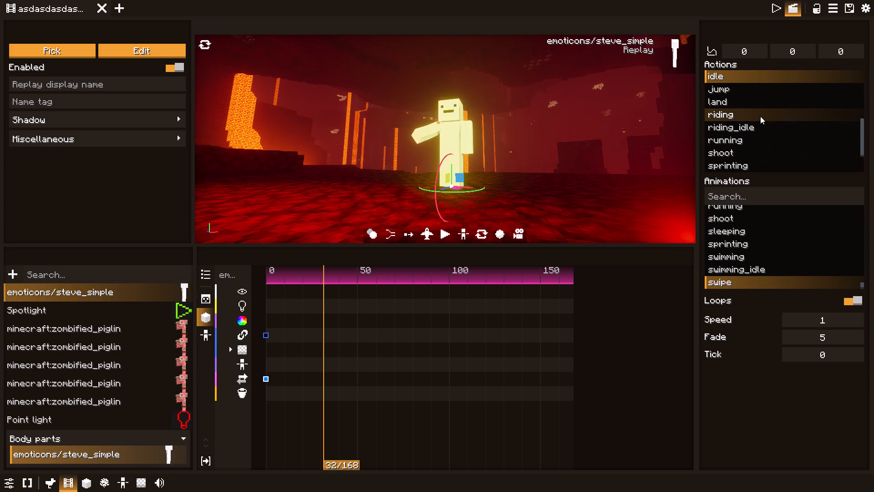
{"action": "scroll", "coordinate": [759, 115], "scroll_direction": "up", "scroll_amount": 5}
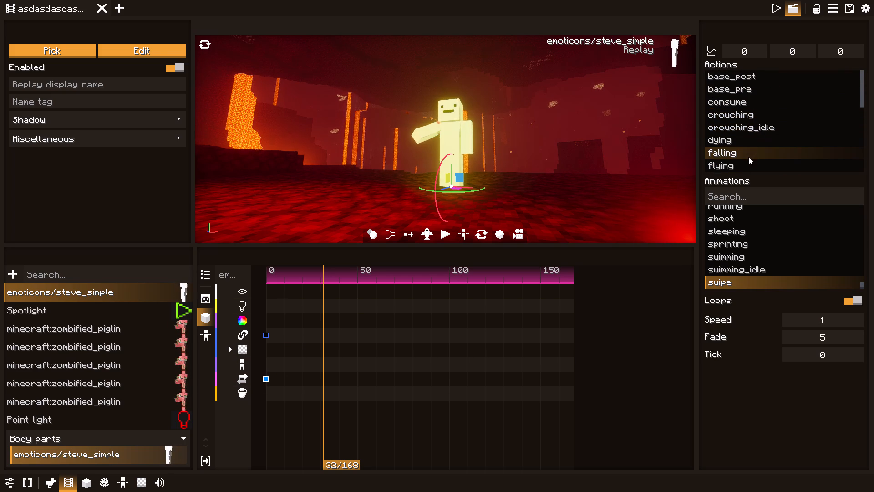
{"action": "left_click", "coordinate": [754, 91]}
{"action": "key", "text": "space"}
{"action": "key", "text": "space"}
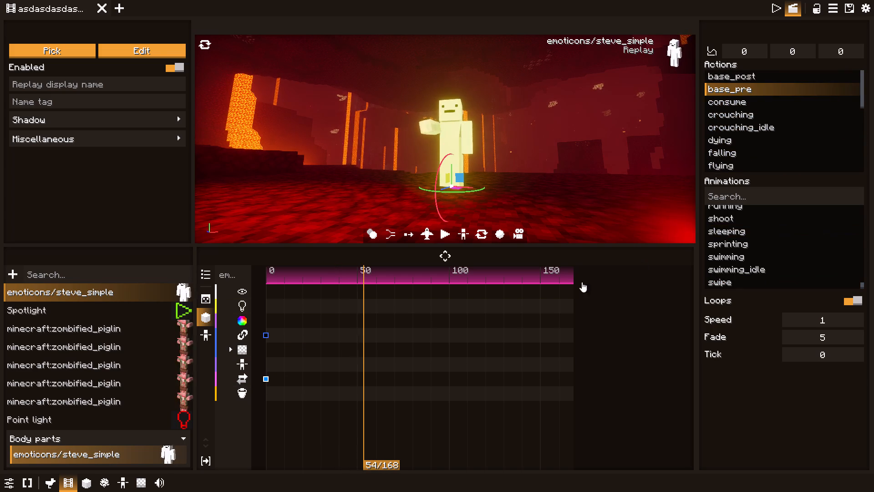
{"action": "left_click_drag", "start_coordinate": [313, 273], "coordinate": [252, 273]}
{"action": "key", "text": "space"}
{"action": "key", "text": "space"}
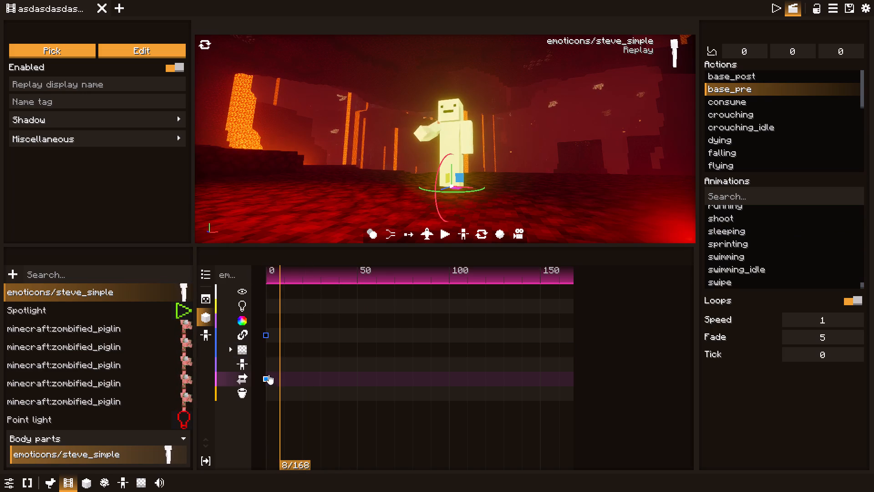
Assign the Action animation to the idle action in steve_simple's frame-0 actions keyframe and start playback.
{"action": "left_click", "coordinate": [268, 377]}
{"action": "scroll", "coordinate": [744, 221], "scroll_direction": "down", "scroll_amount": 1}
{"action": "scroll", "coordinate": [744, 221], "scroll_direction": "up", "scroll_amount": 6}
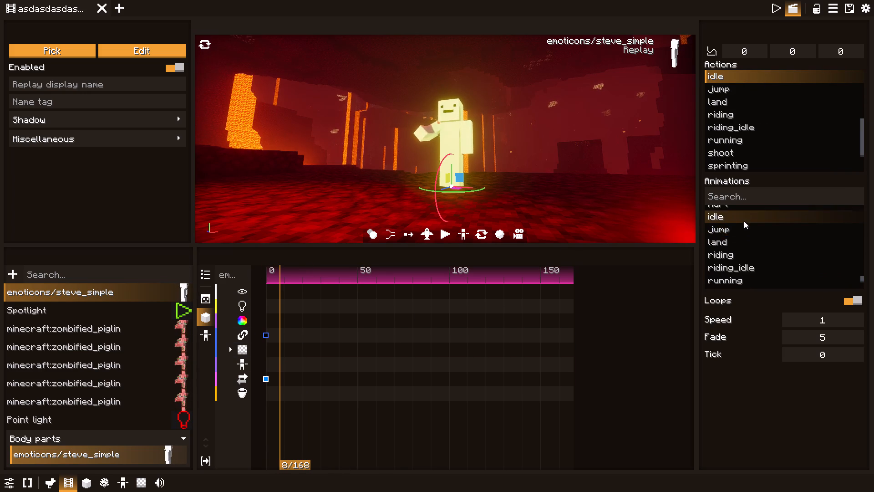
{"action": "scroll", "coordinate": [744, 221], "scroll_direction": "up", "scroll_amount": 20}
{"action": "scroll", "coordinate": [744, 221], "scroll_direction": "up", "scroll_amount": 18}
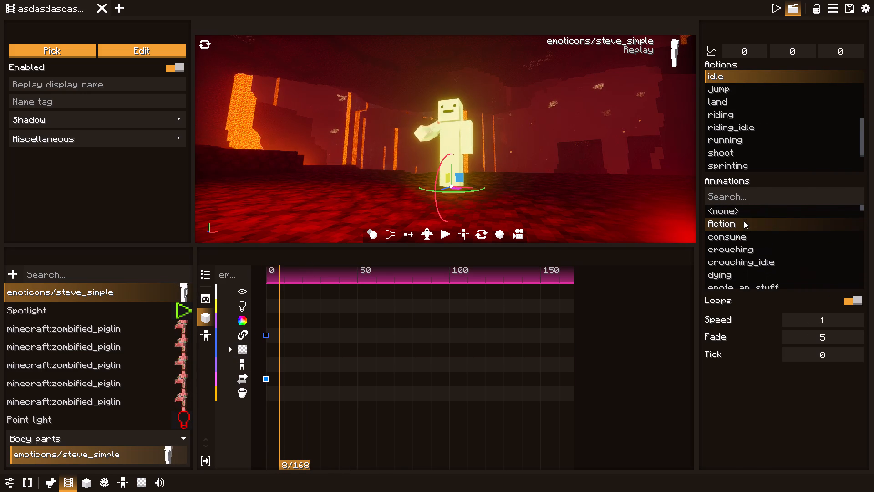
{"action": "scroll", "coordinate": [744, 221], "scroll_direction": "up", "scroll_amount": 5}
{"action": "left_click", "coordinate": [744, 221]}
{"action": "key", "text": "space"}
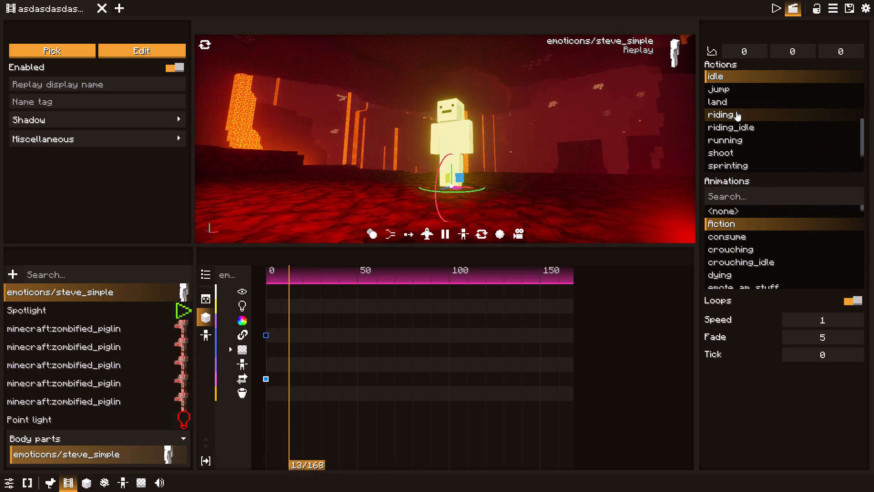
Check the jump, land, running and sprinting actions in steve_simple's actions keyframe while playing and pausing the replay.
{"action": "key", "text": "space"}
{"action": "key", "text": "space"}
{"action": "key", "text": "space"}
{"action": "left_click", "coordinate": [731, 89]}
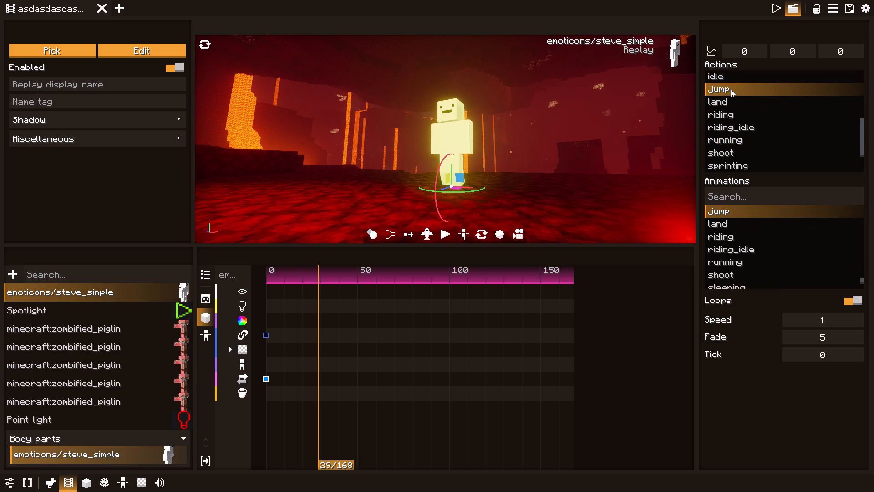
{"action": "key", "text": "space"}
{"action": "key", "text": "space"}
{"action": "left_click", "coordinate": [735, 102]}
{"action": "key", "text": "space"}
{"action": "key", "text": "space"}
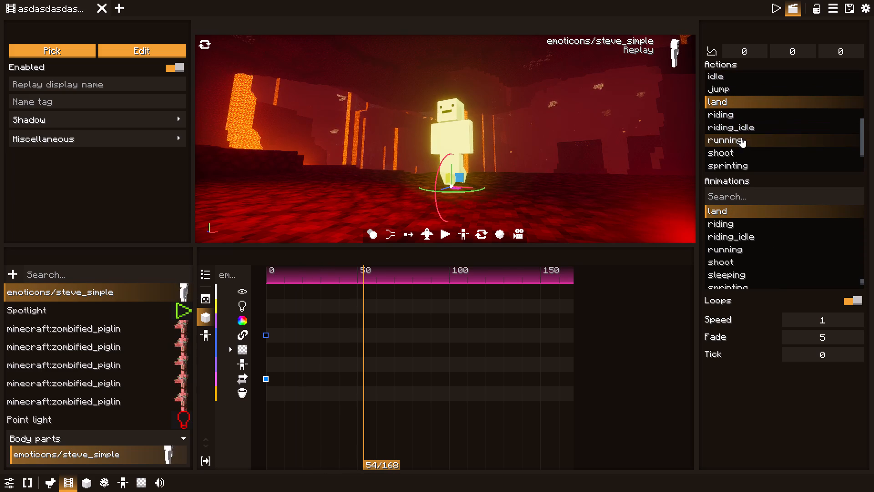
{"action": "left_click", "coordinate": [743, 144]}
{"action": "key", "text": "space"}
{"action": "key", "text": "space"}
{"action": "left_click", "coordinate": [740, 162]}
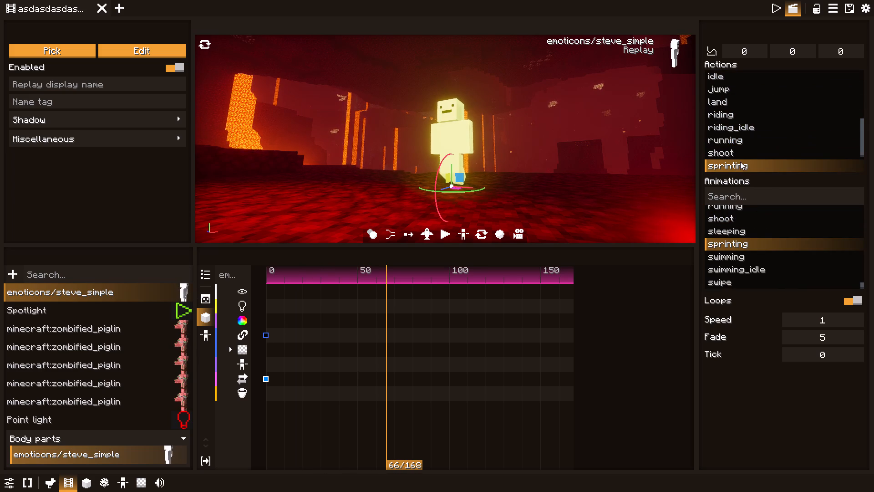
{"action": "key", "text": "space"}
{"action": "key", "text": "space"}
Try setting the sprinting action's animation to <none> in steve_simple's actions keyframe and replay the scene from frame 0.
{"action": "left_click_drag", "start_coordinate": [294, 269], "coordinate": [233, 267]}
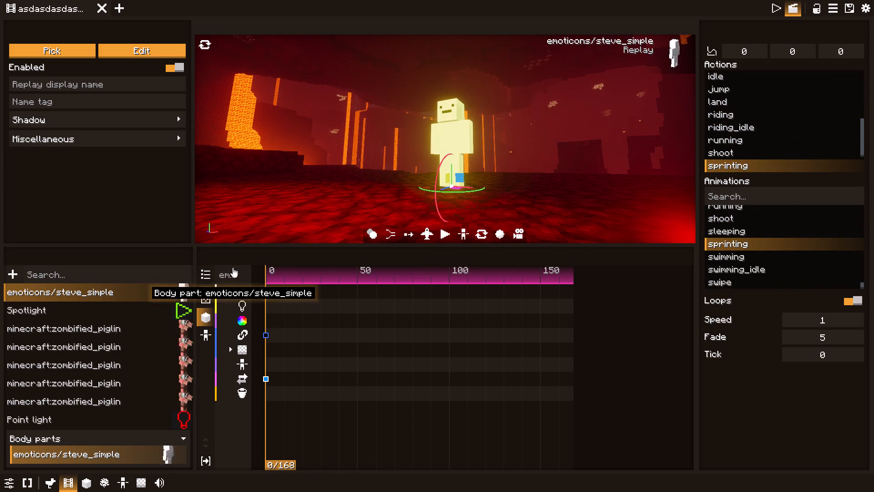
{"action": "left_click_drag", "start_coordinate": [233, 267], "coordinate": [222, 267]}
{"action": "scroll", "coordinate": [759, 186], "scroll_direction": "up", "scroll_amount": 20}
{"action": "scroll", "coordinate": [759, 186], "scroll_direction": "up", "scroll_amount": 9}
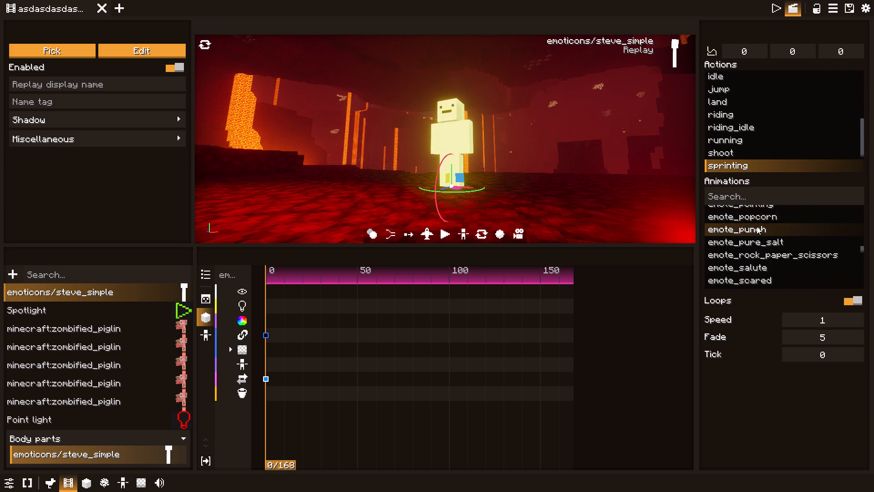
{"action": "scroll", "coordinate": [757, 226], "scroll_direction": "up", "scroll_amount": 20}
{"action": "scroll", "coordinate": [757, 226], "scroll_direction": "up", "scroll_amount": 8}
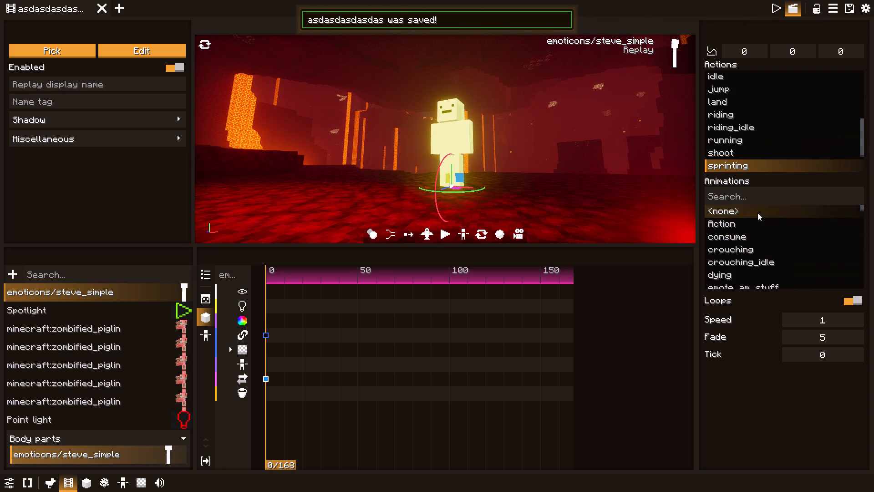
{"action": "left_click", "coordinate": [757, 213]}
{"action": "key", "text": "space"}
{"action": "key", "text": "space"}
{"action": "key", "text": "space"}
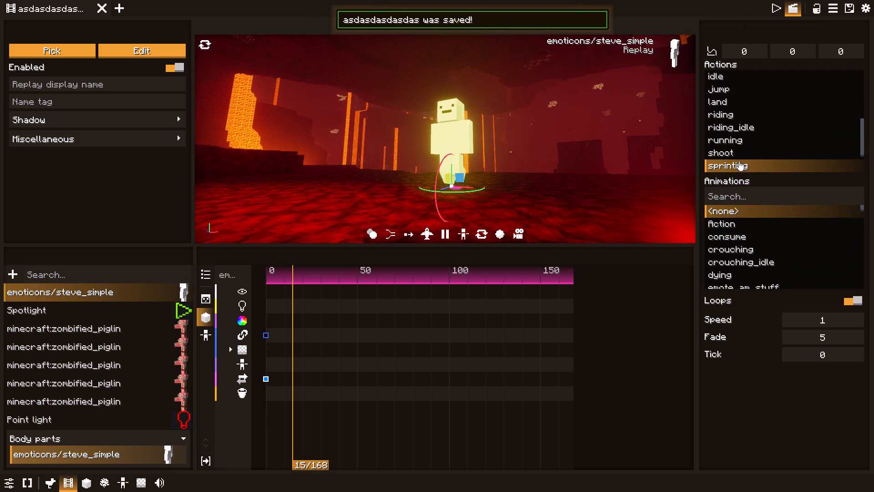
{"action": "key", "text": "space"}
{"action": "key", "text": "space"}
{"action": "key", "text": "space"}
Check the shoot and riding_idle actions in steve_simple's actions keyframe during playback.
{"action": "left_click", "coordinate": [741, 151]}
{"action": "key", "text": "space"}
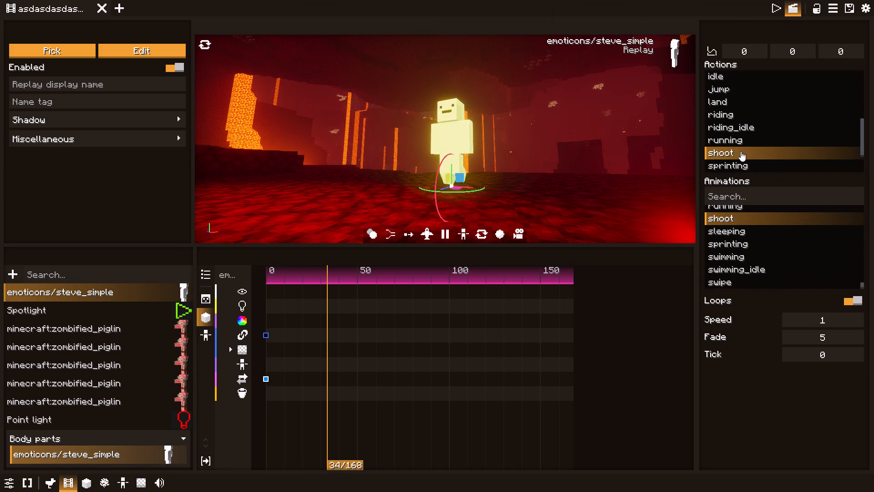
{"action": "key", "text": "space"}
{"action": "left_click", "coordinate": [746, 123]}
{"action": "key", "text": "space"}
{"action": "key", "text": "space"}
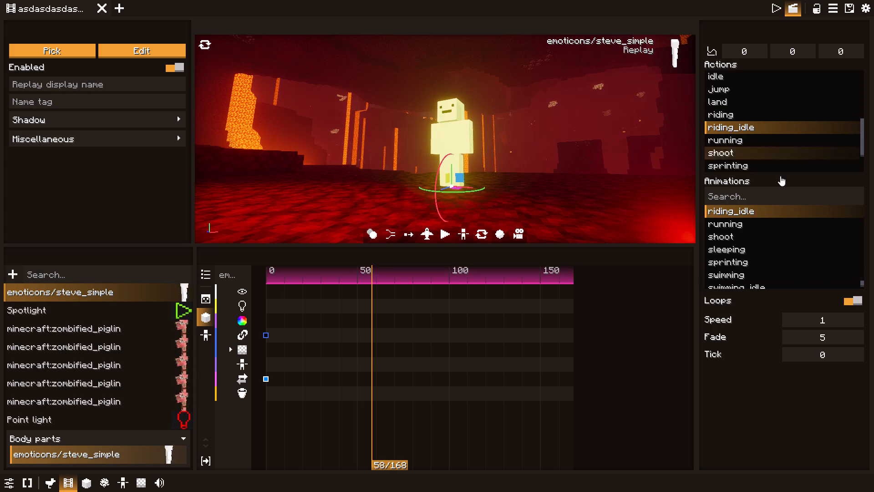
Delete steve_simple's actions keyframe, add a fresh one at frame 0, play it briefly and return to frame 0.
{"action": "left_click", "coordinate": [267, 379]}
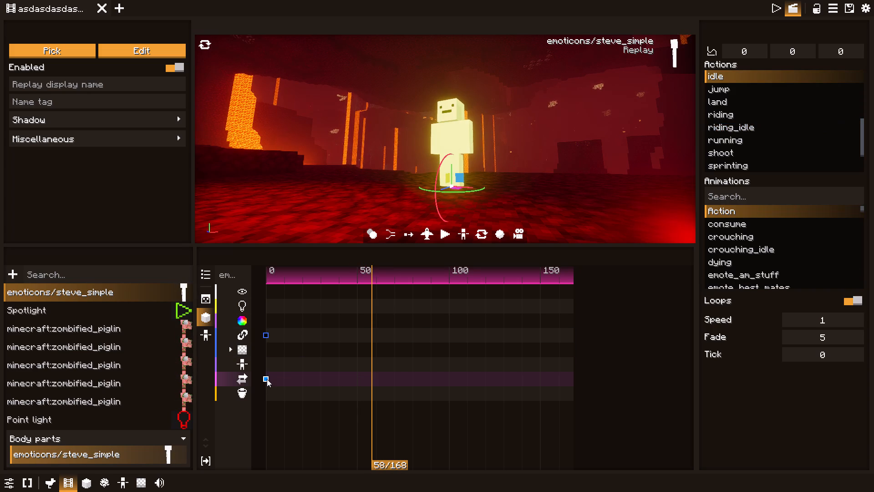
{"action": "key", "text": "Delete"}
{"action": "left_click_drag", "start_coordinate": [285, 279], "coordinate": [259, 281]}
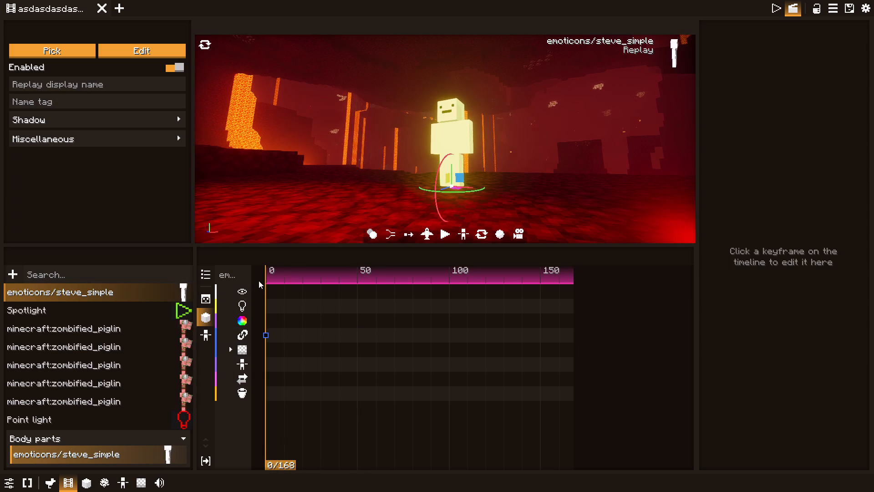
{"action": "left_click", "coordinate": [243, 377]}
{"action": "key", "text": "space"}
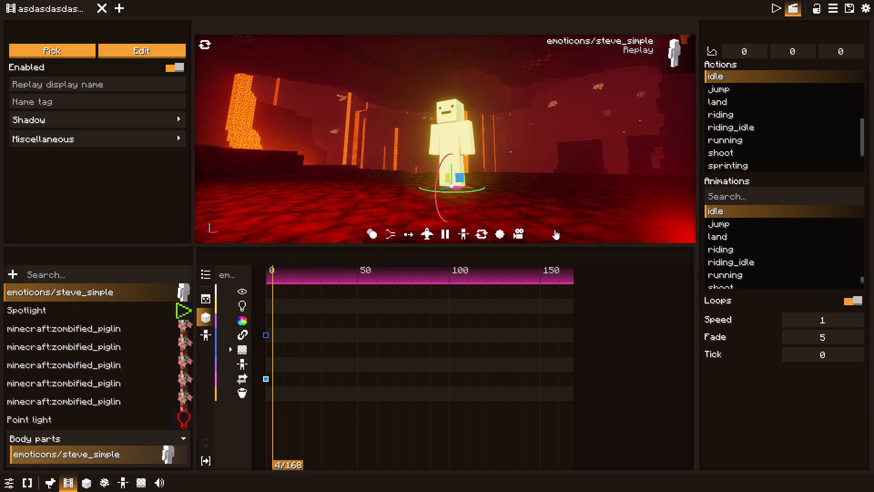
{"action": "key", "text": "space"}
{"action": "left_click_drag", "start_coordinate": [285, 279], "coordinate": [244, 278]}
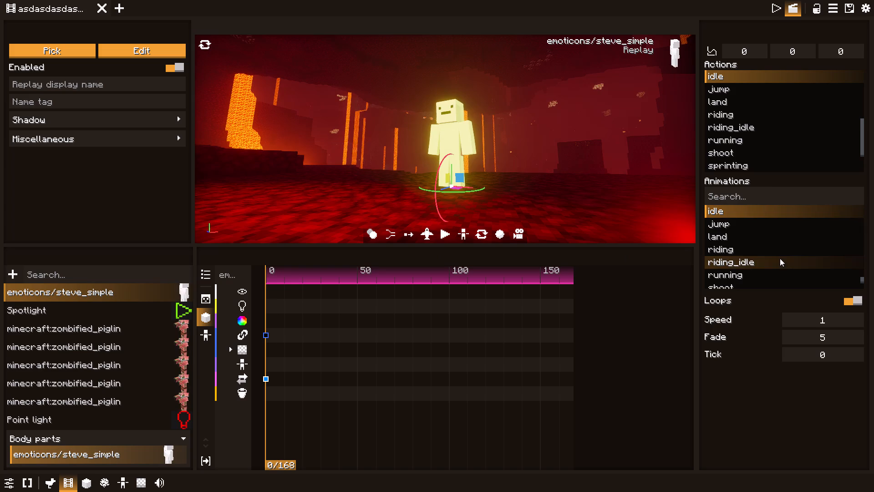
Assign the emote_am_stuff animation to the idle action in steve_simple's new frame-0 actions keyframe.
{"action": "scroll", "coordinate": [766, 253], "scroll_direction": "down", "scroll_amount": 4}
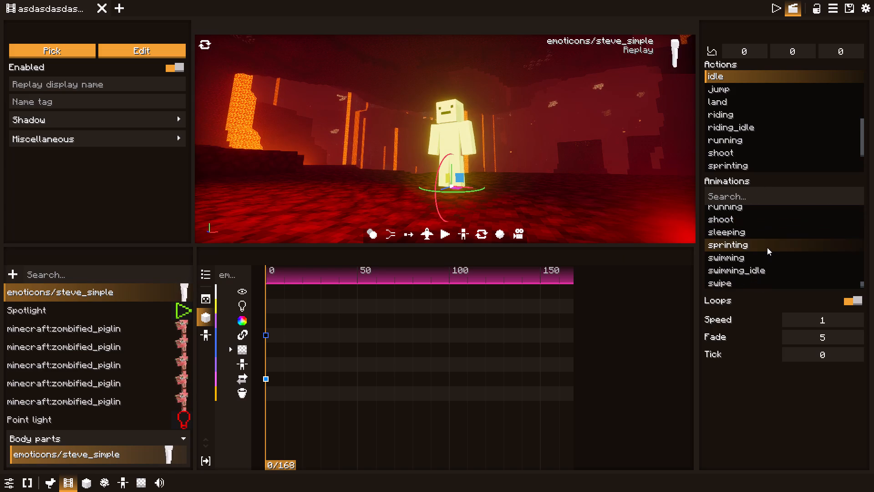
{"action": "scroll", "coordinate": [768, 244], "scroll_direction": "down", "scroll_amount": 7}
{"action": "scroll", "coordinate": [751, 246], "scroll_direction": "up", "scroll_amount": 20}
{"action": "scroll", "coordinate": [751, 246], "scroll_direction": "up", "scroll_amount": 5}
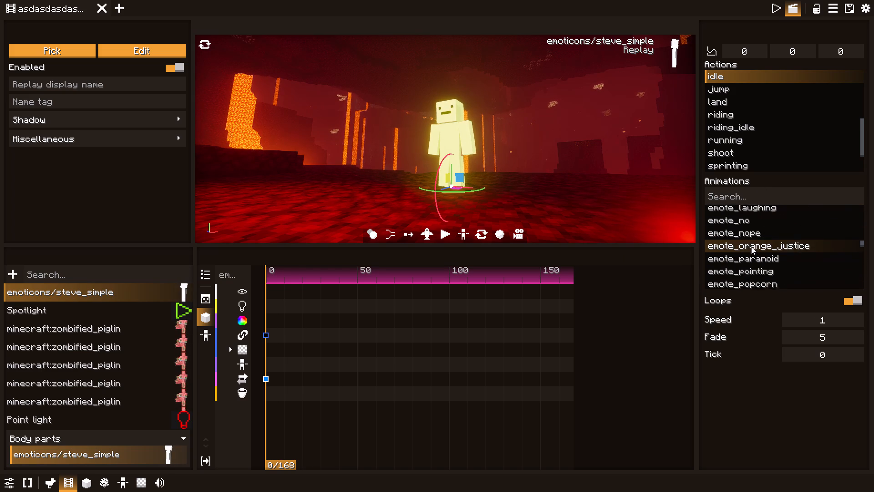
{"action": "scroll", "coordinate": [751, 246], "scroll_direction": "up", "scroll_amount": 20}
{"action": "scroll", "coordinate": [751, 246], "scroll_direction": "up", "scroll_amount": 8}
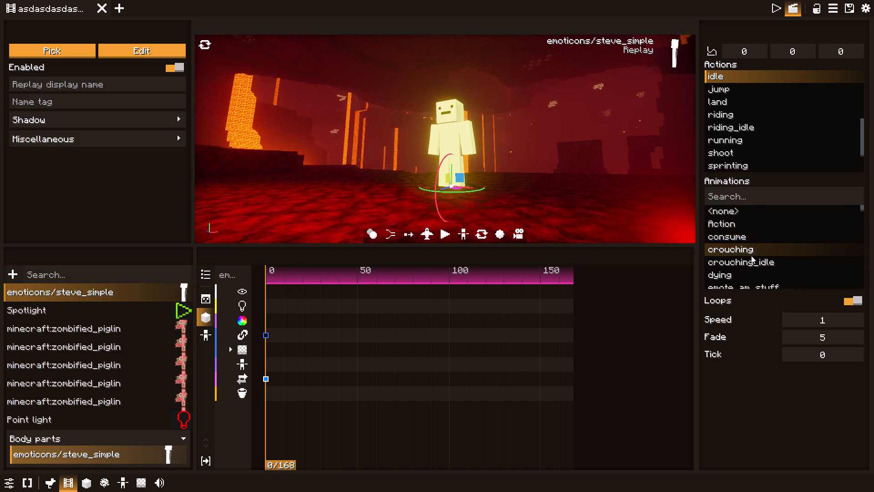
{"action": "scroll", "coordinate": [751, 256], "scroll_direction": "down", "scroll_amount": 1}
{"action": "left_click", "coordinate": [778, 261]}
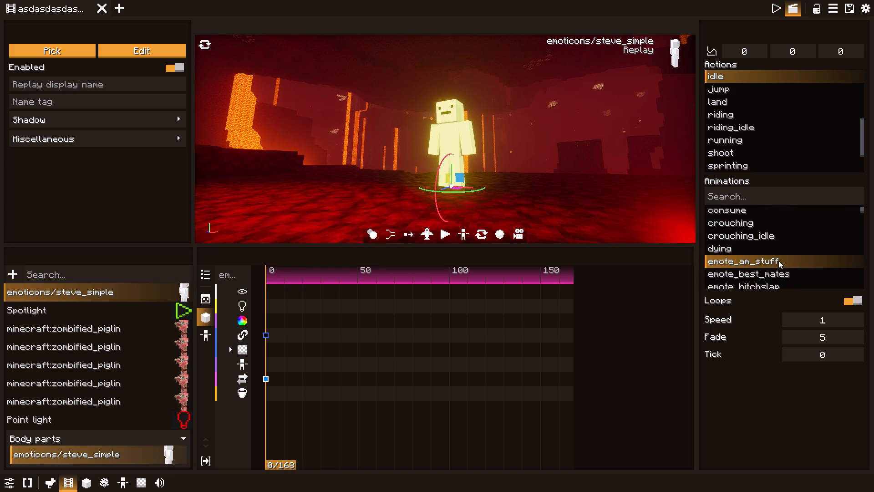
Play and pause the replay to preview the emote_am_stuff animation on steve_simple, restarting it once from frame 0.
{"action": "key", "text": "space"}
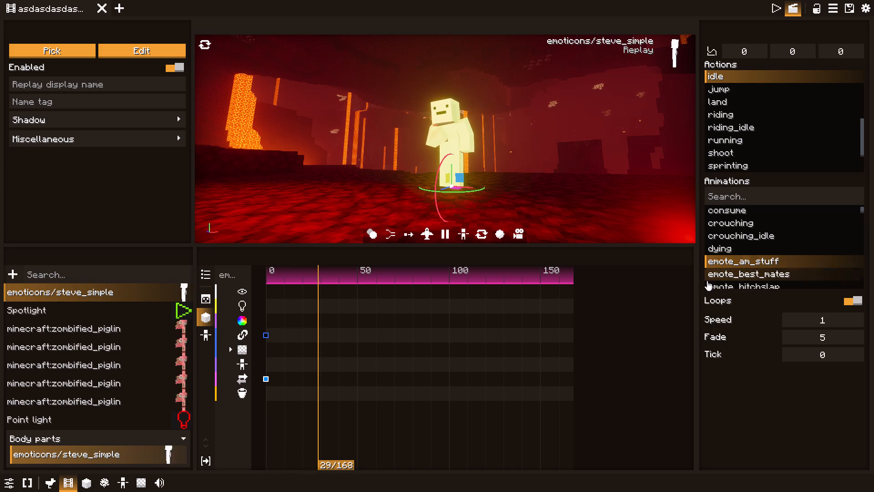
{"action": "key", "text": "space"}
{"action": "key", "text": "space"}
{"action": "key", "text": "space"}
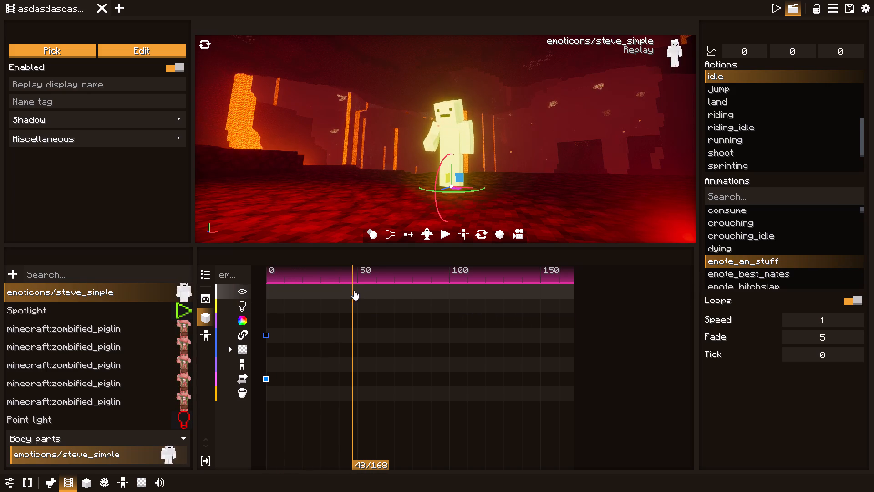
{"action": "left_click_drag", "start_coordinate": [338, 283], "coordinate": [266, 282]}
{"action": "key", "text": "space"}
{"action": "key", "text": "space"}
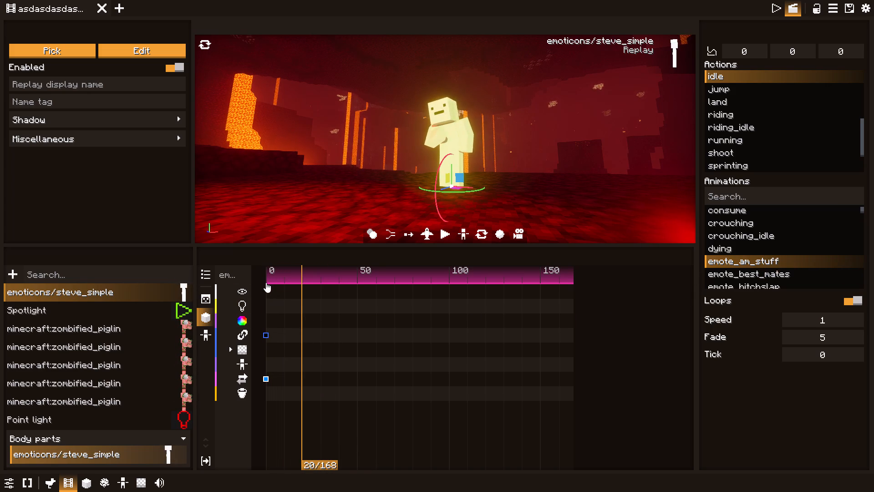
{"action": "key", "text": "space"}
{"action": "key", "text": "space"}
{"action": "key", "text": "space"}
{"action": "key", "text": "space"}
{"action": "key", "text": "space"}
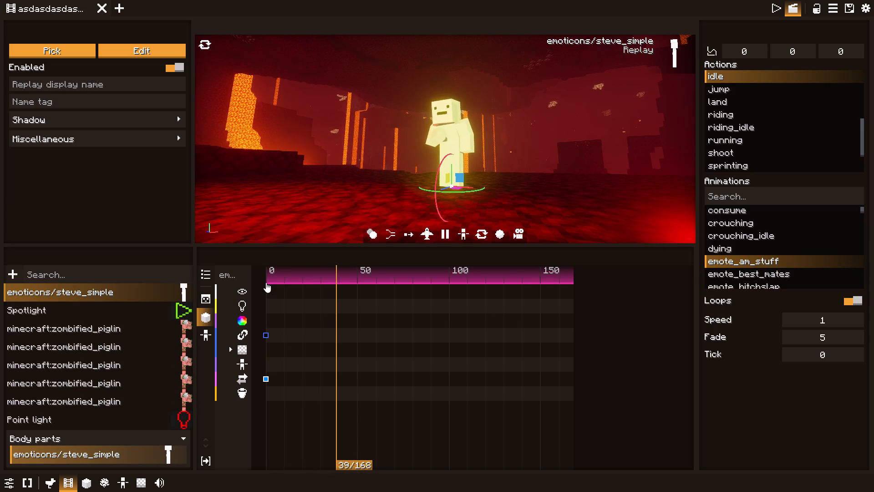
{"action": "key", "text": "space"}
Preview the start of steve_simple's emote_am_stuff animation again from frame 0 and return the playhead to frame 0.
{"action": "left_click_drag", "start_coordinate": [274, 279], "coordinate": [257, 289]}
{"action": "key", "text": "space"}
{"action": "key", "text": "space"}
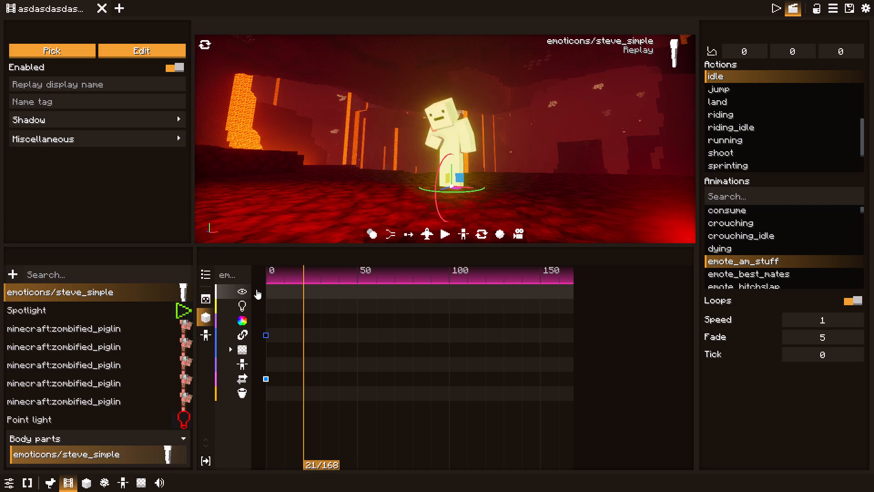
{"action": "key", "text": "space"}
{"action": "key", "text": "space"}
{"action": "key", "text": "space"}
{"action": "key", "text": "space"}
{"action": "key", "text": "space"}
{"action": "key", "text": "space"}
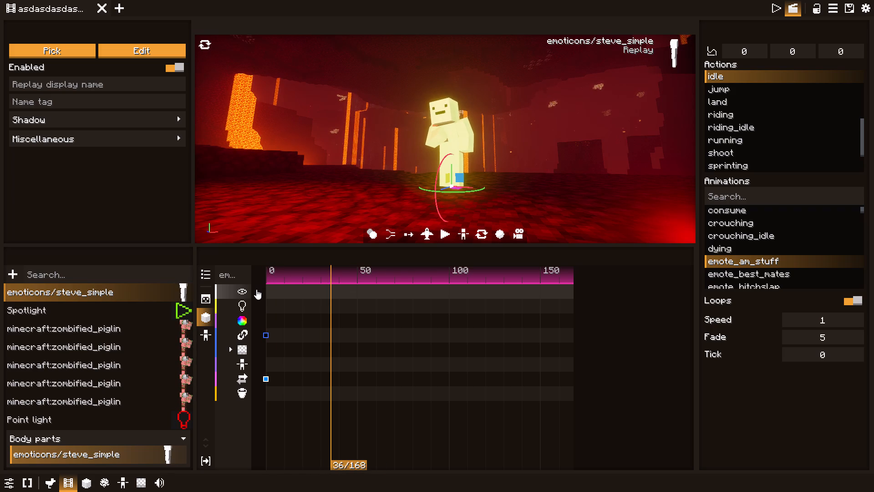
{"action": "left_click_drag", "start_coordinate": [292, 270], "coordinate": [249, 273]}
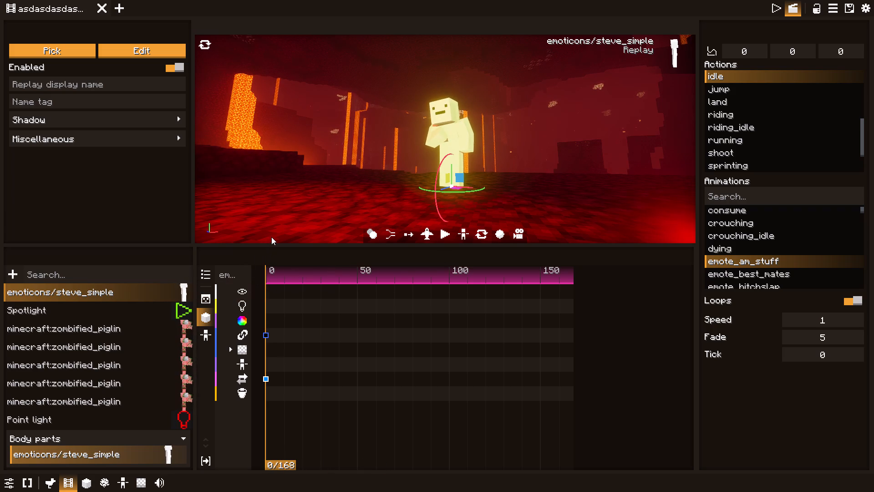
Open the Keyframe clip's keyframes in the camera editor and, in flight mode, move the camera to frame steve_simple's whole body.
{"action": "left_click", "coordinate": [770, 8]}
{"action": "left_click", "coordinate": [737, 214]}
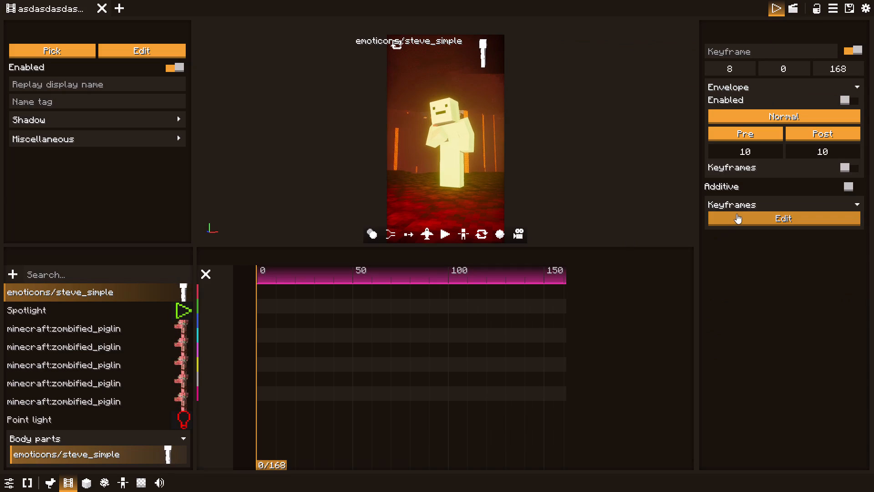
{"action": "left_click", "coordinate": [422, 232]}
{"action": "key", "text": "s"}
{"action": "left_click_drag", "start_coordinate": [417, 202], "coordinate": [479, 189]}
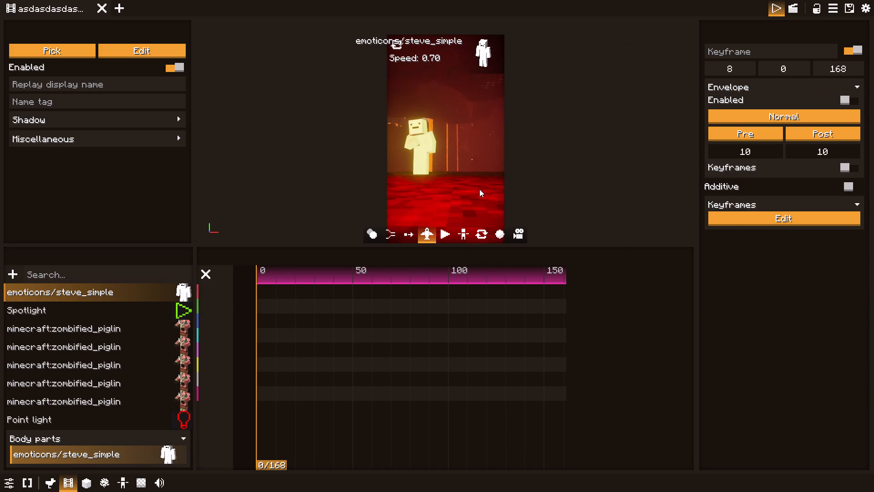
{"action": "left_click_drag", "start_coordinate": [479, 189], "coordinate": [487, 204]}
{"action": "key", "text": "e"}
{"action": "key", "text": "s"}
{"action": "type", "text": "WA"}
{"action": "key", "text": "space"}
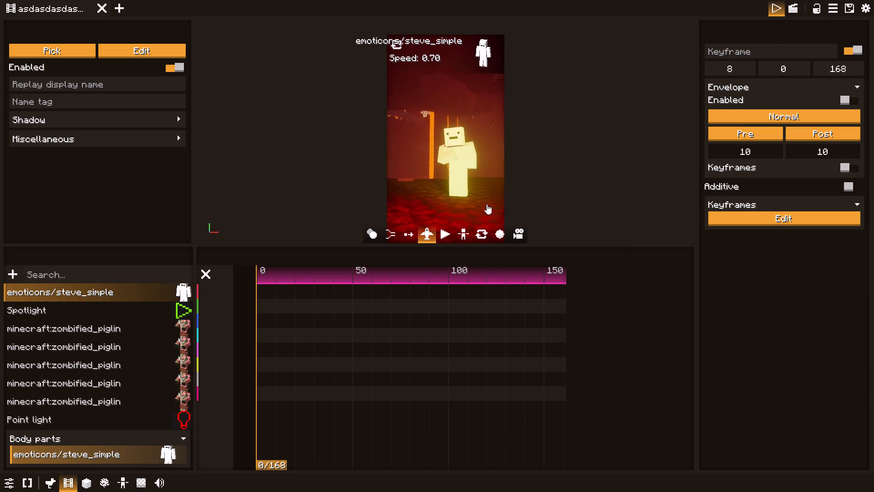
{"action": "left_click_drag", "start_coordinate": [487, 204], "coordinate": [534, 207]}
{"action": "key", "text": "a"}
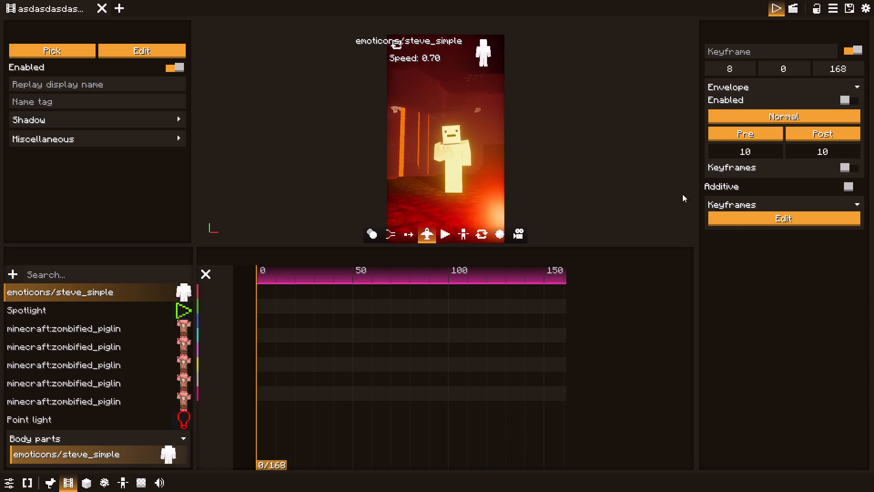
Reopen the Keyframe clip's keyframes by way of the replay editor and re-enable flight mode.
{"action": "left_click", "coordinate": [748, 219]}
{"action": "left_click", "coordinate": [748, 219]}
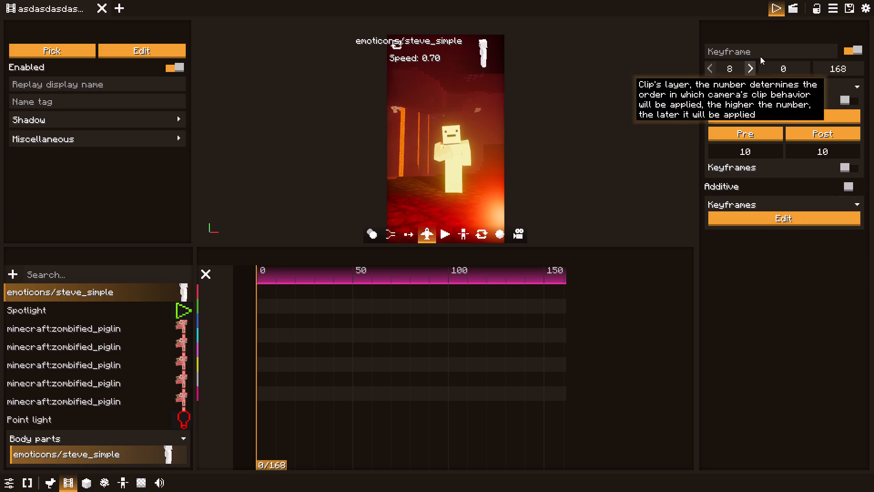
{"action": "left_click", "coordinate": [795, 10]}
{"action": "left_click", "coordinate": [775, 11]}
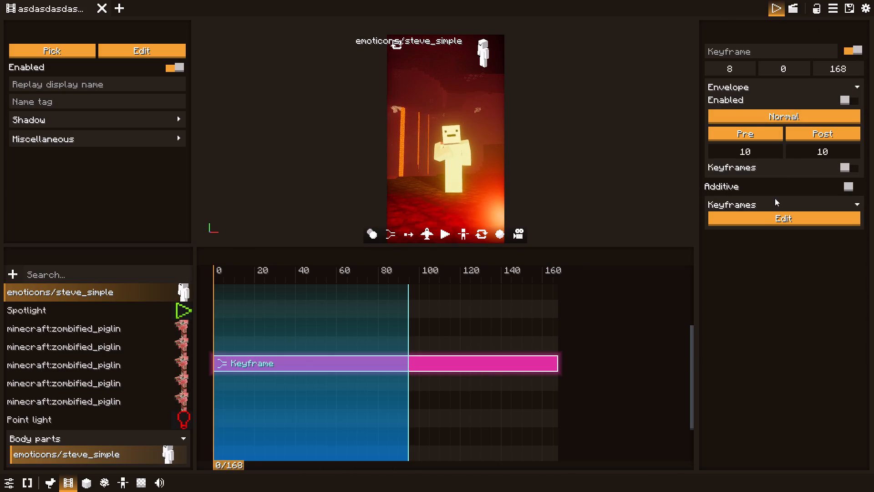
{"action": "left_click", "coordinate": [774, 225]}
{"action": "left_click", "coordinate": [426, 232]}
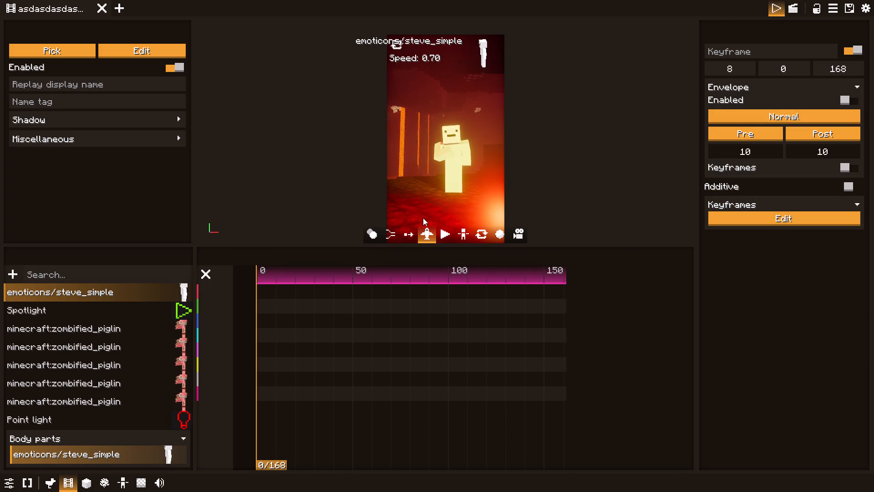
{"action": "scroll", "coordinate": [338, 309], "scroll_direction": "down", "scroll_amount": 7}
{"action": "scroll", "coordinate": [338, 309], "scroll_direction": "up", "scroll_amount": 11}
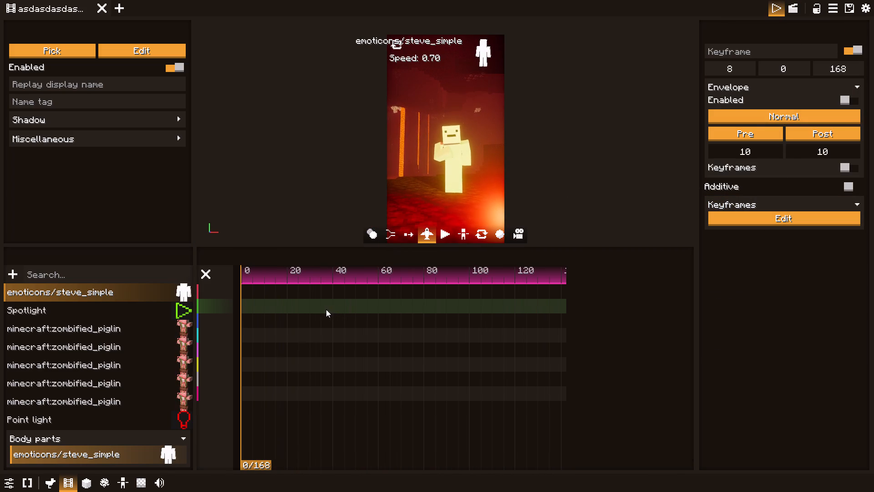
Switch the preview's view mode from Free to Camera.
{"action": "left_click", "coordinate": [481, 228]}
{"action": "left_click", "coordinate": [507, 235]}
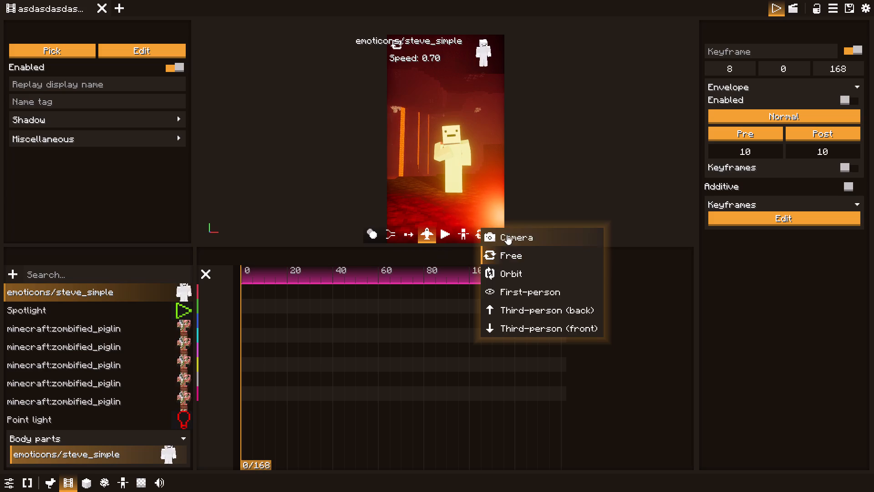
In flight mode, set the frame 0 camera keyframes to a close whole-body shot of steve_simple and raise the flight speed to 1.00.
{"action": "double_click", "coordinate": [426, 233]}
{"action": "left_click_drag", "start_coordinate": [427, 210], "coordinate": [437, 216]}
{"action": "key", "text": "space"}
{"action": "key", "text": "w"}
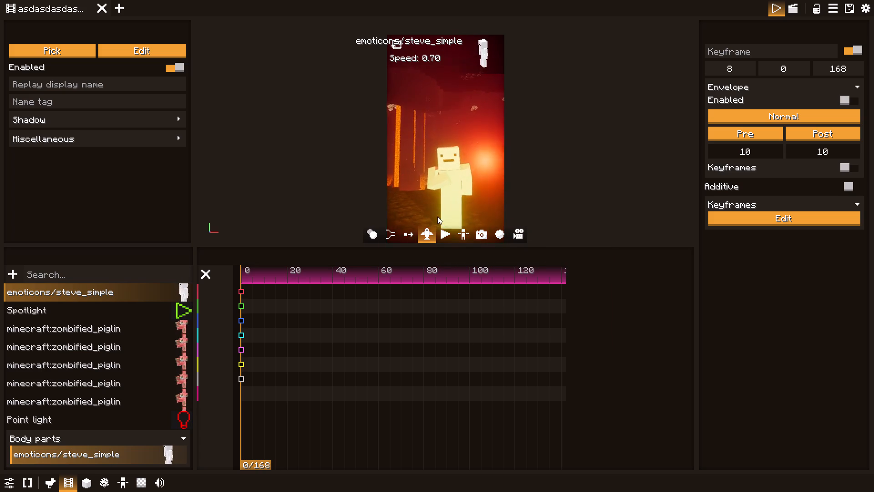
{"action": "left_click_drag", "start_coordinate": [437, 216], "coordinate": [540, 233]}
{"action": "key", "text": "a"}
{"action": "key", "text": "w"}
{"action": "key", "text": "a"}
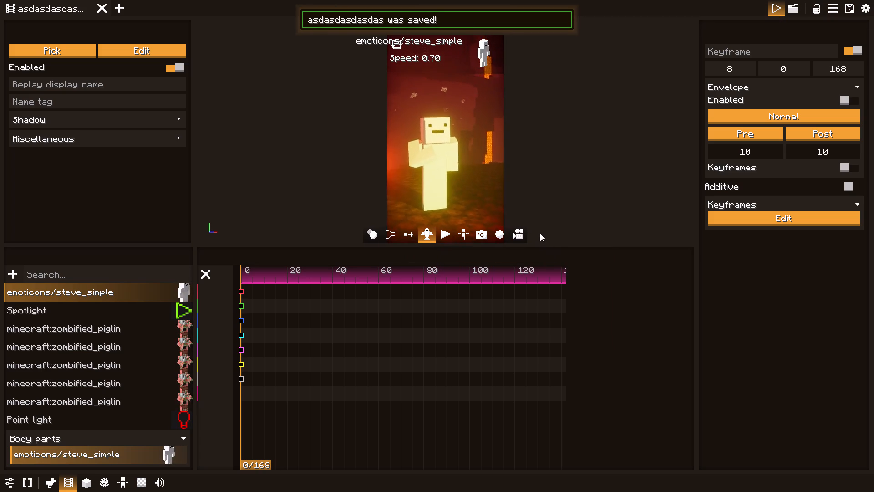
{"action": "left_click_drag", "start_coordinate": [540, 233], "coordinate": [438, 240]}
{"action": "key", "text": "w"}
{"action": "key", "text": "w"}
{"action": "key", "text": "space"}
{"action": "key", "text": "d"}
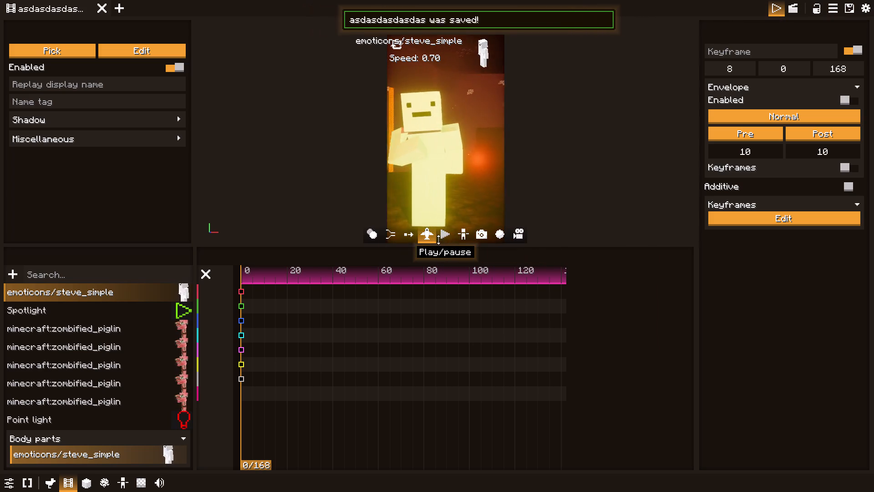
{"action": "left_click_drag", "start_coordinate": [438, 240], "coordinate": [408, 260]}
{"action": "key", "text": "s"}
{"action": "key", "text": "w"}
{"action": "type", "text": "SW"}
{"action": "scroll", "coordinate": [80, 342], "scroll_direction": "up", "scroll_amount": 3}
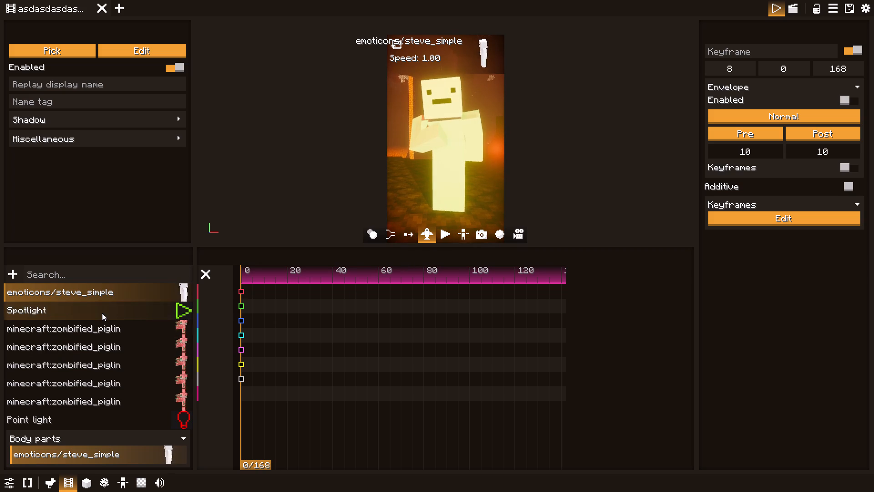
Set the Spotlight's beam noise amount to 0 and noise scale to 0.01, and lower its drift speed.
{"action": "left_click", "coordinate": [102, 312]}
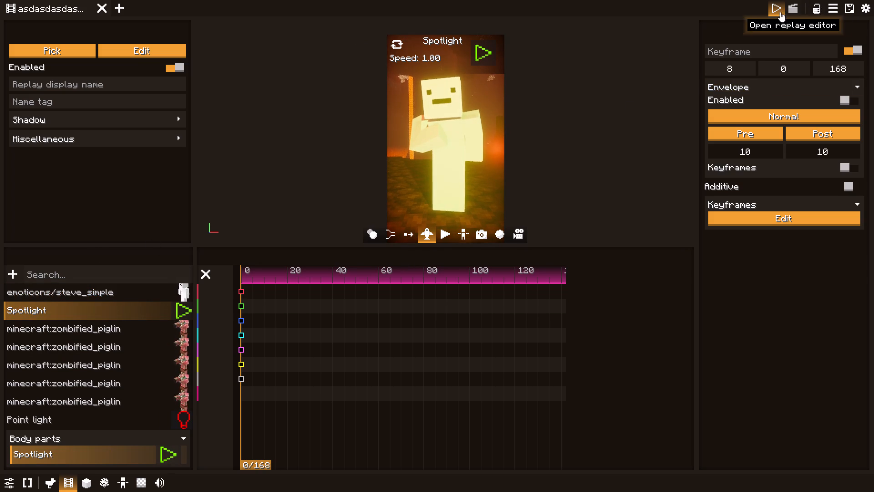
{"action": "left_click", "coordinate": [156, 55]}
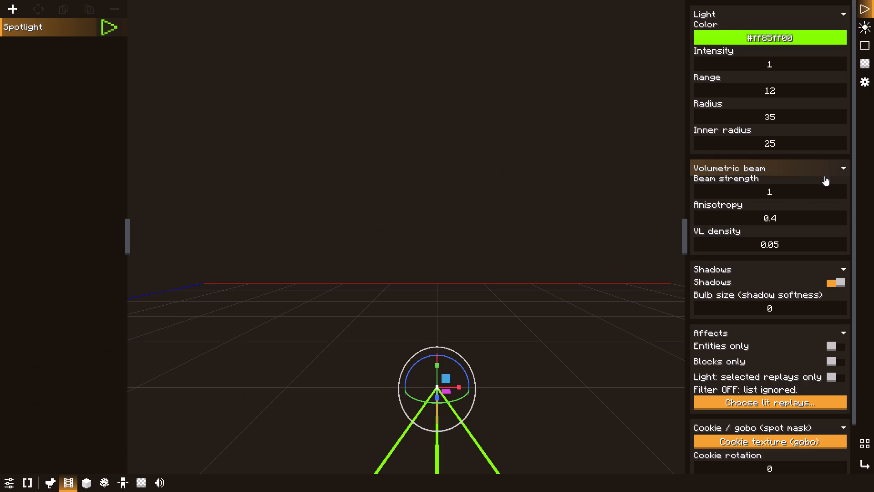
{"action": "left_click", "coordinate": [864, 32]}
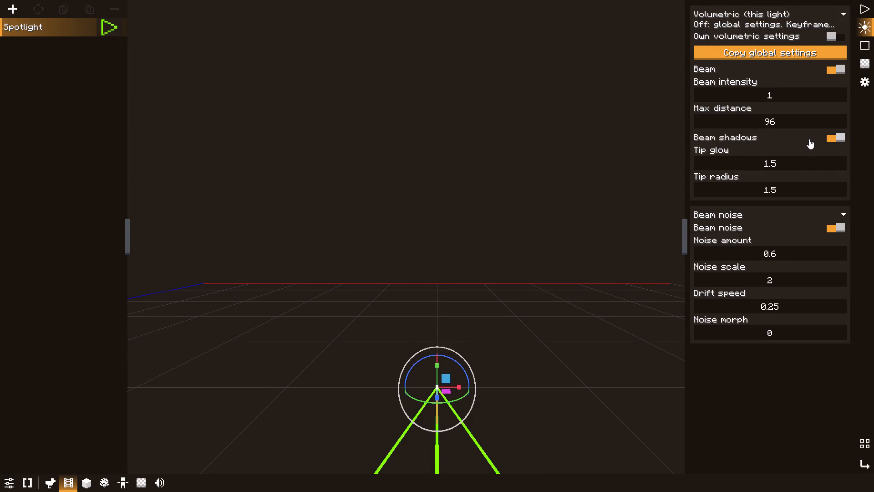
{"action": "double_click", "coordinate": [704, 284]}
{"action": "double_click", "coordinate": [699, 252]}
{"action": "double_click", "coordinate": [703, 311]}
{"action": "key", "text": "Escape"}
{"action": "key", "text": "Escape"}
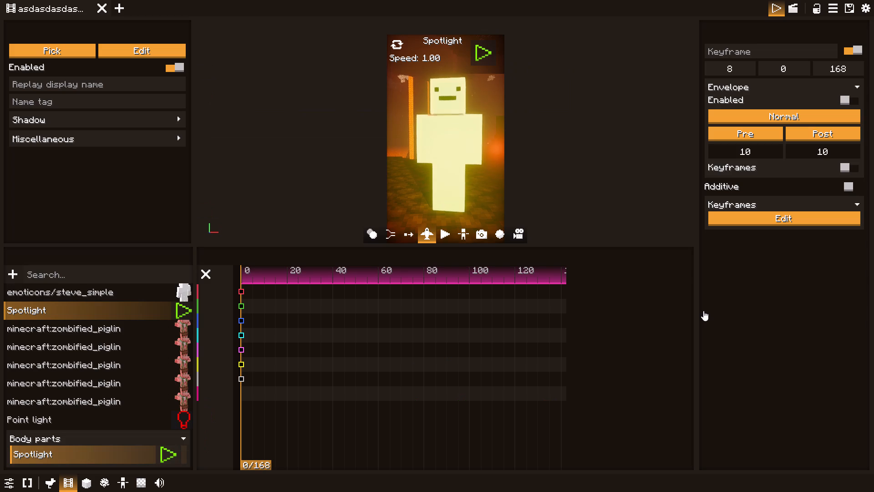
Preview the start of the scene with the edited Spotlight and return the playhead to frame 0.
{"action": "left_click", "coordinate": [447, 231]}
{"action": "triple_click", "coordinate": [447, 231]}
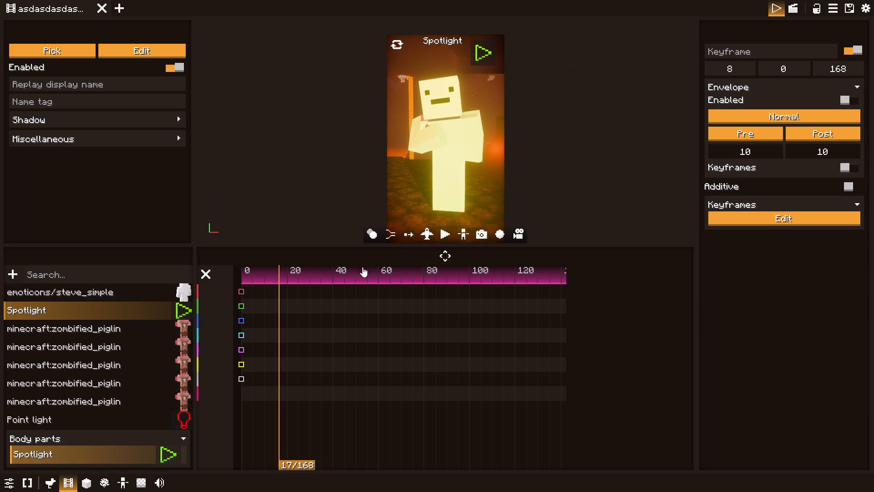
{"action": "left_click_drag", "start_coordinate": [270, 279], "coordinate": [224, 276]}
Reposition and zoom the frame 0 camera in flight mode so steve_simple's whole body stands centred above the red-lit ground.
{"action": "left_click", "coordinate": [426, 237]}
{"action": "key", "text": "a"}
{"action": "left_click_drag", "start_coordinate": [405, 216], "coordinate": [419, 216]}
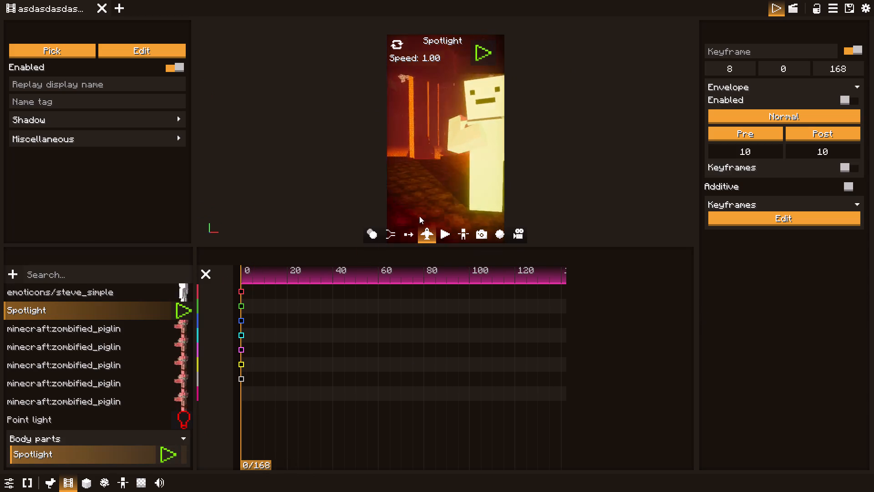
{"action": "left_click_drag", "start_coordinate": [419, 216], "coordinate": [502, 192]}
{"action": "key", "text": "s"}
{"action": "key", "text": "d"}
{"action": "key", "text": "a"}
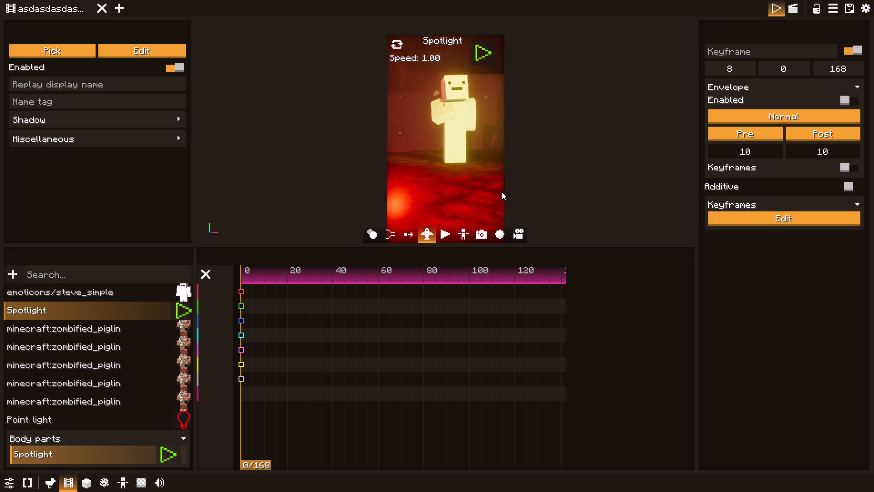
{"action": "left_click_drag", "start_coordinate": [502, 192], "coordinate": [481, 173]}
{"action": "key", "text": "s"}
{"action": "key", "text": "d"}
{"action": "key", "text": "a"}
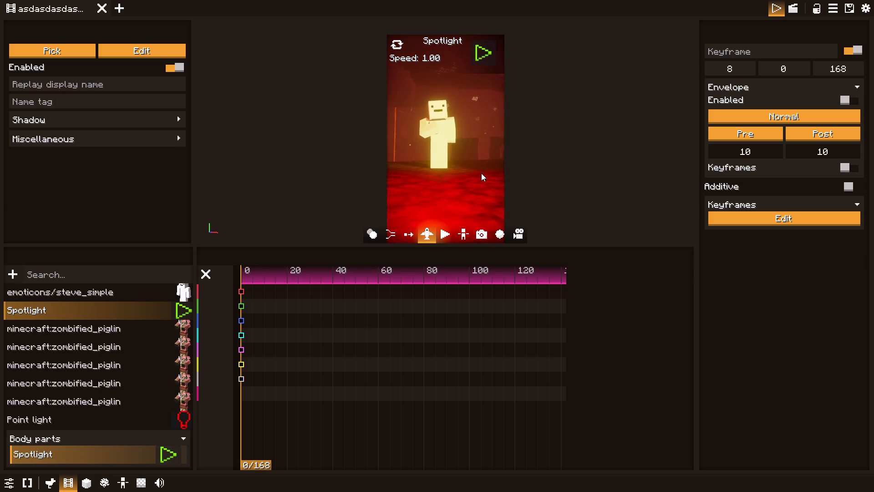
{"action": "left_click_drag", "start_coordinate": [481, 173], "coordinate": [512, 165]}
{"action": "middle_click_drag", "start_coordinate": [487, 169], "coordinate": [503, 59]}
{"action": "middle_click_drag", "start_coordinate": [491, 118], "coordinate": [491, 80]}
{"action": "middle_click_drag", "start_coordinate": [495, 131], "coordinate": [498, 101]}
{"action": "left_click_drag", "start_coordinate": [489, 132], "coordinate": [504, 130]}
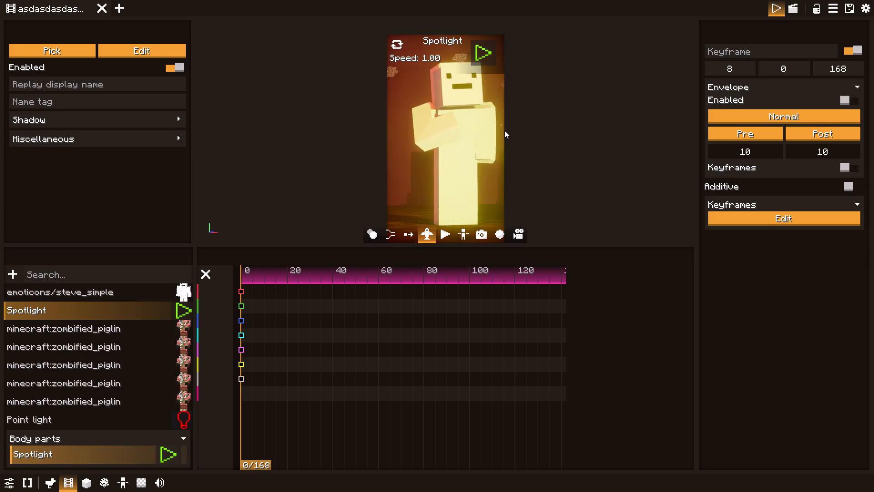
{"action": "left_click_drag", "start_coordinate": [504, 130], "coordinate": [506, 149]}
{"action": "key", "text": "s"}
{"action": "key", "text": "s"}
{"action": "type", "text": "S"}
{"action": "key", "text": "space"}
{"action": "key", "text": "s"}
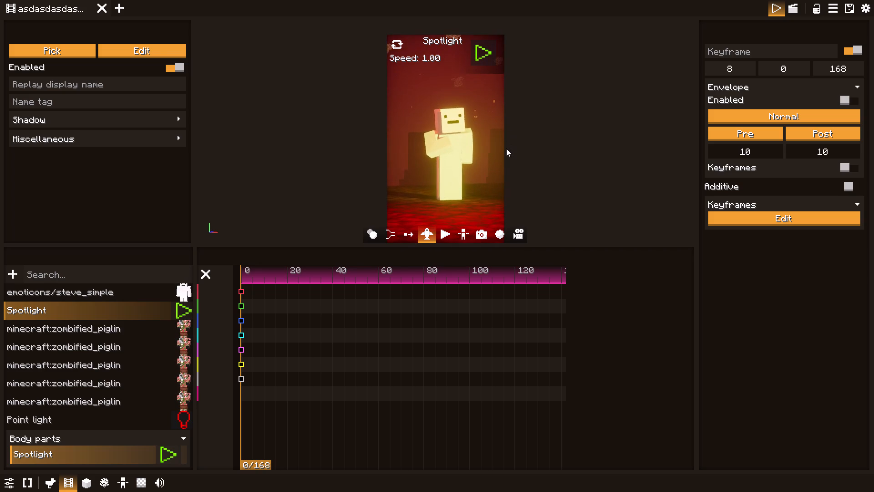
{"action": "left_click_drag", "start_coordinate": [506, 149], "coordinate": [510, 149]}
Preview steve_simple's animation from frame 0 several times with the new framing and pause at frame 65.
{"action": "left_click", "coordinate": [444, 234]}
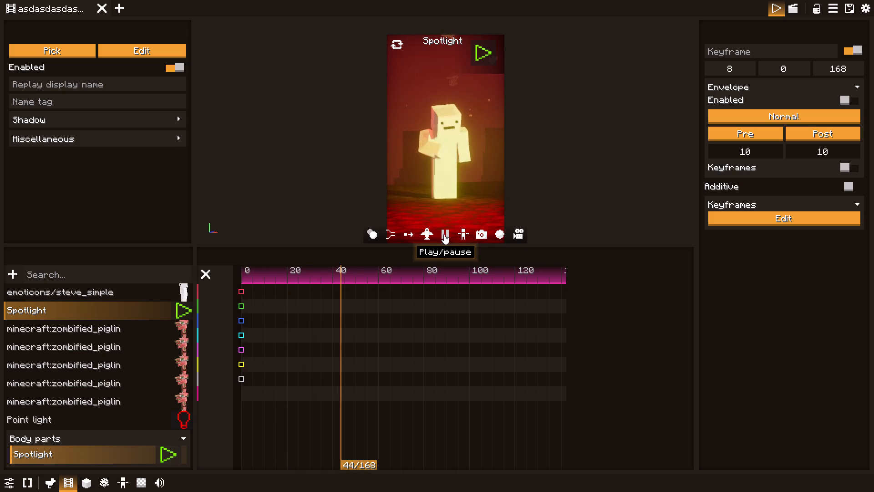
{"action": "left_click", "coordinate": [444, 234]}
{"action": "left_click_drag", "start_coordinate": [330, 272], "coordinate": [206, 270]}
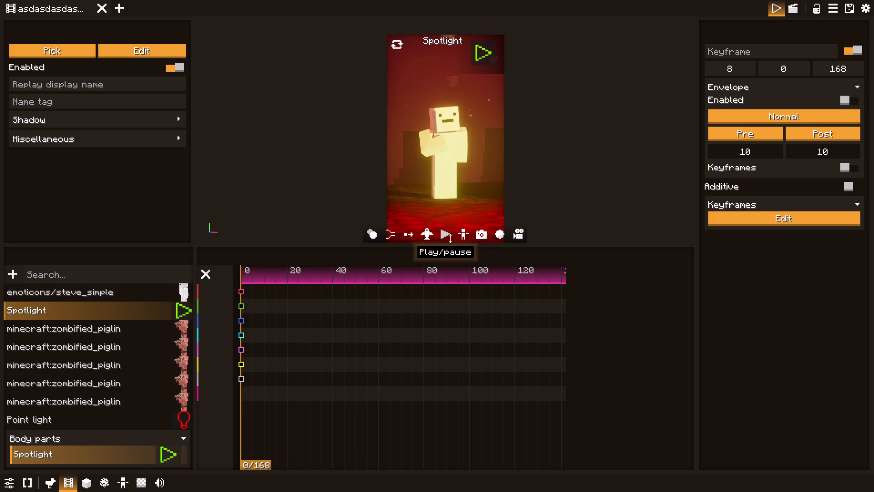
{"action": "left_click", "coordinate": [447, 234]}
{"action": "double_click", "coordinate": [447, 234]}
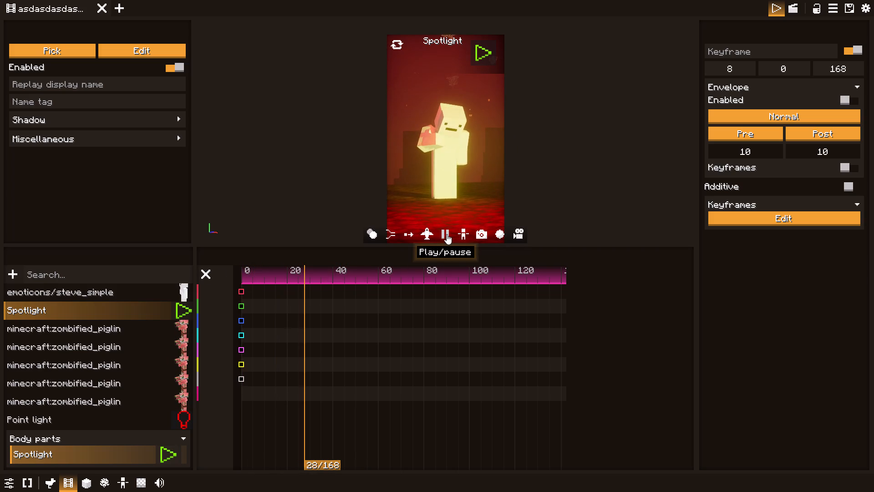
{"action": "triple_click", "coordinate": [447, 234]}
{"action": "double_click", "coordinate": [447, 234]}
{"action": "left_click_drag", "start_coordinate": [314, 279], "coordinate": [243, 277]}
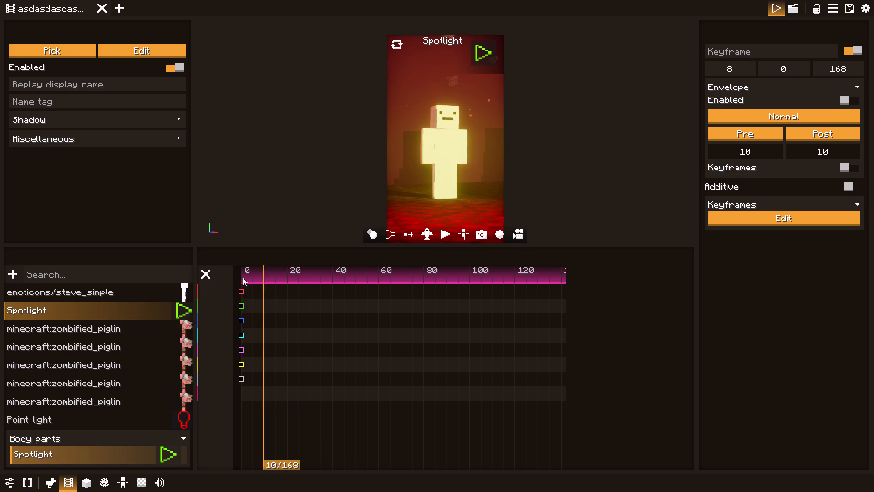
{"action": "left_click_drag", "start_coordinate": [243, 277], "coordinate": [200, 277]}
{"action": "left_click", "coordinate": [448, 235]}
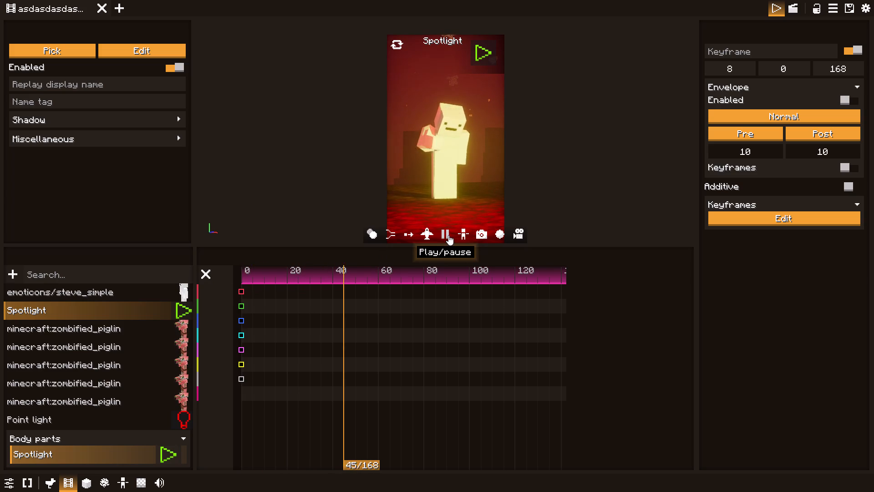
{"action": "left_click", "coordinate": [448, 235]}
{"action": "double_click", "coordinate": [448, 235]}
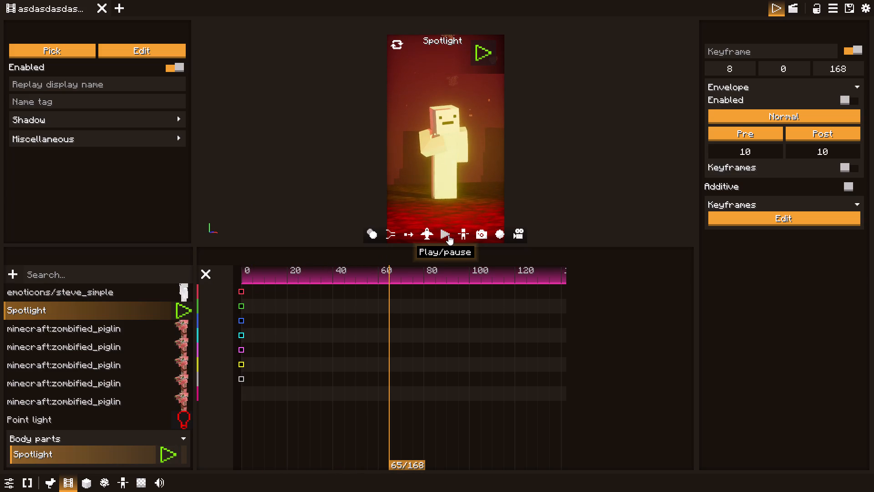
Add camera keyframes at frame 65 in flight mode, zooming in on steve_simple and pulling the camera far back.
{"action": "left_click", "coordinate": [428, 226]}
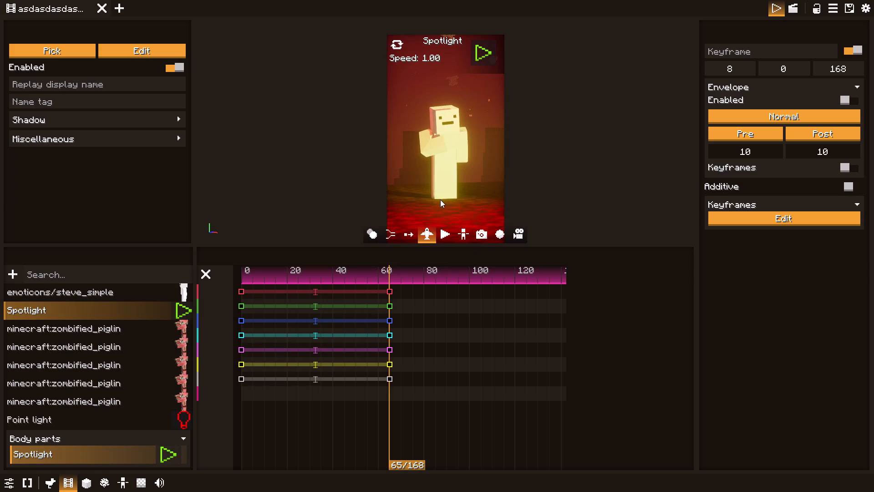
{"action": "middle_click_drag", "start_coordinate": [443, 195], "coordinate": [450, 138]}
{"action": "left_click_drag", "start_coordinate": [450, 138], "coordinate": [452, 149]}
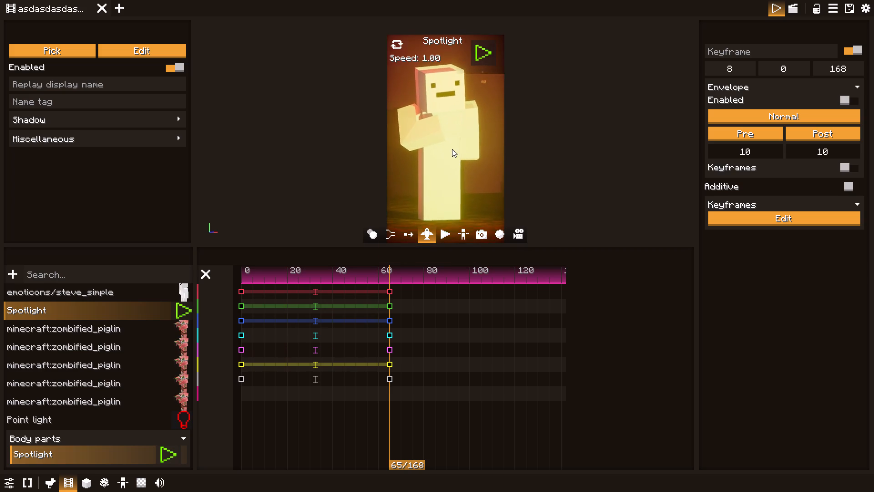
{"action": "left_click_drag", "start_coordinate": [452, 149], "coordinate": [451, 144]}
{"action": "left_click_drag", "start_coordinate": [451, 144], "coordinate": [441, 143]}
{"action": "key", "text": "d"}
{"action": "key", "text": "s"}
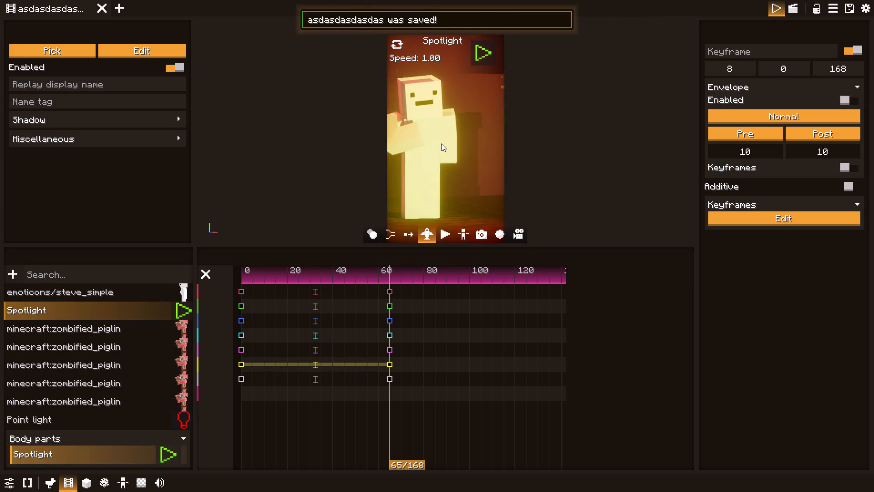
{"action": "left_click_drag", "start_coordinate": [441, 143], "coordinate": [438, 150]}
{"action": "key", "text": "s"}
{"action": "key", "text": "s"}
{"action": "key", "text": "s"}
{"action": "key", "text": "s"}
{"action": "key", "text": "s"}
{"action": "key", "text": "s"}
{"action": "key", "text": "s"}
{"action": "key", "text": "s"}
{"action": "key", "text": "s"}
{"action": "key", "text": "s"}
{"action": "key", "text": "s"}
{"action": "key", "text": "s"}
{"action": "key", "text": "space"}
{"action": "key", "text": "space"}
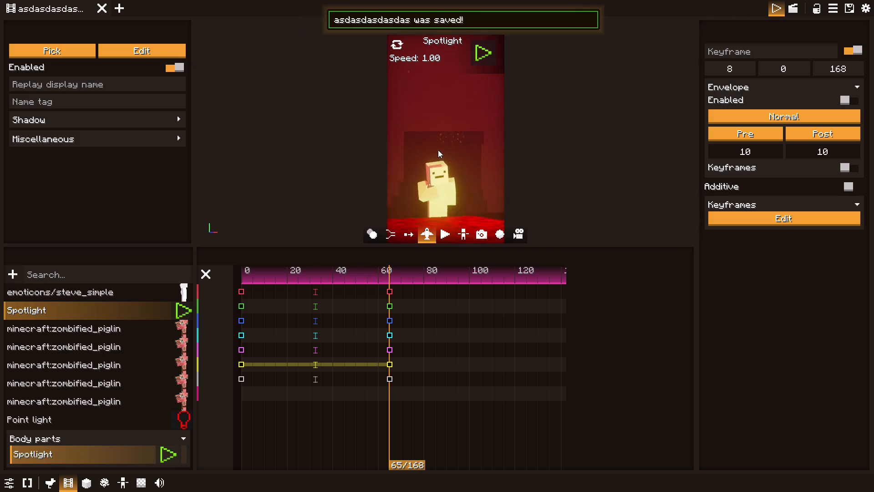
Fly the frame 65 camera back among the zombified piglins and turn it toward steve_simple from behind one of them.
{"action": "left_click_drag", "start_coordinate": [438, 150], "coordinate": [437, 192]}
{"action": "key", "text": "space"}
{"action": "key", "text": "space"}
{"action": "key", "text": "w"}
{"action": "key", "text": "space"}
{"action": "type", "text": "SS"}
{"action": "key", "text": "a"}
{"action": "left_click_drag", "start_coordinate": [437, 192], "coordinate": [559, 200]}
{"action": "key", "text": "s"}
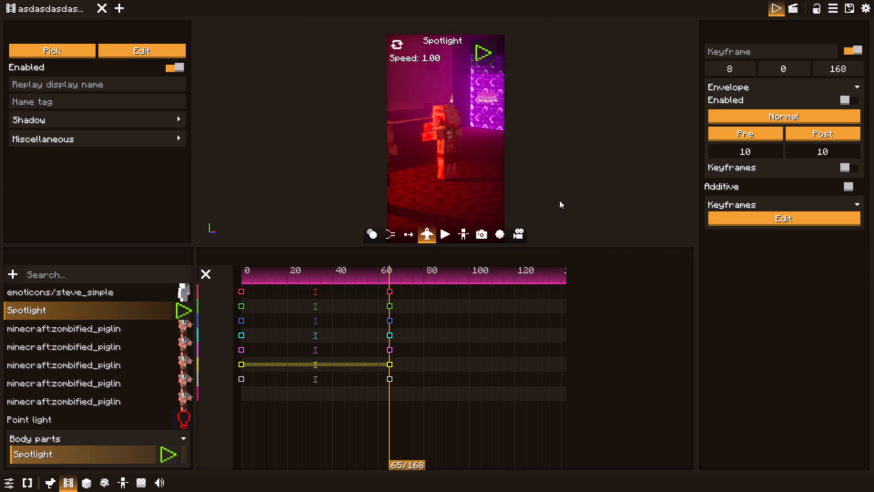
{"action": "key", "text": "d"}
{"action": "key", "text": "d"}
{"action": "key", "text": "d"}
{"action": "key", "text": "d"}
{"action": "key", "text": "d"}
{"action": "key", "text": "d"}
{"action": "key", "text": "d"}
{"action": "key", "text": "d"}
{"action": "key", "text": "d"}
{"action": "left_click_drag", "start_coordinate": [559, 200], "coordinate": [334, 194]}
{"action": "key", "text": "d"}
{"action": "key", "text": "d"}
{"action": "key", "text": "d"}
{"action": "key", "text": "d"}
{"action": "key", "text": "d"}
{"action": "key", "text": "d"}
{"action": "key", "text": "d"}
{"action": "key", "text": "d"}
{"action": "key", "text": "d"}
{"action": "key", "text": "d"}
{"action": "key", "text": "d"}
{"action": "key", "text": "d"}
{"action": "key", "text": "d"}
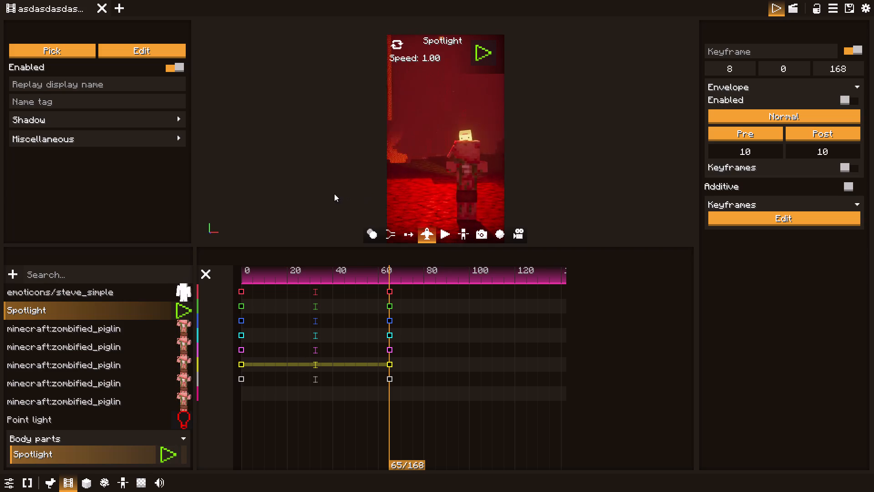
Frame and zoom the frame 65 camera on steve_simple with a zombified piglin standing in the foreground beside him.
{"action": "left_click_drag", "start_coordinate": [334, 194], "coordinate": [350, 185]}
{"action": "key", "text": "a"}
{"action": "key", "text": "a"}
{"action": "key", "text": "w"}
{"action": "key", "text": "a"}
{"action": "key", "text": "w"}
{"action": "key", "text": "w"}
{"action": "key", "text": "w"}
{"action": "key", "text": "w"}
{"action": "key", "text": "w"}
{"action": "key", "text": "w"}
{"action": "key", "text": "w"}
{"action": "key", "text": "w"}
{"action": "key", "text": "w"}
{"action": "key", "text": "w"}
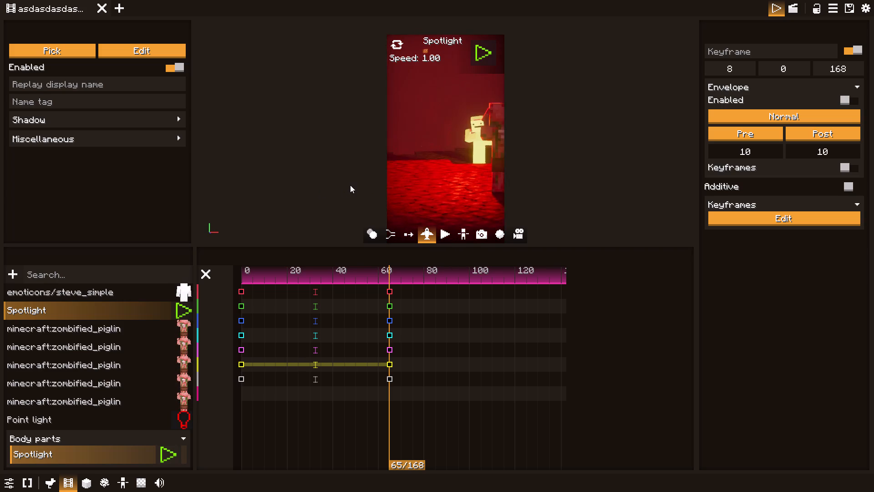
{"action": "left_click_drag", "start_coordinate": [350, 185], "coordinate": [358, 185]}
{"action": "left_click_drag", "start_coordinate": [358, 185], "coordinate": [368, 184]}
{"action": "key", "text": "s"}
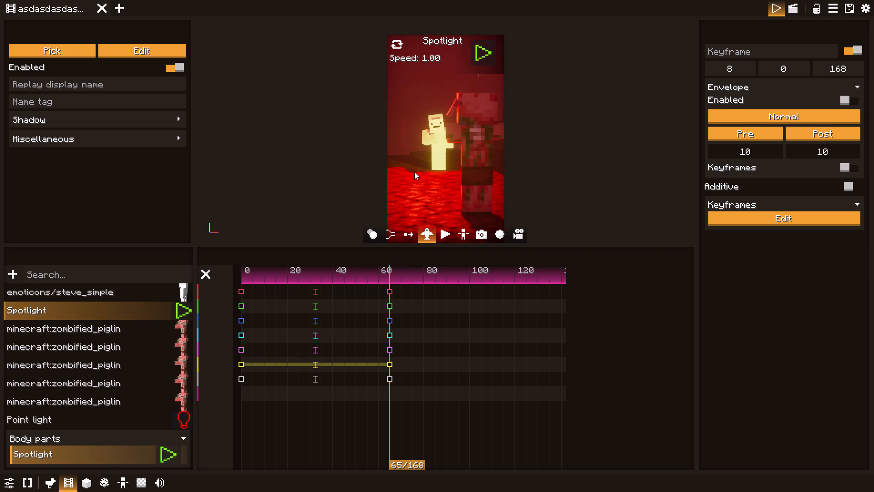
{"action": "middle_click_drag", "start_coordinate": [414, 172], "coordinate": [420, 119]}
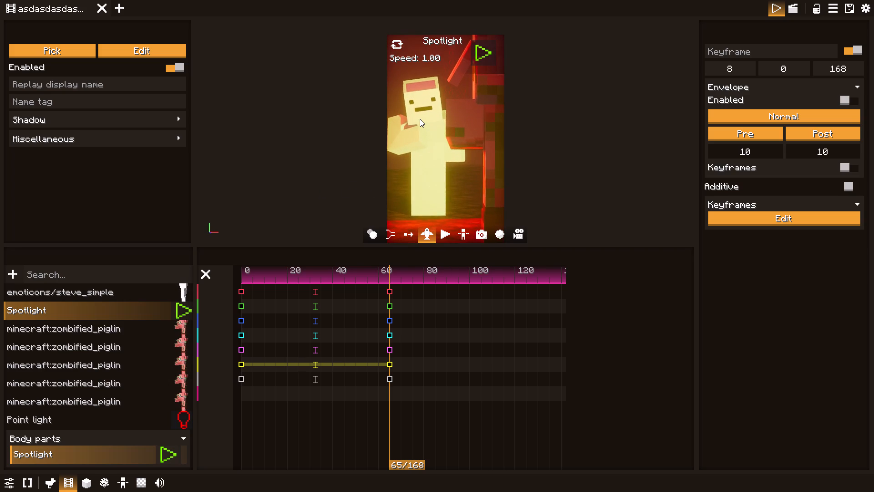
{"action": "left_click", "coordinate": [426, 235]}
Scrub back toward the start and play the camera move between the frame 0 and frame 65 keyframes.
{"action": "left_click_drag", "start_coordinate": [389, 274], "coordinate": [313, 272]}
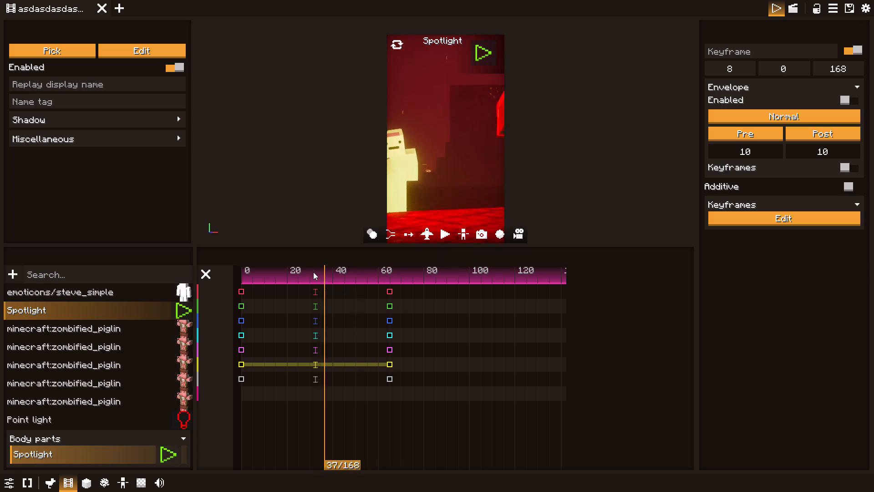
{"action": "left_click_drag", "start_coordinate": [313, 272], "coordinate": [256, 271]}
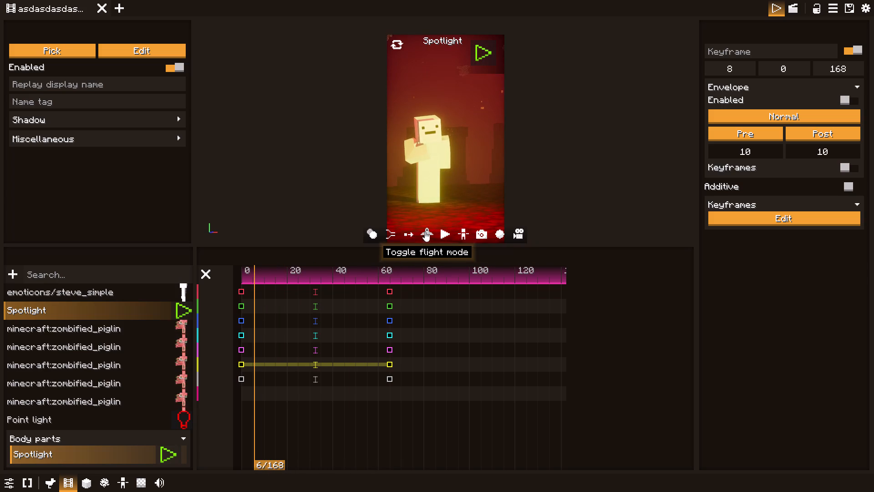
{"action": "left_click", "coordinate": [446, 230]}
{"action": "double_click", "coordinate": [447, 230]}
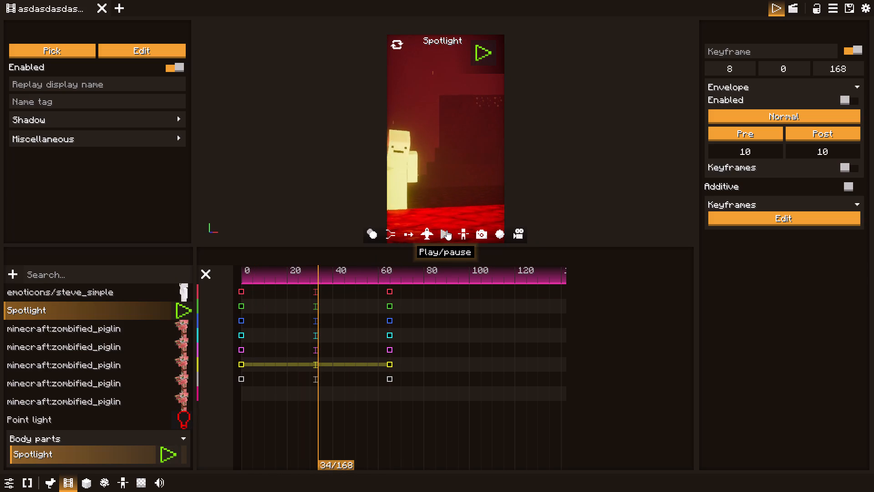
{"action": "double_click", "coordinate": [447, 230]}
{"action": "triple_click", "coordinate": [447, 230]}
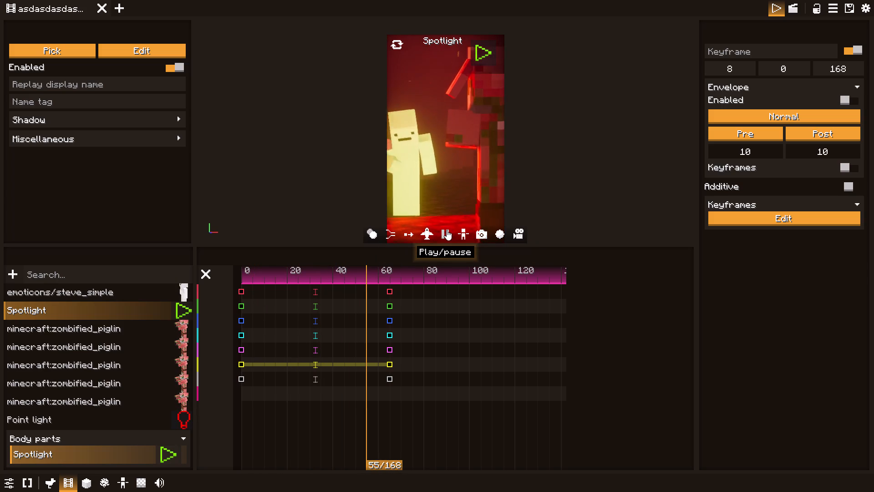
Scrub back to the start and play the camera move between the two camera keyframes several times to examine its timing.
{"action": "triple_click", "coordinate": [447, 230]}
{"action": "triple_click", "coordinate": [447, 230]}
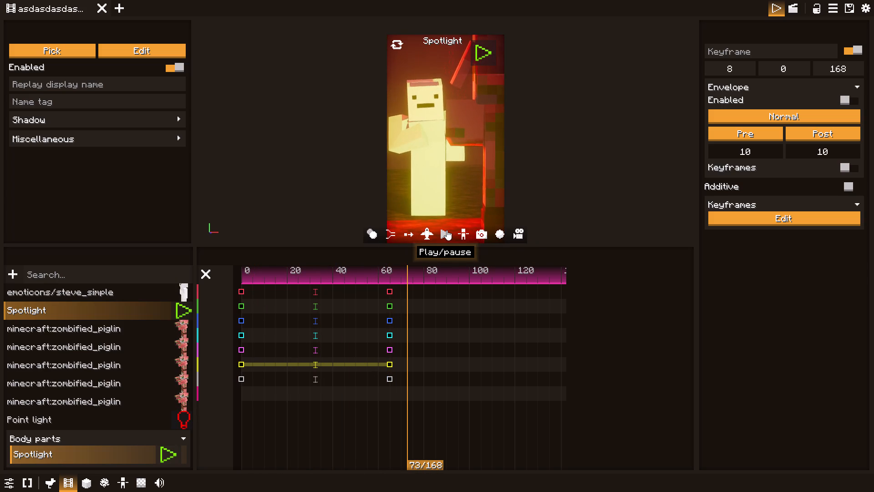
{"action": "double_click", "coordinate": [447, 230]}
{"action": "left_click_drag", "start_coordinate": [389, 275], "coordinate": [259, 279]}
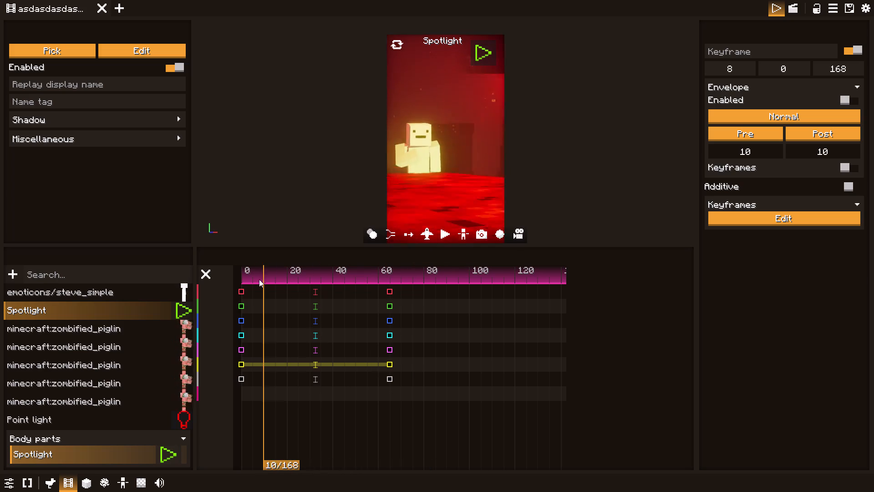
{"action": "left_click_drag", "start_coordinate": [259, 279], "coordinate": [253, 279]}
{"action": "left_click", "coordinate": [444, 237]}
{"action": "double_click", "coordinate": [444, 237]}
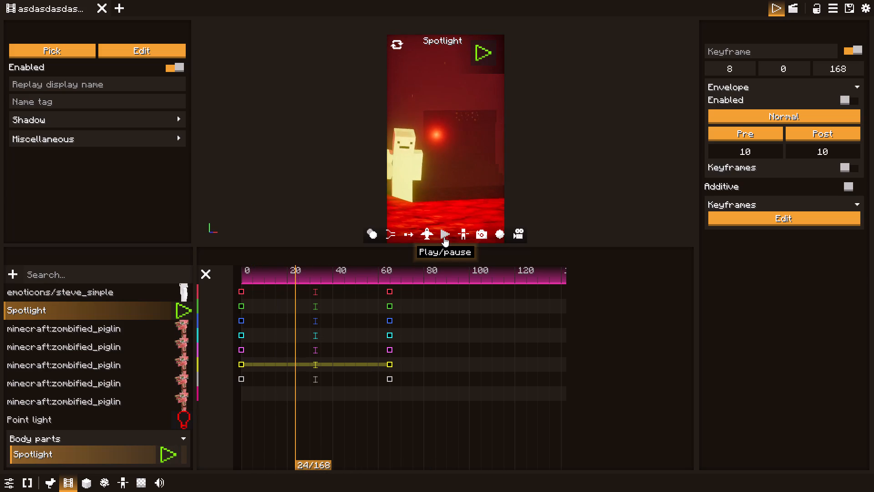
{"action": "left_click", "coordinate": [442, 237]}
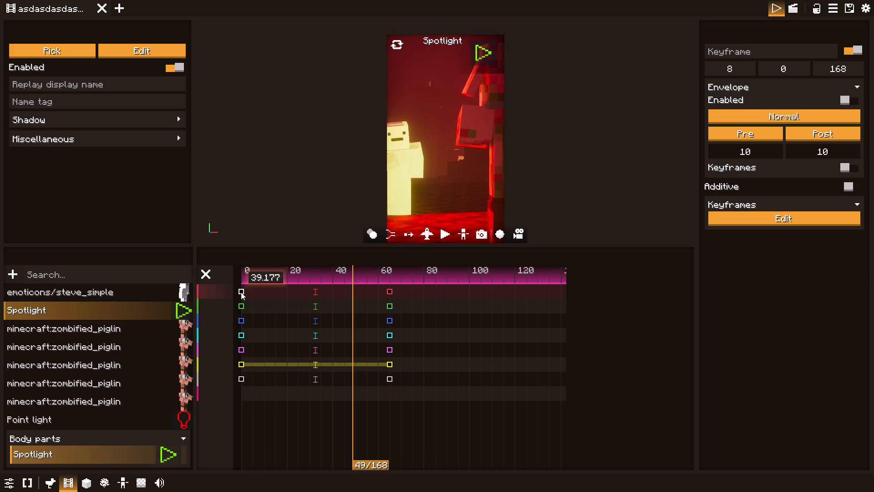
{"action": "left_click", "coordinate": [443, 231]}
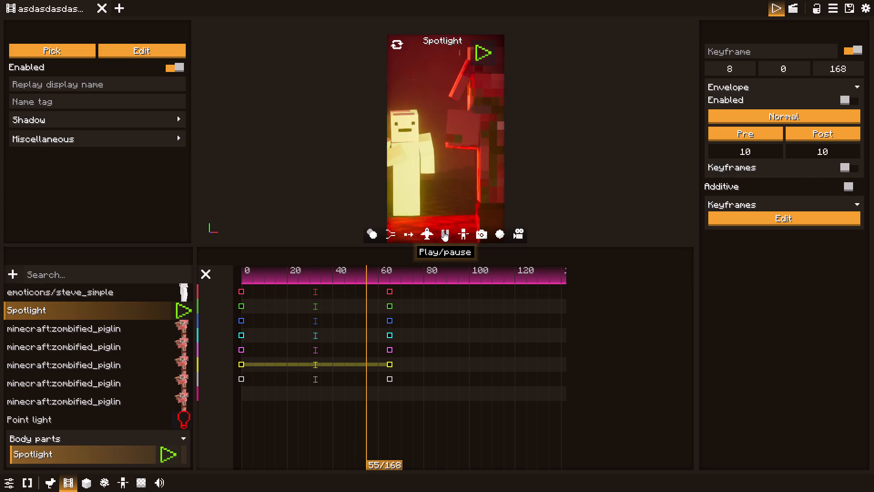
{"action": "triple_click", "coordinate": [443, 231]}
{"action": "triple_click", "coordinate": [443, 231]}
{"action": "double_click", "coordinate": [443, 231]}
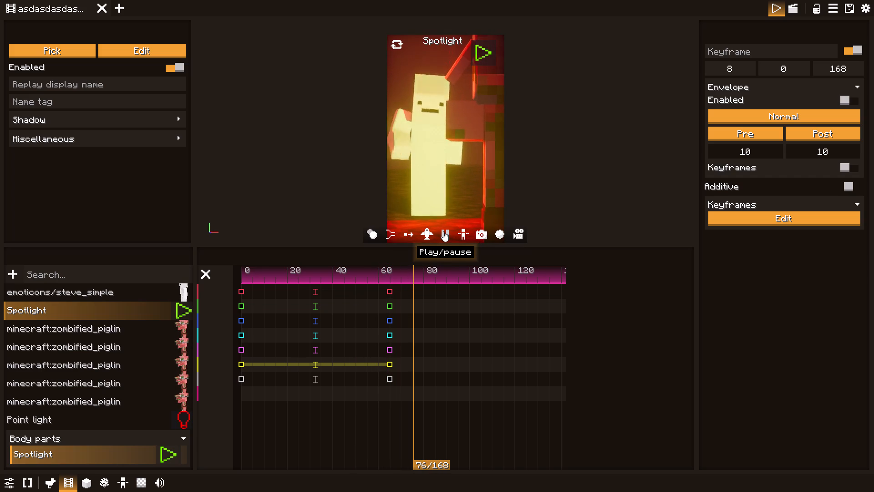
{"action": "left_click", "coordinate": [443, 231]}
{"action": "left_click", "coordinate": [443, 231]}
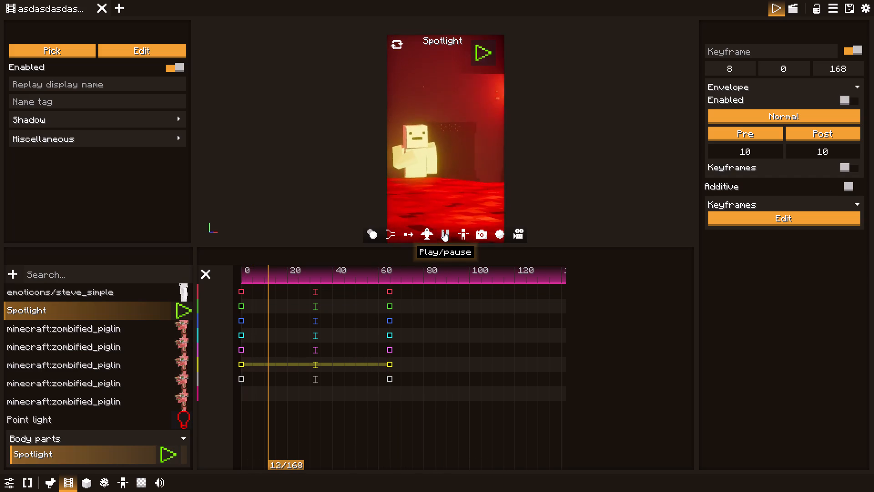
{"action": "left_click", "coordinate": [443, 231]}
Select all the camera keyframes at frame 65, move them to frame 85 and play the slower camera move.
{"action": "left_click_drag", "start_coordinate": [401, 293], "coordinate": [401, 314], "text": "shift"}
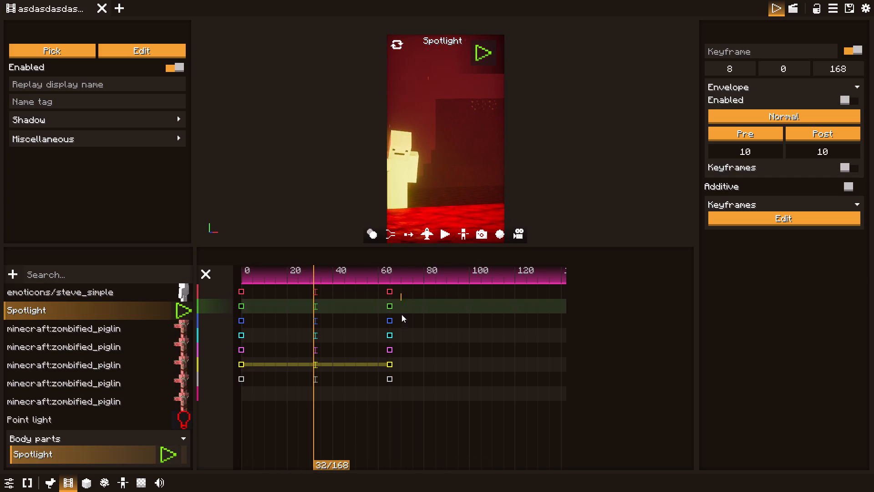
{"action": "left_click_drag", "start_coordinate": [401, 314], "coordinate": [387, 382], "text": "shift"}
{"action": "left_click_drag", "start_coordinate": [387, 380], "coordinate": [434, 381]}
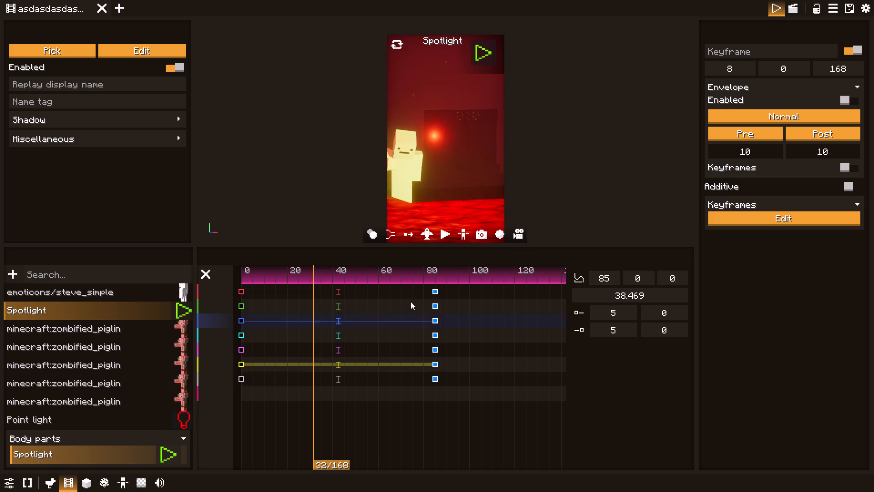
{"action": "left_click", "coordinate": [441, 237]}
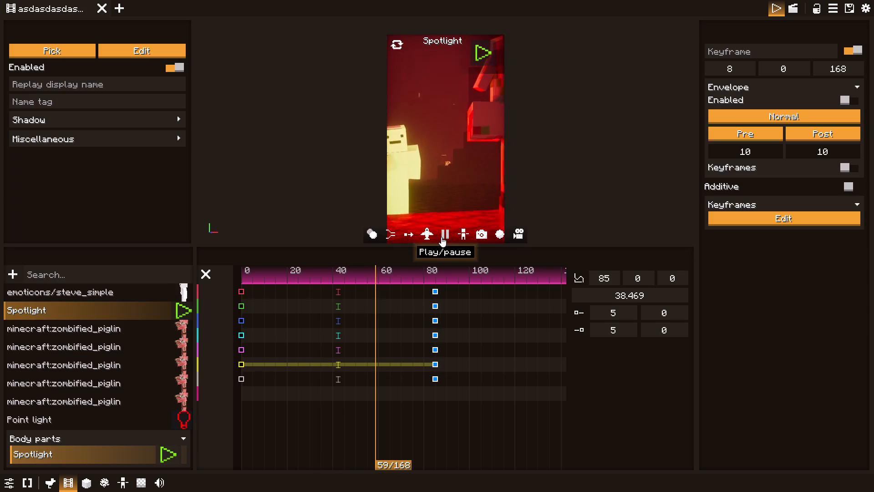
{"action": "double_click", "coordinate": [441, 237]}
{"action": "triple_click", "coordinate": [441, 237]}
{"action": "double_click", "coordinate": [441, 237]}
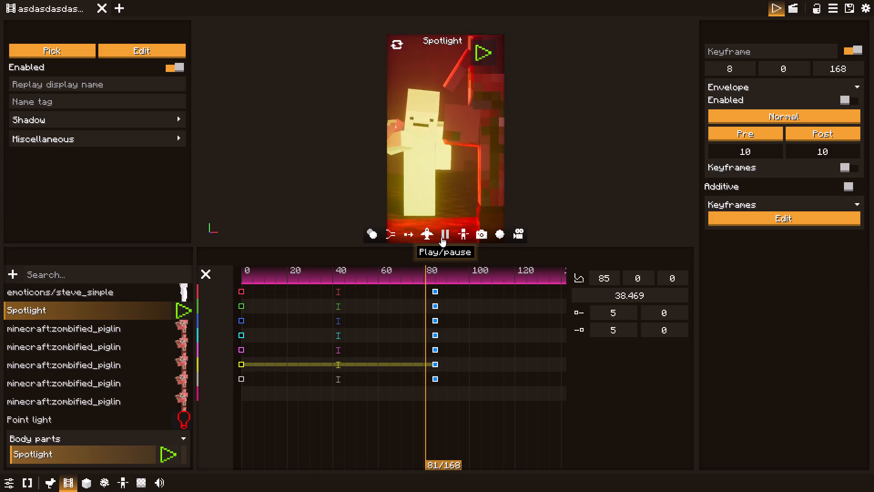
Move the selected end keyframes of the camera to about frame 68, return to frame 0 and clear the selection.
{"action": "left_click_drag", "start_coordinate": [434, 291], "coordinate": [401, 294]}
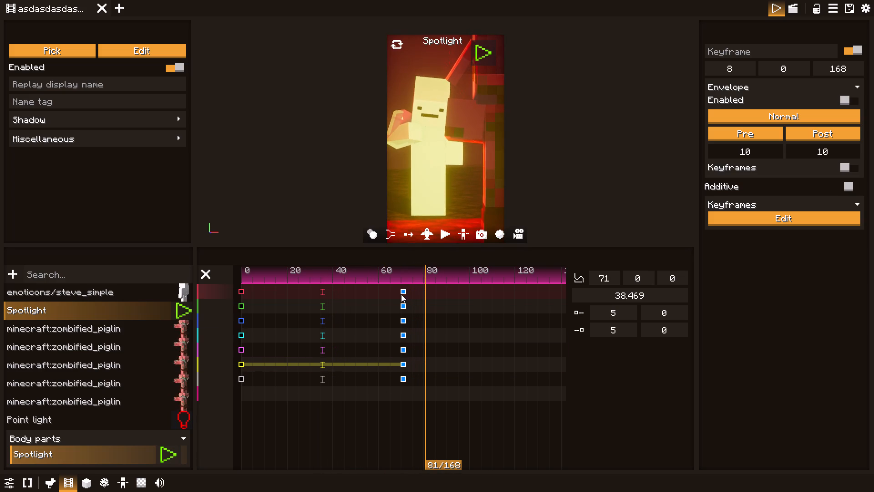
{"action": "left_click_drag", "start_coordinate": [401, 294], "coordinate": [395, 292]}
{"action": "left_click_drag", "start_coordinate": [378, 277], "coordinate": [234, 287]}
{"action": "left_click", "coordinate": [312, 285]}
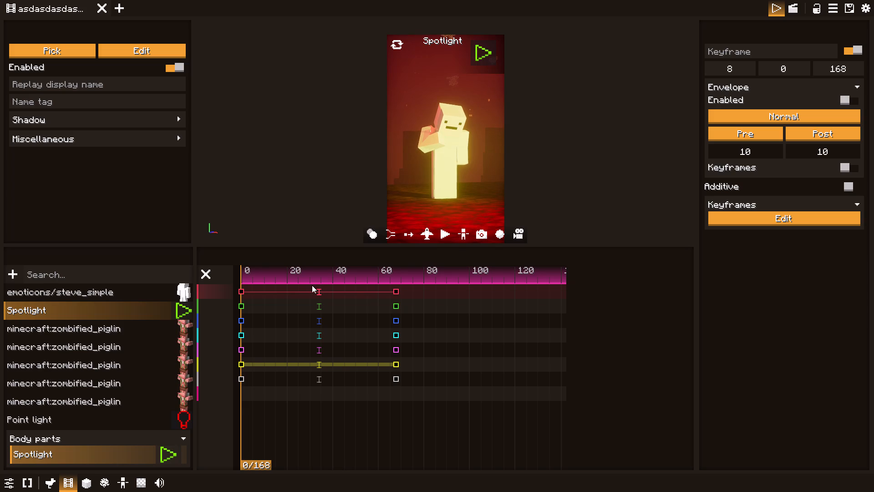
Play the retimed camera move repeatedly from the start to examine its pace and its final framing of steve_simple.
{"action": "left_click", "coordinate": [446, 232]}
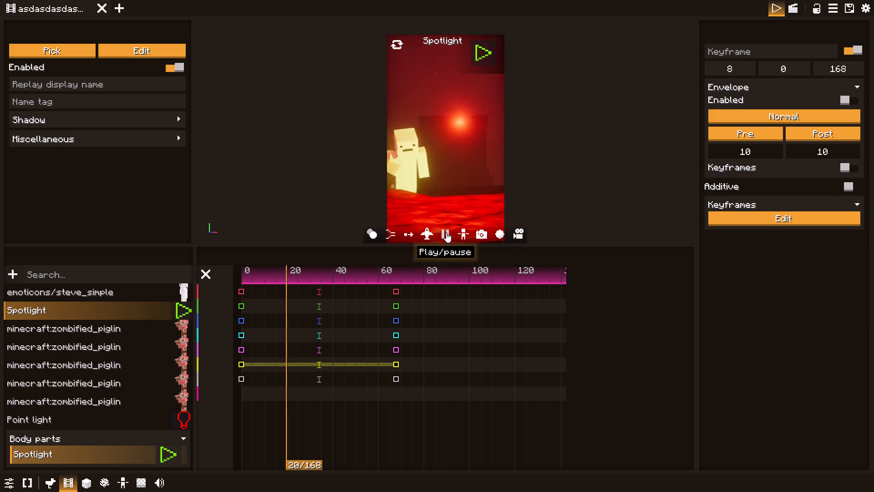
{"action": "left_click", "coordinate": [446, 232]}
{"action": "left_click_drag", "start_coordinate": [312, 274], "coordinate": [274, 279]}
{"action": "left_click", "coordinate": [444, 235]}
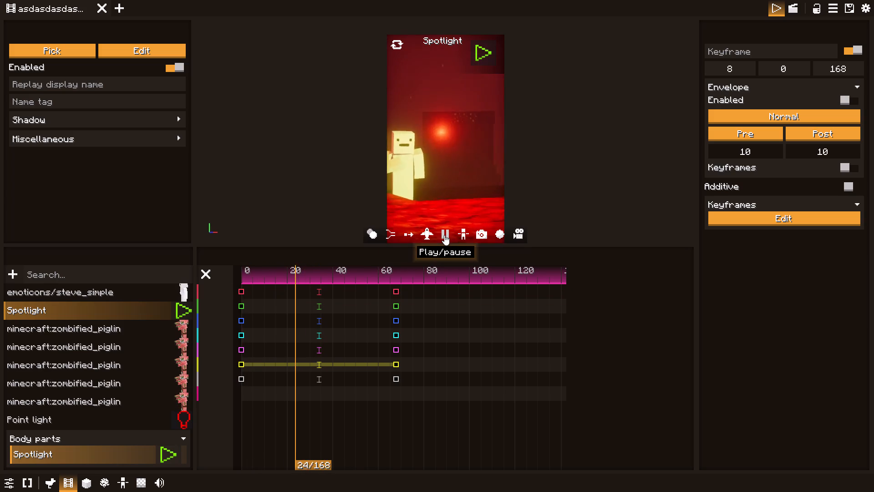
{"action": "left_click", "coordinate": [444, 235]}
{"action": "left_click_drag", "start_coordinate": [294, 280], "coordinate": [269, 281]}
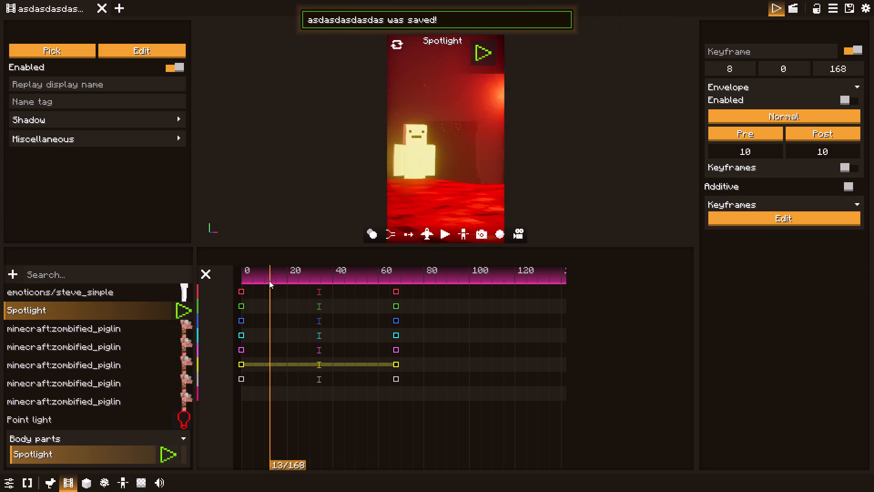
{"action": "left_click_drag", "start_coordinate": [269, 281], "coordinate": [217, 285]}
{"action": "left_click", "coordinate": [442, 239]}
{"action": "left_click", "coordinate": [442, 237]}
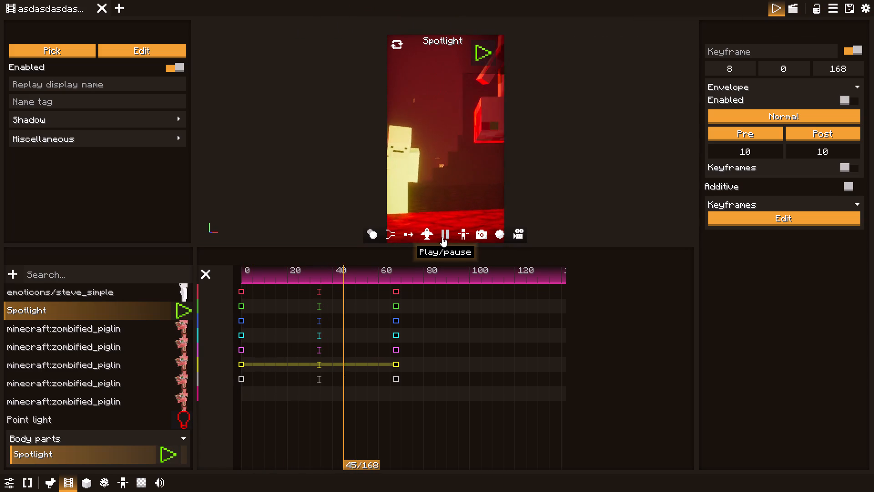
{"action": "triple_click", "coordinate": [442, 237]}
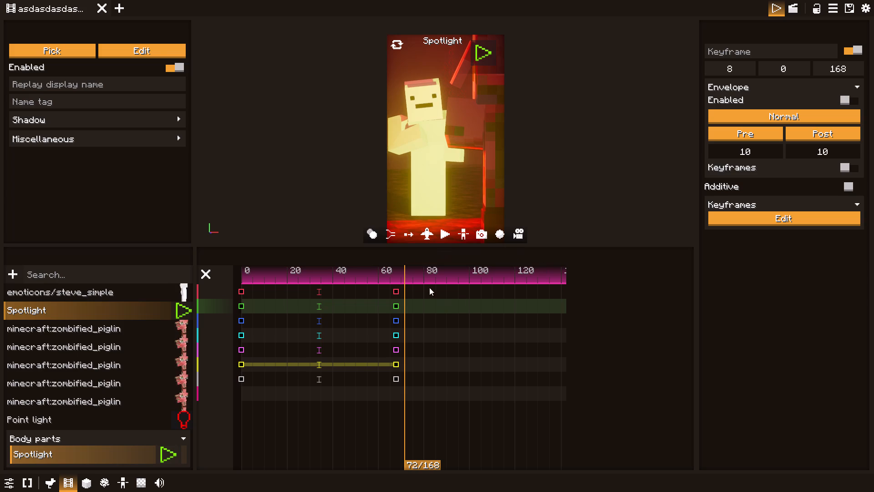
{"action": "left_click", "coordinate": [447, 228]}
{"action": "left_click", "coordinate": [447, 228]}
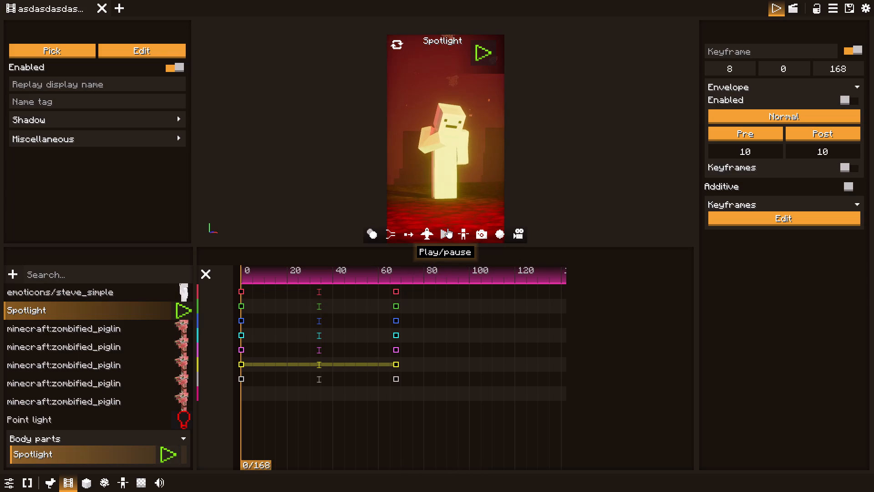
Add camera keyframes at frames 86 and 87 in flight mode, pulling back and zooming in on steve_simple beside the zombified piglin.
{"action": "left_click_drag", "start_coordinate": [425, 277], "coordinate": [438, 278]}
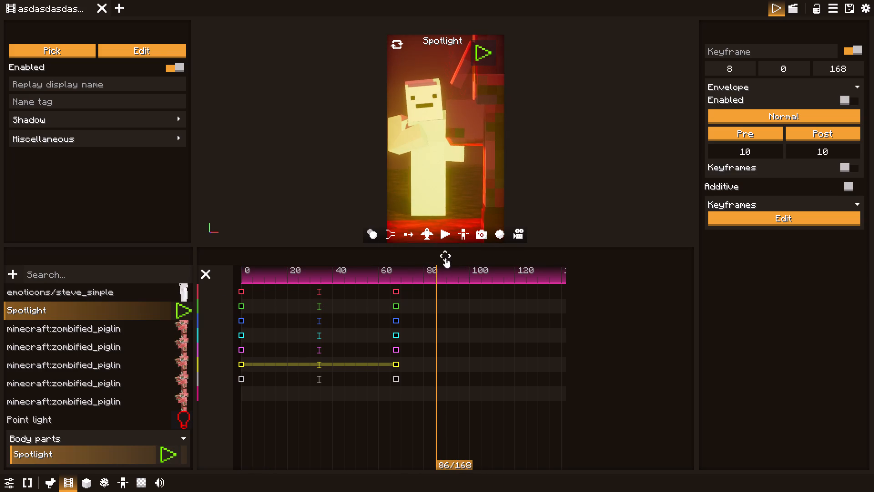
{"action": "left_click", "coordinate": [427, 235]}
{"action": "left_click", "coordinate": [439, 210]}
{"action": "type", "text": "SSSSSSSS"}
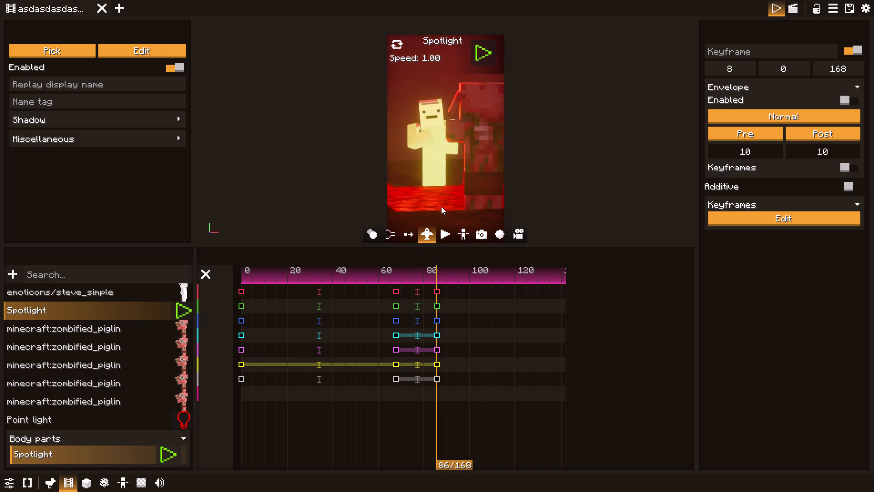
{"action": "middle_click_drag", "start_coordinate": [438, 196], "coordinate": [440, 181]}
{"action": "left_click", "coordinate": [438, 180]}
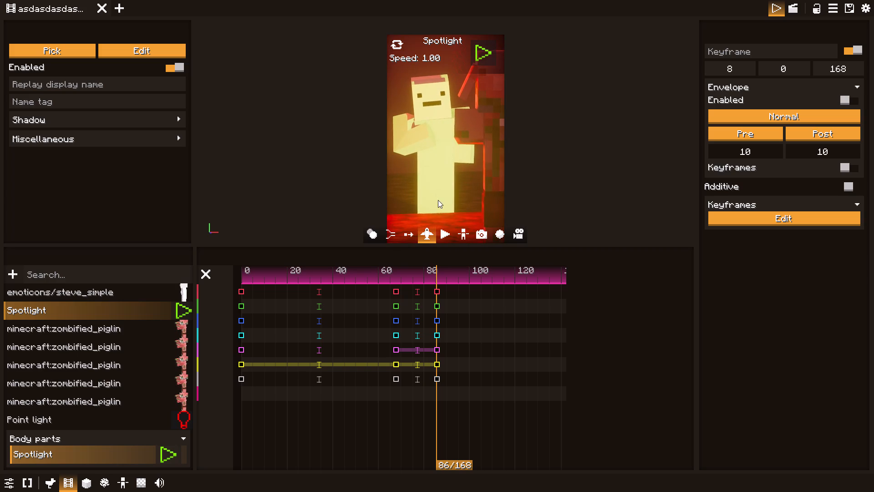
{"action": "left_click_drag", "start_coordinate": [396, 269], "coordinate": [369, 268]}
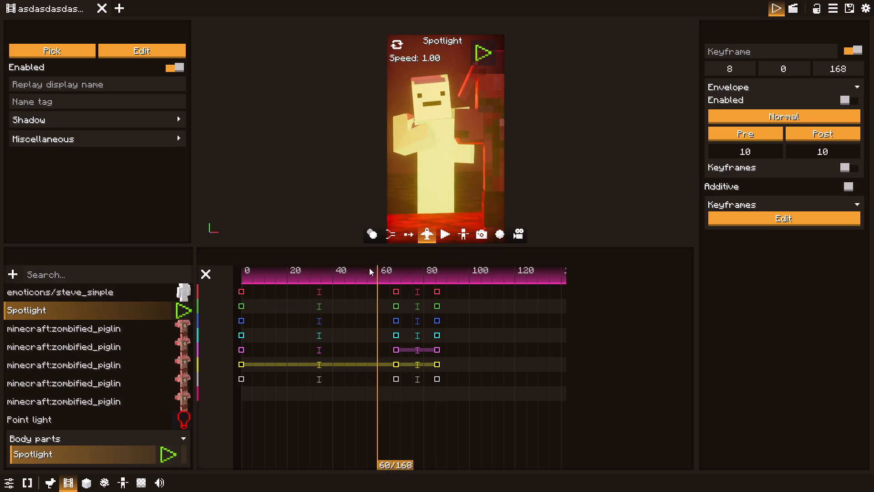
{"action": "left_click_drag", "start_coordinate": [369, 268], "coordinate": [439, 281]}
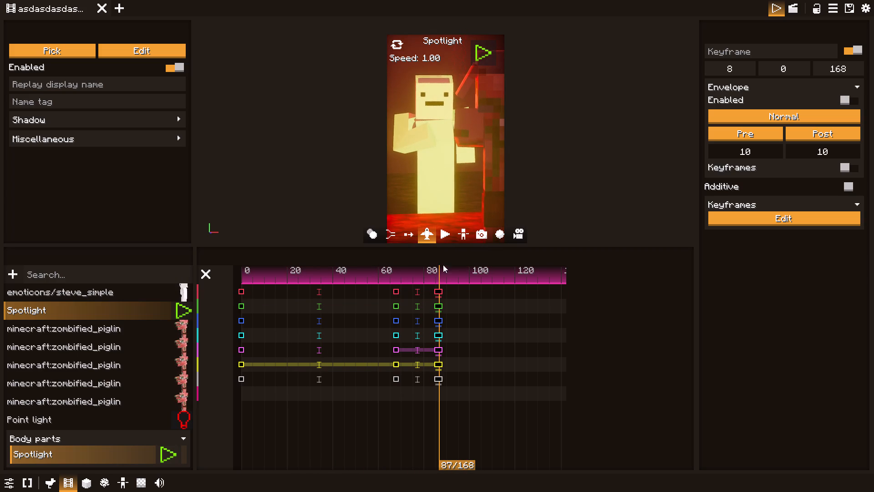
{"action": "left_click", "coordinate": [426, 237]}
Record a video of the finished camera move starting from frame 0.
{"action": "left_click_drag", "start_coordinate": [409, 268], "coordinate": [228, 268]}
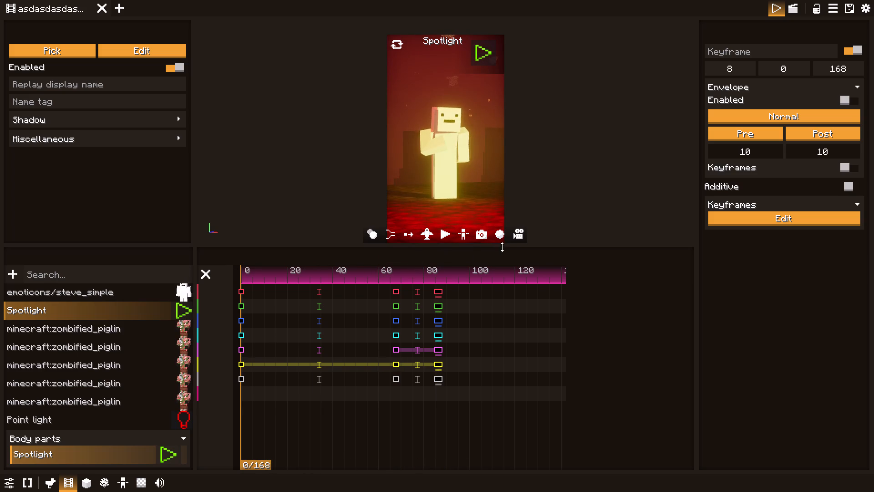
{"action": "left_click", "coordinate": [521, 229]}
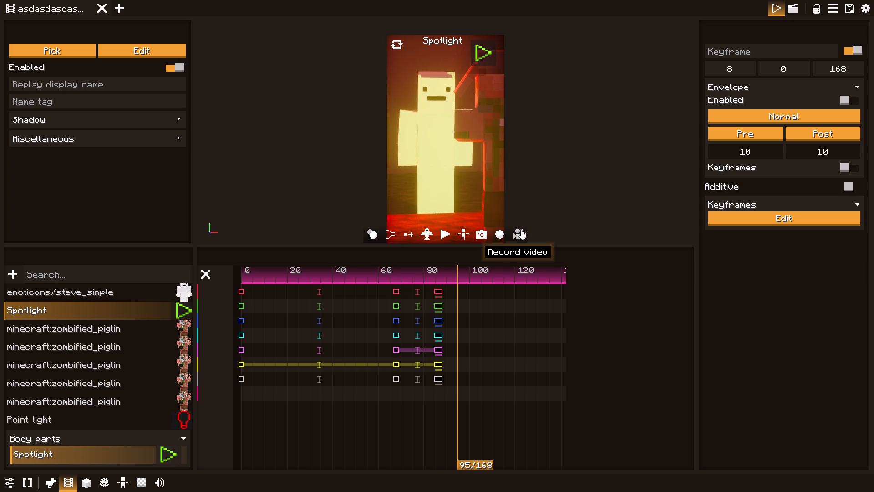
Select all the camera keyframes on every track and delete them.
{"action": "left_click_drag", "start_coordinate": [450, 287], "coordinate": [254, 404], "text": "shift"}
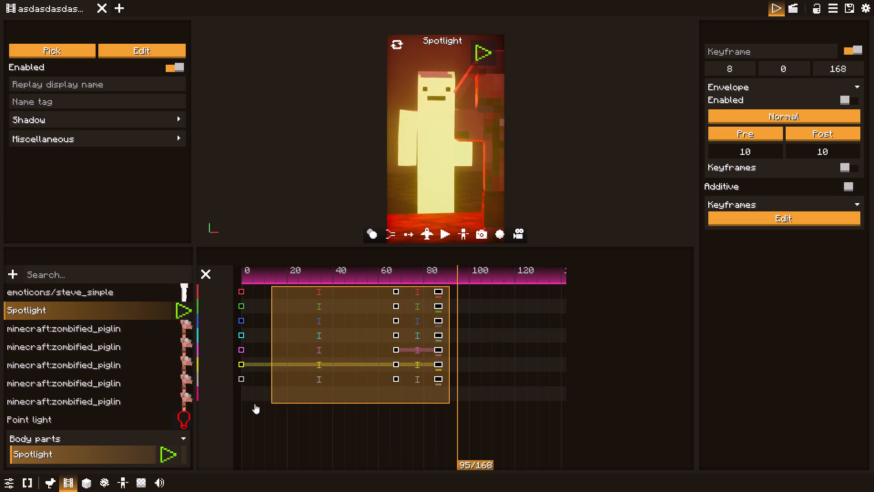
{"action": "left_click_drag", "start_coordinate": [254, 404], "coordinate": [220, 401], "text": "shift"}
{"action": "key", "text": "Delete"}
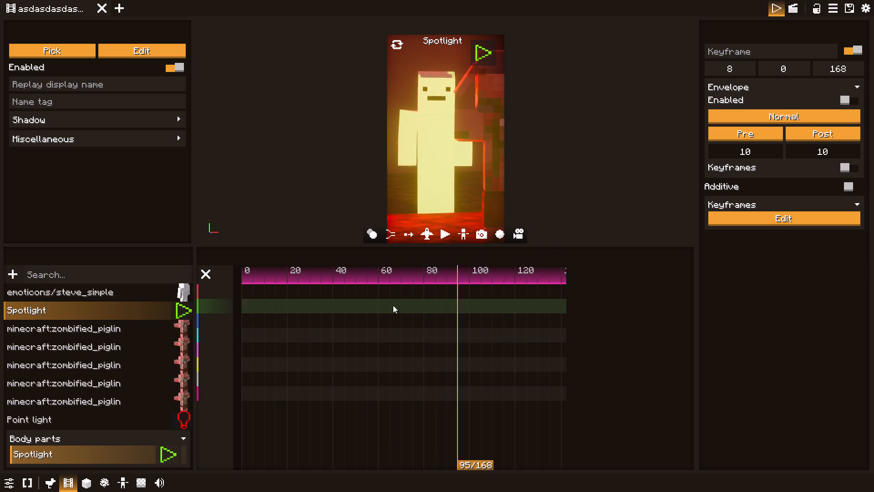
Add new camera keyframes at frame 4 in flight mode and turn the camera away from steve_simple.
{"action": "left_click_drag", "start_coordinate": [414, 277], "coordinate": [251, 275]}
{"action": "left_click", "coordinate": [428, 230]}
{"action": "key", "text": "a"}
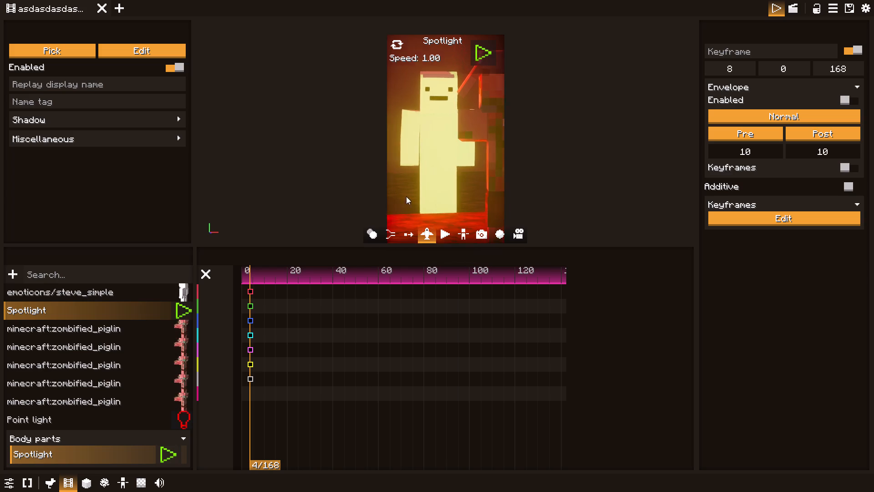
{"action": "left_click_drag", "start_coordinate": [406, 196], "coordinate": [642, 183]}
{"action": "key", "text": "w"}
{"action": "left_click_drag", "start_coordinate": [485, 174], "coordinate": [549, 171]}
{"action": "left_click_drag", "start_coordinate": [494, 170], "coordinate": [574, 175]}
{"action": "left_click_drag", "start_coordinate": [417, 170], "coordinate": [316, 170]}
{"action": "left_click_drag", "start_coordinate": [477, 151], "coordinate": [441, 158]}
{"action": "key", "text": "s"}
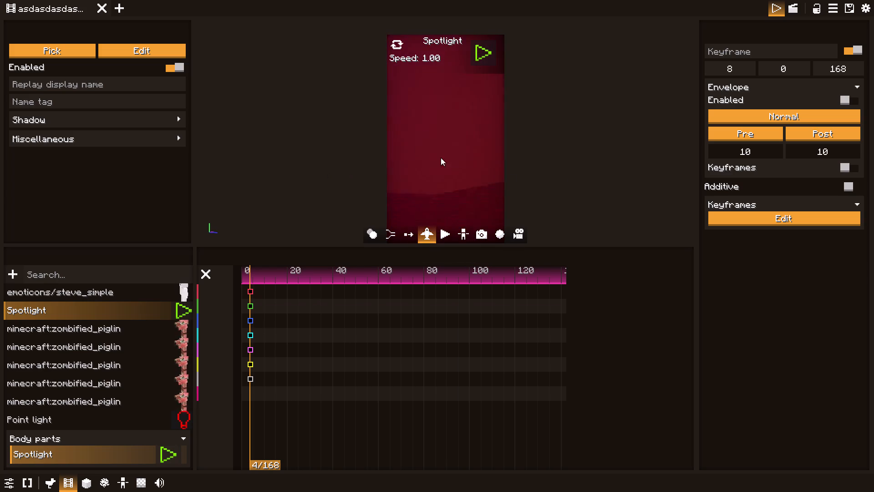
Fly the frame 4 camera back past a zombified piglin at reduced speed and turn it to frame steve_simple close up.
{"action": "left_click_drag", "start_coordinate": [441, 158], "coordinate": [436, 159]}
{"action": "key", "text": "d"}
{"action": "left_click_drag", "start_coordinate": [443, 157], "coordinate": [397, 161]}
{"action": "scroll", "coordinate": [390, 160], "scroll_direction": "down", "scroll_amount": 4}
{"action": "left_click_drag", "start_coordinate": [437, 154], "coordinate": [402, 156]}
{"action": "key", "text": "s"}
{"action": "key", "text": "s"}
{"action": "key", "text": "s"}
{"action": "key", "text": "s"}
{"action": "key", "text": "s"}
{"action": "left_click_drag", "start_coordinate": [399, 156], "coordinate": [338, 154]}
{"action": "key", "text": "d"}
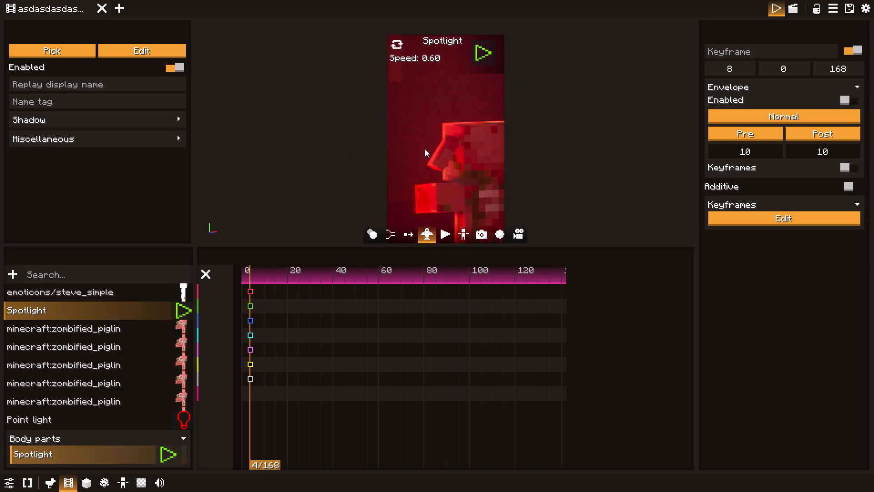
{"action": "left_click_drag", "start_coordinate": [426, 149], "coordinate": [419, 155]}
{"action": "key", "text": "d"}
{"action": "key", "text": "d"}
{"action": "key", "text": "a"}
{"action": "key", "text": "w"}
{"action": "scroll", "coordinate": [419, 154], "scroll_direction": "down", "scroll_amount": 1}
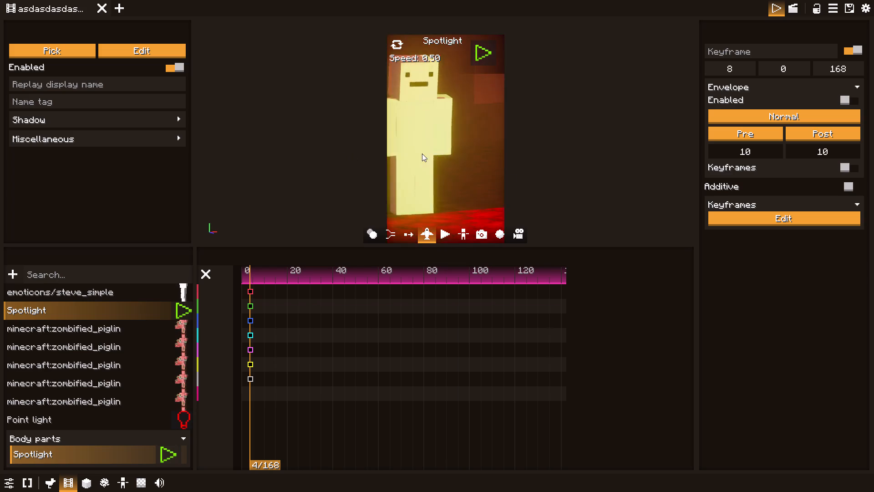
Widen the frame 4 camera's zoom, fly it forward past steve_simple and turn it across the red Nether ground.
{"action": "middle_click_drag", "start_coordinate": [422, 154], "coordinate": [440, 187]}
{"action": "key", "text": "w"}
{"action": "key", "text": "w"}
{"action": "key", "text": "w"}
{"action": "key", "text": "w"}
{"action": "key", "text": "w"}
{"action": "key", "text": "w"}
{"action": "key", "text": "w"}
{"action": "key", "text": "w"}
{"action": "key", "text": "w"}
{"action": "key", "text": "w"}
{"action": "key", "text": "w"}
{"action": "key", "text": "w"}
{"action": "key", "text": "w"}
{"action": "key", "text": "w"}
{"action": "key", "text": "w"}
{"action": "left_click_drag", "start_coordinate": [446, 170], "coordinate": [525, 169]}
{"action": "left_click_drag", "start_coordinate": [462, 152], "coordinate": [476, 152]}
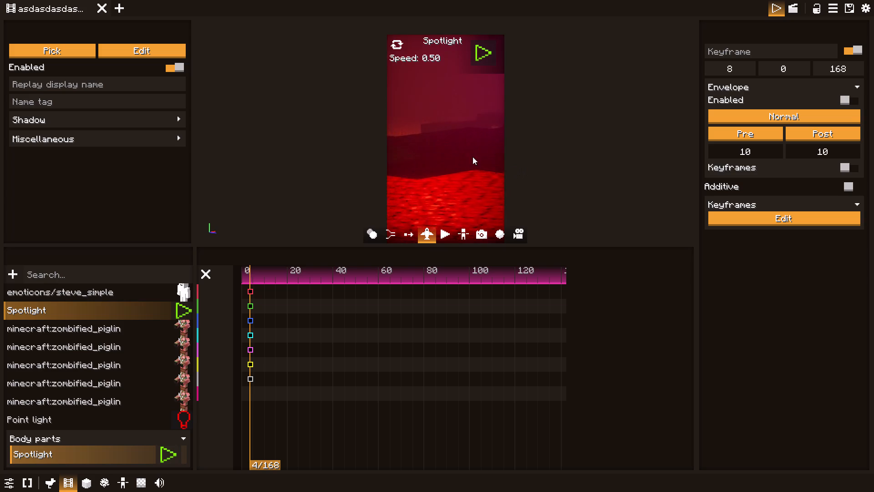
Widen the frame 4 camera's zoom further, fly it forward and turn it around to face the zombified piglins.
{"action": "middle_click_drag", "start_coordinate": [473, 164], "coordinate": [473, 219]}
{"action": "key", "text": "w"}
{"action": "key", "text": "w"}
{"action": "key", "text": "w"}
{"action": "key", "text": "w"}
{"action": "key", "text": "w"}
{"action": "key", "text": "w"}
{"action": "key", "text": "w"}
{"action": "key", "text": "w"}
{"action": "key", "text": "w"}
{"action": "key", "text": "w"}
{"action": "key", "text": "w"}
{"action": "key", "text": "w"}
{"action": "key", "text": "w"}
{"action": "key", "text": "w"}
{"action": "key", "text": "w"}
{"action": "key", "text": "w"}
{"action": "key", "text": "w"}
{"action": "key", "text": "w"}
{"action": "key", "text": "w"}
{"action": "key", "text": "w"}
{"action": "left_click_drag", "start_coordinate": [451, 174], "coordinate": [475, 173]}
{"action": "left_click_drag", "start_coordinate": [443, 161], "coordinate": [476, 160]}
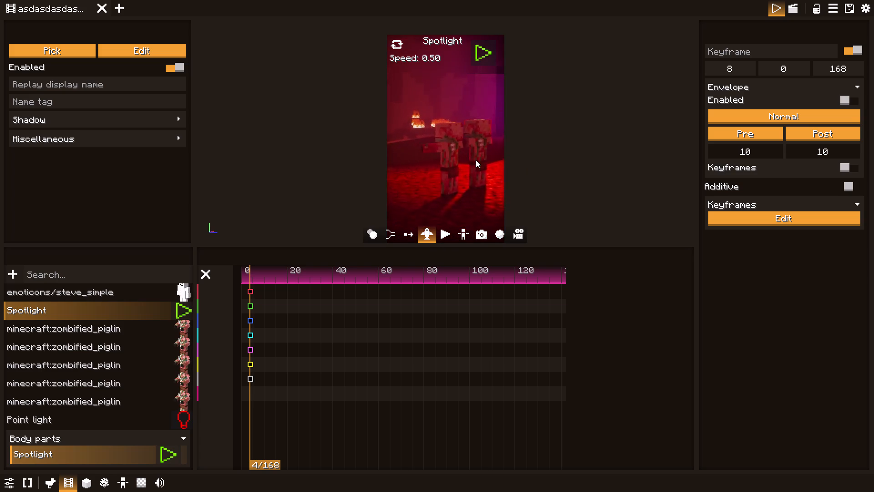
Fly the frame 4 camera sideways to bring steve_simple into view and raise the flight speed to 0.80.
{"action": "left_click_drag", "start_coordinate": [476, 160], "coordinate": [463, 155]}
{"action": "key", "text": "q"}
{"action": "key", "text": "a"}
{"action": "key", "text": "a"}
{"action": "key", "text": "a"}
{"action": "key", "text": "a"}
{"action": "key", "text": "a"}
{"action": "key", "text": "a"}
{"action": "key", "text": "a"}
{"action": "key", "text": "a"}
{"action": "key", "text": "a"}
{"action": "key", "text": "a"}
{"action": "key", "text": "a"}
{"action": "key", "text": "a"}
{"action": "key", "text": "a"}
{"action": "key", "text": "a"}
{"action": "scroll", "coordinate": [463, 155], "scroll_direction": "up", "scroll_amount": 1}
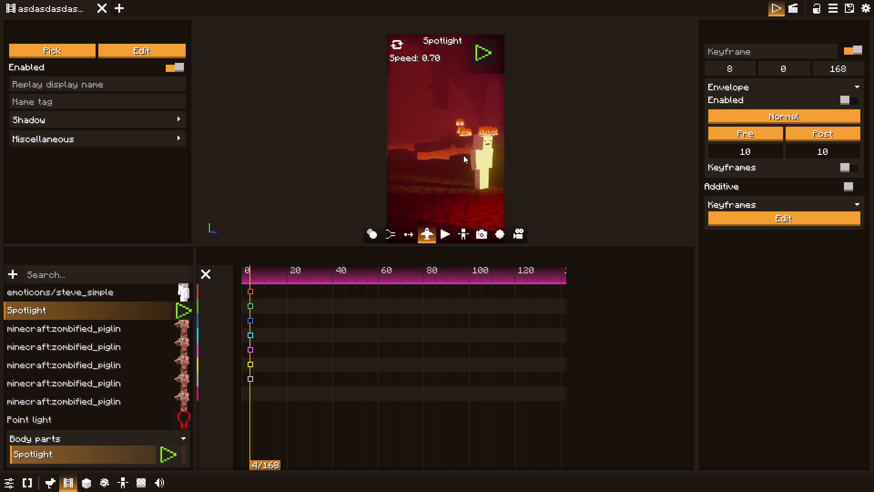
{"action": "scroll", "coordinate": [463, 155], "scroll_direction": "up", "scroll_amount": 2}
Fly the frame 4 camera sideways around steve_simple and turn it to face the zombified piglins.
{"action": "left_click_drag", "start_coordinate": [463, 155], "coordinate": [612, 158]}
{"action": "key", "text": "a"}
{"action": "key", "text": "a"}
{"action": "key", "text": "a"}
{"action": "key", "text": "a"}
{"action": "key", "text": "a"}
{"action": "key", "text": "a"}
{"action": "key", "text": "a"}
{"action": "key", "text": "a"}
{"action": "key", "text": "a"}
{"action": "key", "text": "a"}
{"action": "key", "text": "a"}
{"action": "key", "text": "a"}
{"action": "key", "text": "a"}
{"action": "key", "text": "a"}
{"action": "key", "text": "a"}
{"action": "key", "text": "a"}
{"action": "key", "text": "a"}
{"action": "key", "text": "a"}
{"action": "key", "text": "a"}
{"action": "key", "text": "a"}
{"action": "left_click_drag", "start_coordinate": [457, 151], "coordinate": [563, 158]}
{"action": "left_click_drag", "start_coordinate": [513, 155], "coordinate": [616, 155]}
{"action": "left_click_drag", "start_coordinate": [535, 151], "coordinate": [647, 138]}
{"action": "left_click_drag", "start_coordinate": [524, 146], "coordinate": [640, 135]}
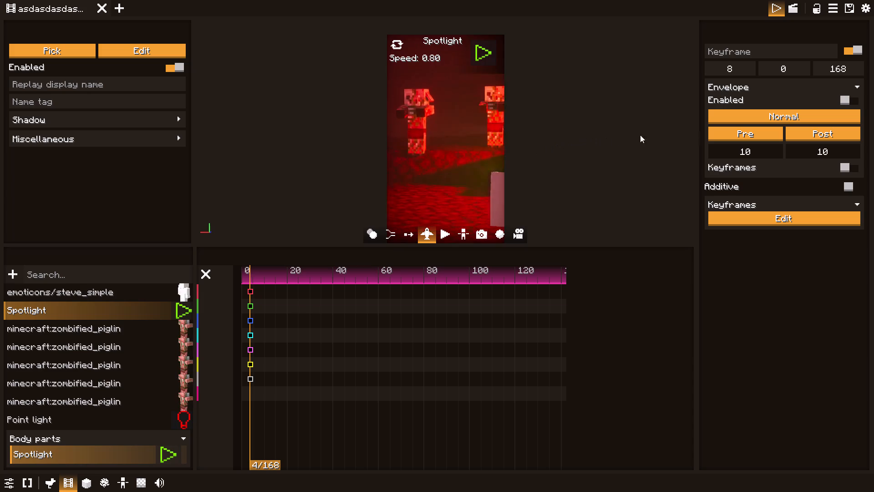
{"action": "left_click_drag", "start_coordinate": [640, 135], "coordinate": [654, 135]}
Pull the frame 4 camera back and raise it to frame three zombified piglins from farther away.
{"action": "left_click_drag", "start_coordinate": [507, 140], "coordinate": [548, 168]}
{"action": "key", "text": "s"}
{"action": "key", "text": "s"}
{"action": "key", "text": "s"}
{"action": "key", "text": "s"}
{"action": "key", "text": "s"}
{"action": "key", "text": "s"}
{"action": "key", "text": "s"}
{"action": "key", "text": "space"}
{"action": "key", "text": "space"}
{"action": "key", "text": "space"}
{"action": "key", "text": "space"}
{"action": "key", "text": "space"}
{"action": "key", "text": "space"}
{"action": "key", "text": "space"}
{"action": "key", "text": "space"}
{"action": "key", "text": "space"}
{"action": "key", "text": "d"}
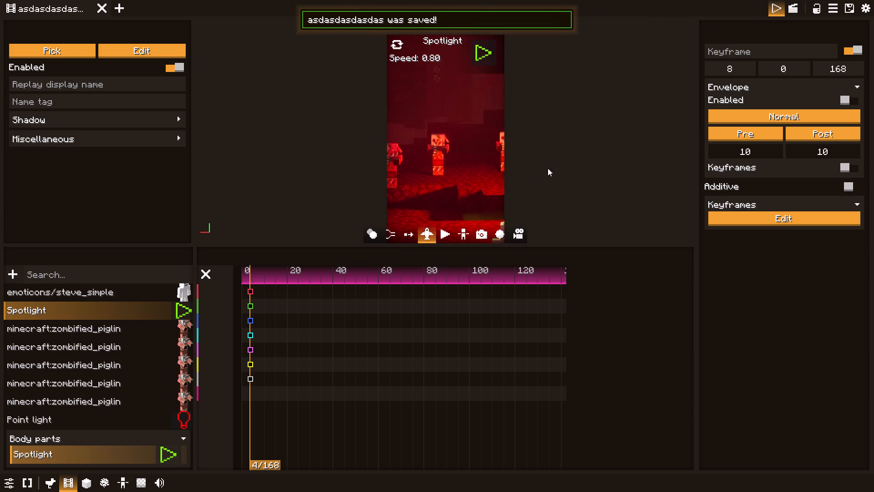
{"action": "left_click_drag", "start_coordinate": [548, 168], "coordinate": [623, 177]}
{"action": "key", "text": "a"}
{"action": "key", "text": "w"}
{"action": "key", "text": "w"}
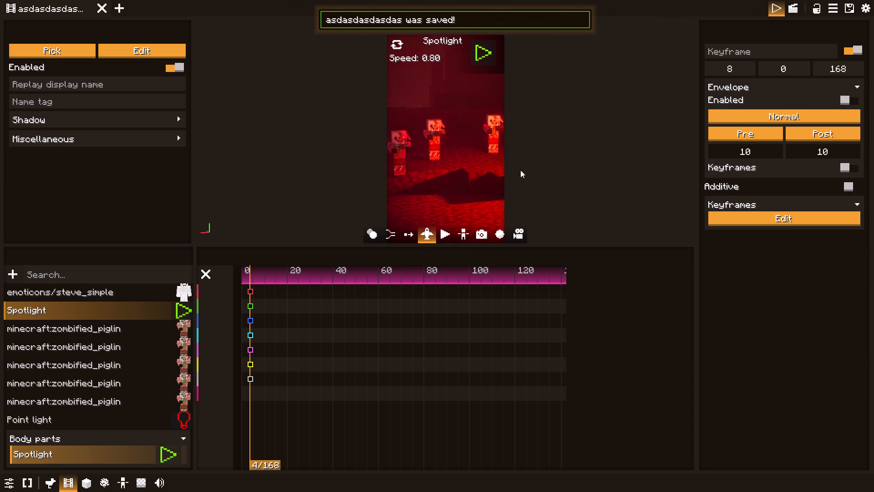
Turn the frame 4 camera across the zombified piglins and back it away behind the glowing purple blocks.
{"action": "left_click_drag", "start_coordinate": [520, 170], "coordinate": [540, 170]}
{"action": "left_click_drag", "start_coordinate": [485, 165], "coordinate": [525, 165]}
{"action": "left_click_drag", "start_coordinate": [480, 165], "coordinate": [534, 169]}
{"action": "left_click_drag", "start_coordinate": [484, 165], "coordinate": [525, 166]}
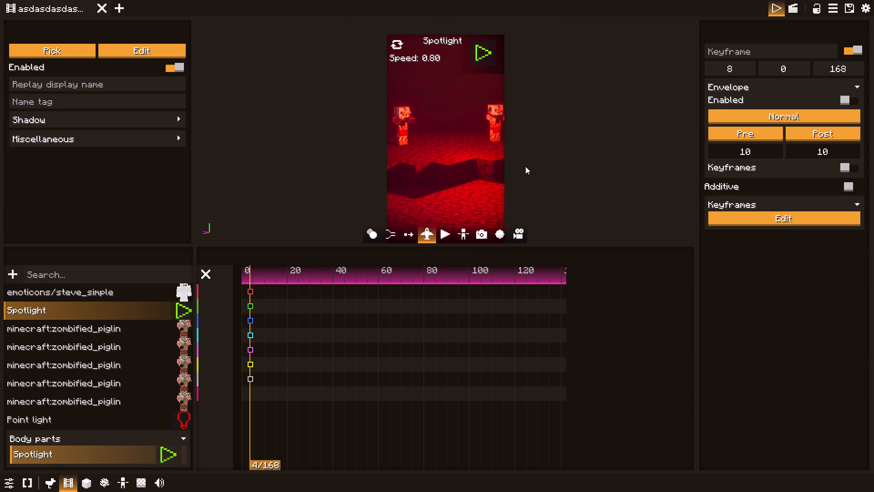
{"action": "left_click_drag", "start_coordinate": [525, 166], "coordinate": [605, 166]}
{"action": "key", "text": "s"}
{"action": "key", "text": "s"}
{"action": "key", "text": "s"}
{"action": "key", "text": "s"}
{"action": "key", "text": "s"}
{"action": "key", "text": "s"}
{"action": "key", "text": "s"}
{"action": "key", "text": "s"}
{"action": "key", "text": "s"}
{"action": "key", "text": "s"}
{"action": "key", "text": "s"}
{"action": "key", "text": "s"}
{"action": "key", "text": "s"}
{"action": "key", "text": "s"}
{"action": "key", "text": "s"}
{"action": "key", "text": "s"}
{"action": "key", "text": "s"}
{"action": "key", "text": "s"}
{"action": "key", "text": "w"}
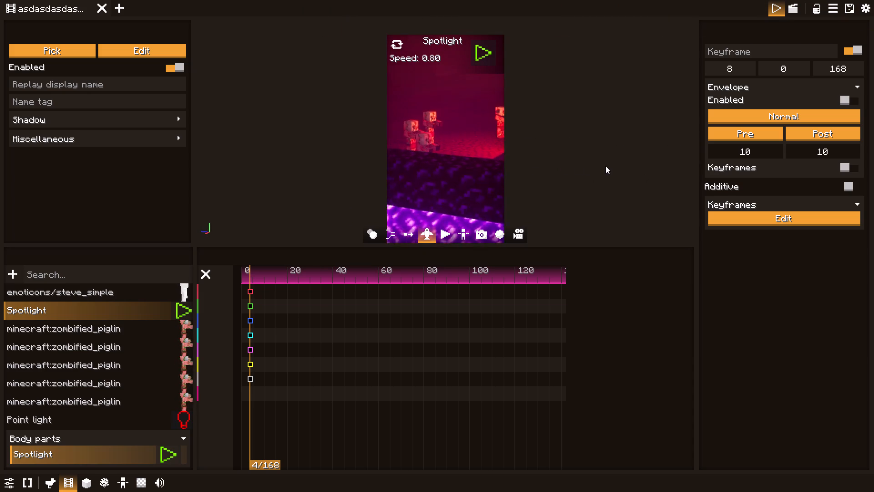
Fly the frame 4 camera forward past the purple blocks and turn it onto the group of zombified piglins.
{"action": "left_click_drag", "start_coordinate": [605, 166], "coordinate": [655, 166]}
{"action": "key", "text": "a"}
{"action": "key", "text": "w"}
{"action": "key", "text": "w"}
{"action": "key", "text": "w"}
{"action": "key", "text": "w"}
{"action": "key", "text": "w"}
{"action": "left_click_drag", "start_coordinate": [457, 168], "coordinate": [481, 166]}
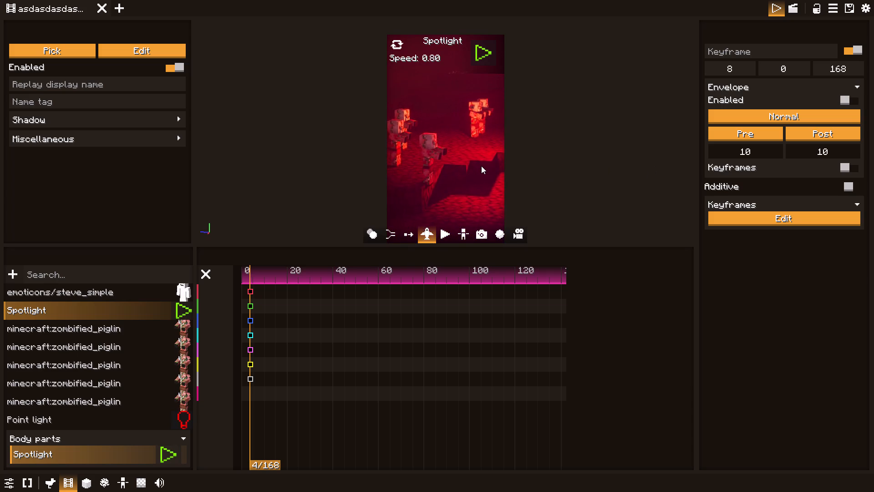
Fly the frame 4 camera sideways and turn it around the zombified piglins to bring the lavafall into view.
{"action": "left_click_drag", "start_coordinate": [481, 166], "coordinate": [508, 138]}
{"action": "key", "text": "a"}
{"action": "key", "text": "a"}
{"action": "key", "text": "a"}
{"action": "key", "text": "a"}
{"action": "key", "text": "a"}
{"action": "key", "text": "a"}
{"action": "key", "text": "a"}
{"action": "key", "text": "a"}
{"action": "key", "text": "a"}
{"action": "key", "text": "a"}
{"action": "key", "text": "a"}
{"action": "key", "text": "a"}
{"action": "key", "text": "a"}
{"action": "key", "text": "a"}
{"action": "key", "text": "a"}
{"action": "key", "text": "a"}
{"action": "key", "text": "a"}
{"action": "key", "text": "a"}
{"action": "key", "text": "a"}
{"action": "key", "text": "a"}
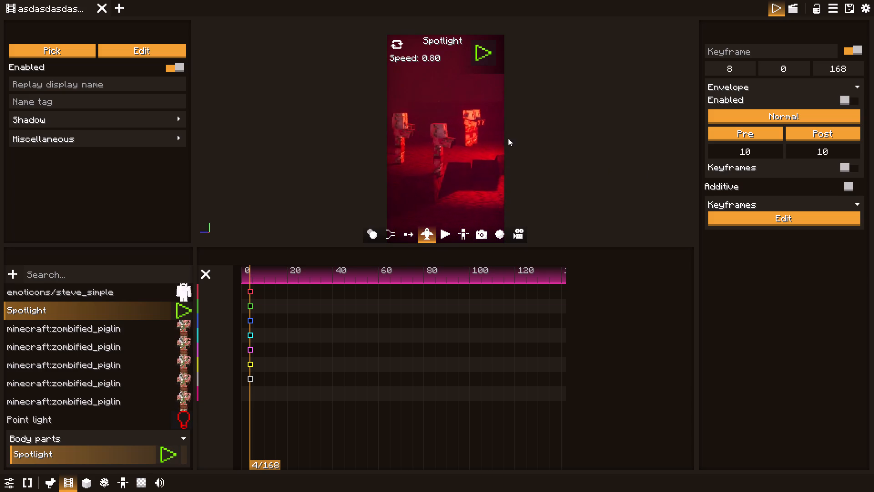
{"action": "left_click_drag", "start_coordinate": [508, 138], "coordinate": [563, 138]}
{"action": "left_click_drag", "start_coordinate": [463, 142], "coordinate": [497, 142]}
{"action": "left_click_drag", "start_coordinate": [472, 142], "coordinate": [514, 139]}
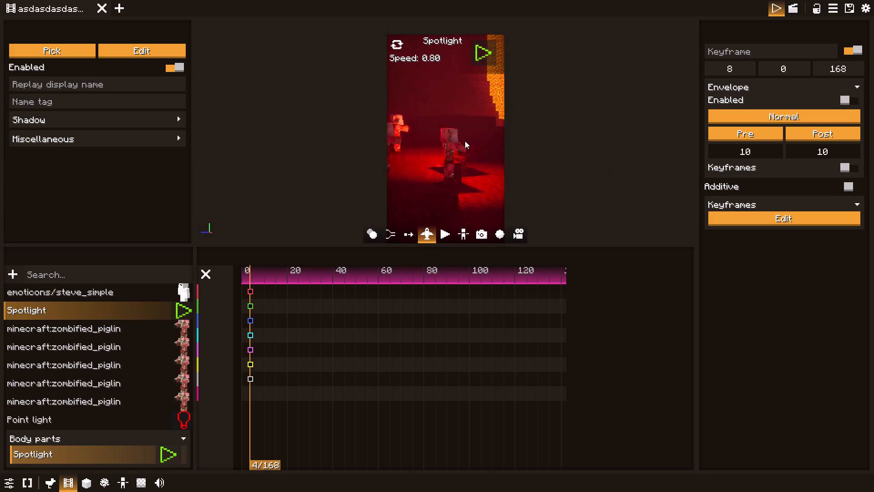
Raise the frame 4 camera and angle it down over the zombified piglins with the lavafall behind them.
{"action": "left_click_drag", "start_coordinate": [464, 141], "coordinate": [488, 143]}
{"action": "left_click_drag", "start_coordinate": [477, 142], "coordinate": [527, 159]}
{"action": "key", "text": "s"}
{"action": "key", "text": "a"}
{"action": "key", "text": "space"}
{"action": "key", "text": "space"}
{"action": "key", "text": "space"}
{"action": "key", "text": "space"}
{"action": "key", "text": "space"}
{"action": "key", "text": "space"}
{"action": "key", "text": "space"}
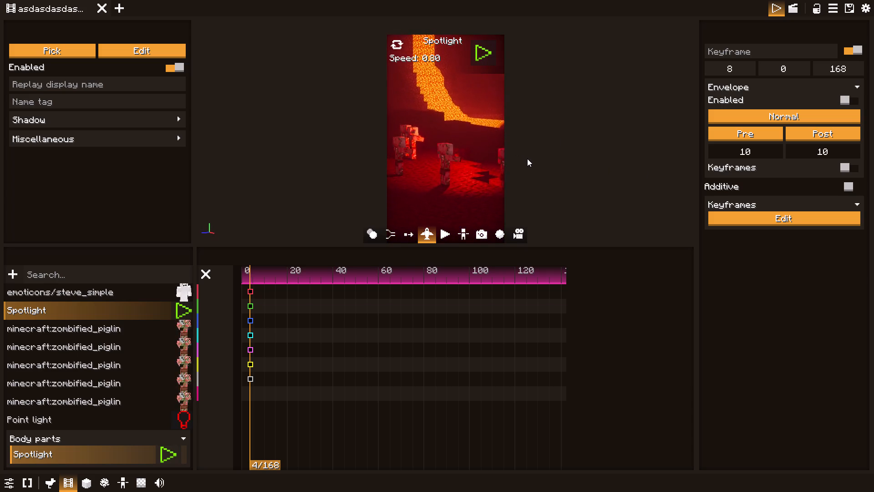
Fly the frame 4 camera sideways around the zombified piglins and turn it away from the lavafall.
{"action": "left_click_drag", "start_coordinate": [527, 159], "coordinate": [462, 174]}
{"action": "key", "text": "d"}
{"action": "key", "text": "w"}
{"action": "type", "text": "QD"}
{"action": "key", "text": "w"}
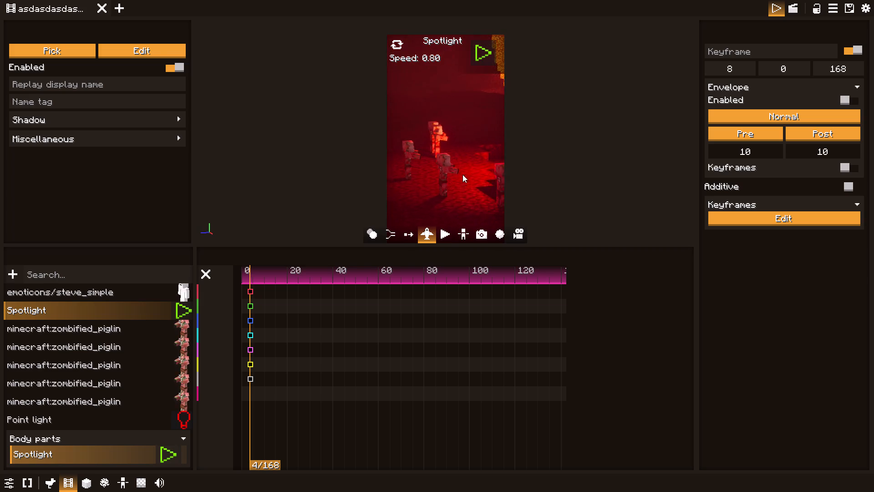
{"action": "left_click_drag", "start_coordinate": [462, 174], "coordinate": [392, 177]}
{"action": "key", "text": "q"}
{"action": "key", "text": "q"}
{"action": "key", "text": "q"}
{"action": "key", "text": "q"}
{"action": "key", "text": "q"}
{"action": "key", "text": "q"}
{"action": "key", "text": "q"}
{"action": "key", "text": "q"}
{"action": "key", "text": "q"}
{"action": "key", "text": "q"}
{"action": "key", "text": "q"}
{"action": "key", "text": "q"}
{"action": "key", "text": "q"}
{"action": "key", "text": "q"}
{"action": "key", "text": "d"}
{"action": "key", "text": "d"}
{"action": "key", "text": "d"}
{"action": "key", "text": "d"}
{"action": "key", "text": "d"}
{"action": "key", "text": "d"}
{"action": "key", "text": "d"}
{"action": "key", "text": "d"}
{"action": "key", "text": "d"}
{"action": "key", "text": "d"}
{"action": "key", "text": "d"}
{"action": "key", "text": "d"}
{"action": "key", "text": "d"}
{"action": "key", "text": "d"}
{"action": "key", "text": "d"}
{"action": "key", "text": "d"}
{"action": "key", "text": "d"}
{"action": "key", "text": "d"}
{"action": "key", "text": "d"}
{"action": "key", "text": "d"}
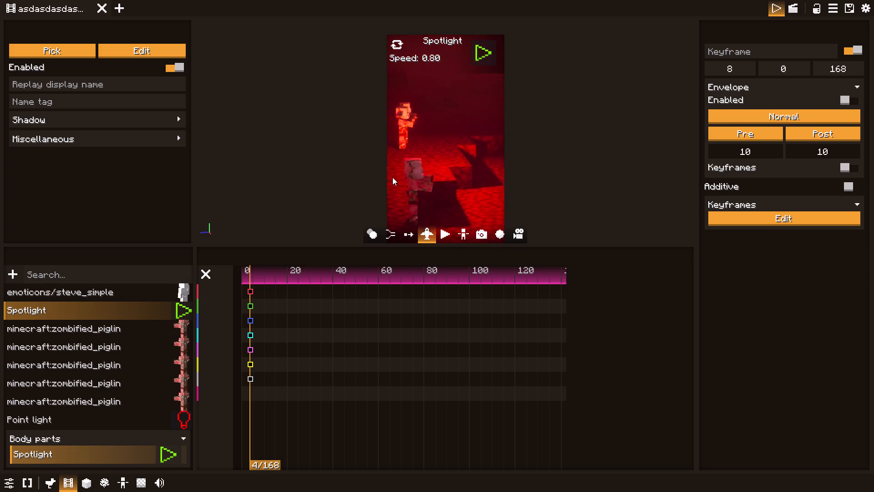
Turn, back away and raise the frame 4 camera to frame both groups of zombified piglins from above.
{"action": "left_click_drag", "start_coordinate": [392, 177], "coordinate": [312, 164]}
{"action": "left_click_drag", "start_coordinate": [471, 173], "coordinate": [414, 173]}
{"action": "key", "text": "d"}
{"action": "key", "text": "d"}
{"action": "key", "text": "d"}
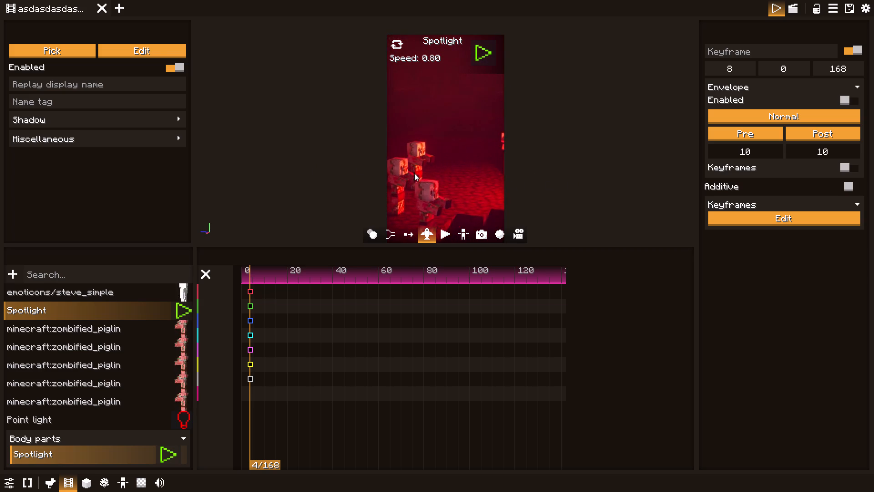
{"action": "key", "text": "s"}
{"action": "key", "text": "s"}
{"action": "left_click_drag", "start_coordinate": [414, 173], "coordinate": [390, 201]}
{"action": "key", "text": "space"}
{"action": "key", "text": "space"}
{"action": "key", "text": "space"}
{"action": "key", "text": "space"}
{"action": "key", "text": "space"}
{"action": "key", "text": "d"}
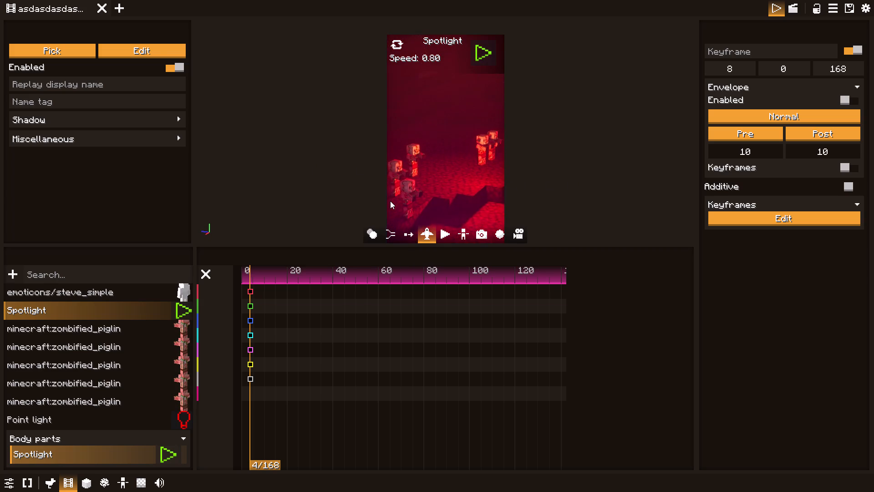
Back the frame 4 camera off and tilt it so the glowing purple blocks sit in the foreground below the zombified piglins.
{"action": "left_click_drag", "start_coordinate": [390, 201], "coordinate": [388, 208]}
{"action": "key", "text": "s"}
{"action": "key", "text": "s"}
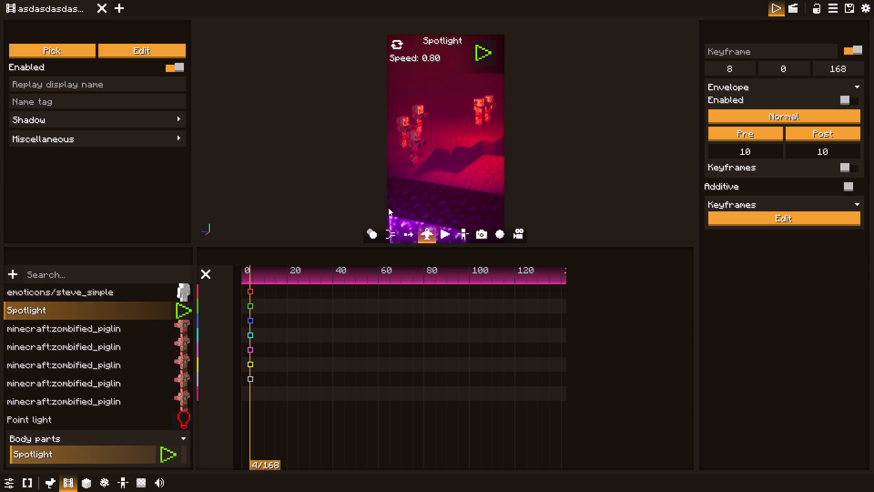
{"action": "left_click_drag", "start_coordinate": [388, 208], "coordinate": [387, 200]}
{"action": "key", "text": "w"}
{"action": "key", "text": "s"}
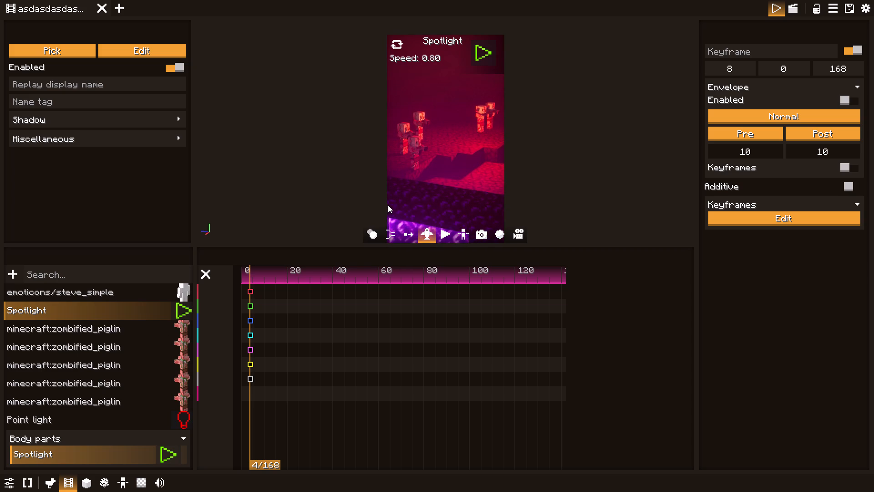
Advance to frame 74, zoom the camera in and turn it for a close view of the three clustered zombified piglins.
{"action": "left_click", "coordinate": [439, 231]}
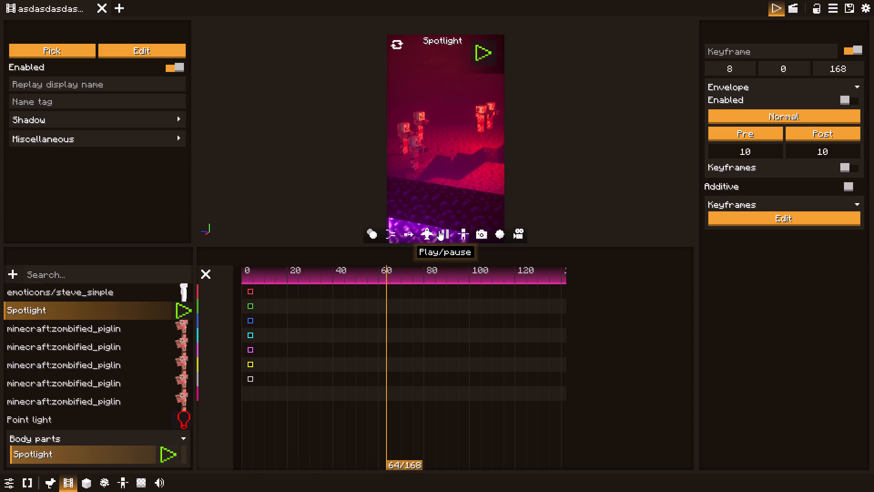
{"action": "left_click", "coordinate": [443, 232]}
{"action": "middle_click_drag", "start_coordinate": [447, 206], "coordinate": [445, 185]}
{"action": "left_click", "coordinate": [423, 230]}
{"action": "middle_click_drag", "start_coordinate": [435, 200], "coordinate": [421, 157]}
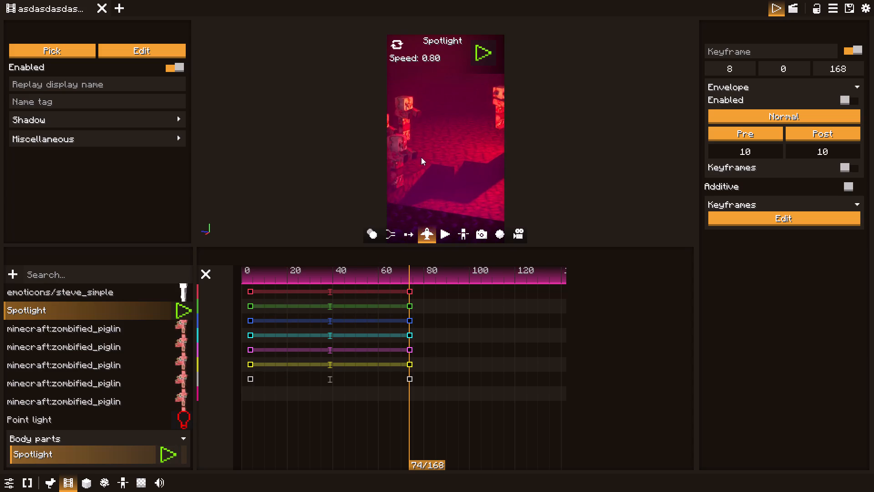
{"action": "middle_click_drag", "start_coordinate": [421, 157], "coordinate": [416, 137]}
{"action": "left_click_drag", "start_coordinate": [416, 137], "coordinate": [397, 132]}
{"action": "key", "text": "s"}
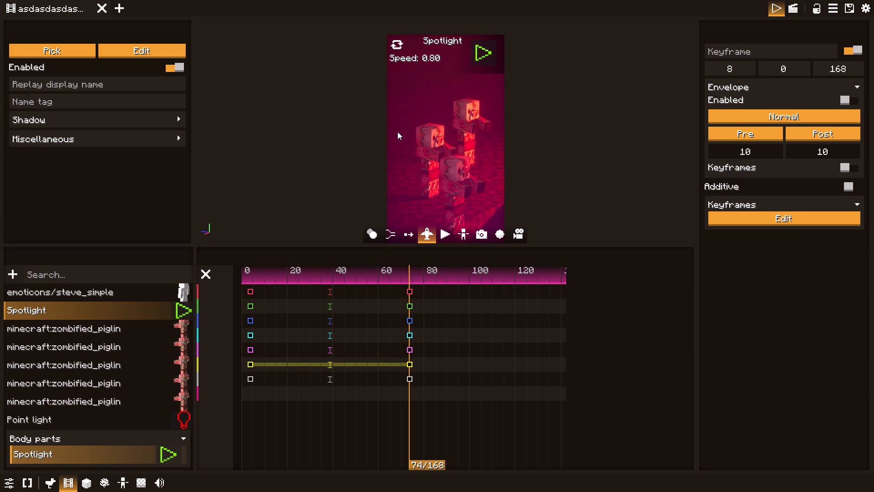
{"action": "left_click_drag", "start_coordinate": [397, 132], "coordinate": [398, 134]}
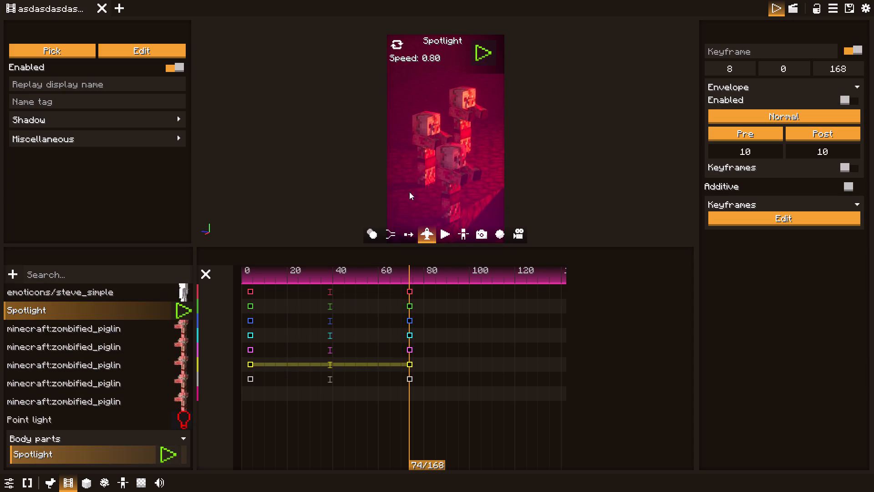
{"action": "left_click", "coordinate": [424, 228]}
Play back the camera move between frames 4 and 74 from near its start.
{"action": "left_click_drag", "start_coordinate": [389, 275], "coordinate": [276, 263]}
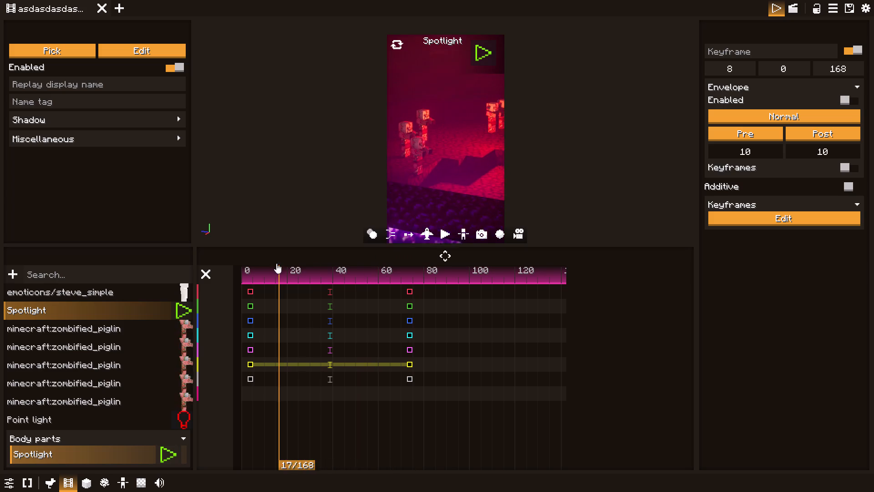
{"action": "left_click_drag", "start_coordinate": [276, 263], "coordinate": [258, 261]}
{"action": "left_click", "coordinate": [447, 231]}
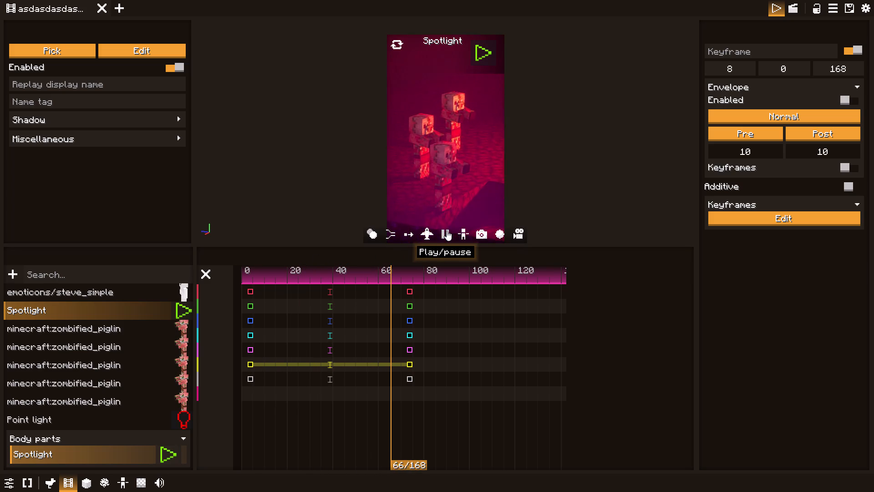
{"action": "left_click", "coordinate": [447, 231]}
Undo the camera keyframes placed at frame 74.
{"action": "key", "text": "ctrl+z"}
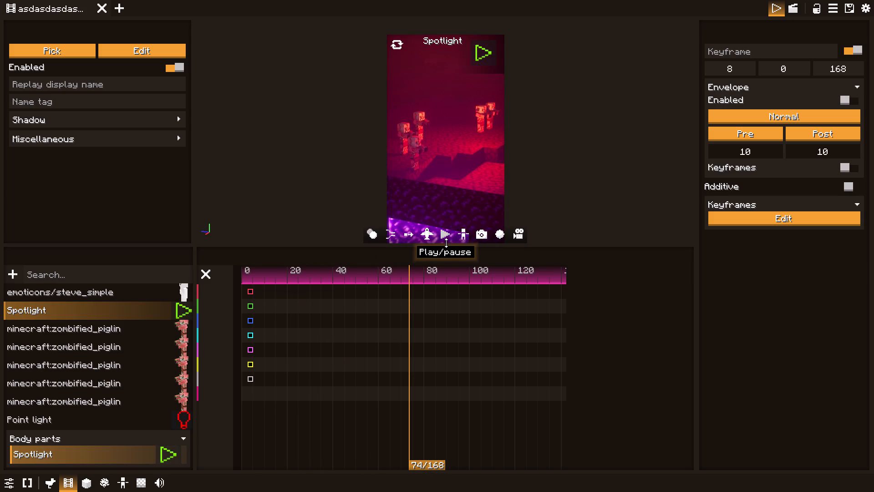
At frame 74, fly the camera sideways and turn it toward the zombified piglins to key a new end position.
{"action": "left_click", "coordinate": [423, 233]}
{"action": "key", "text": "d"}
{"action": "key", "text": "d"}
{"action": "key", "text": "d"}
{"action": "key", "text": "d"}
{"action": "key", "text": "d"}
{"action": "key", "text": "d"}
{"action": "key", "text": "d"}
{"action": "key", "text": "d"}
{"action": "left_click_drag", "start_coordinate": [437, 215], "coordinate": [391, 205]}
{"action": "key", "text": "s"}
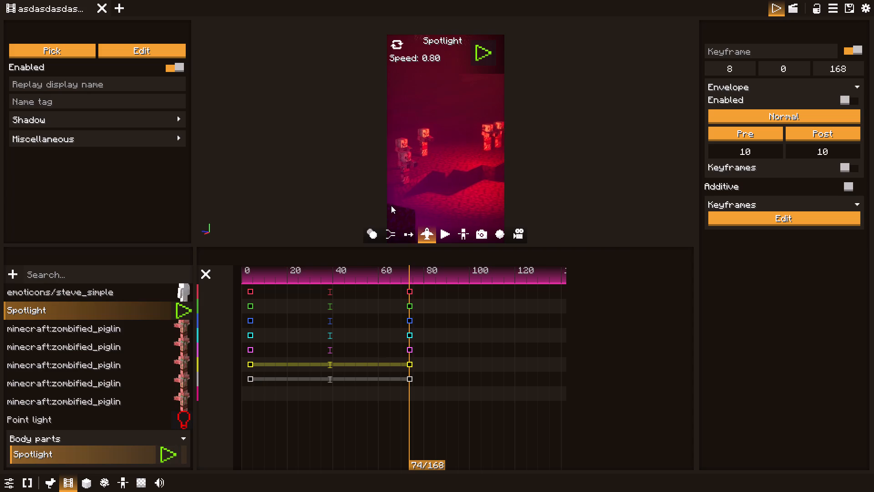
Fly the frame 74 camera forward and zoom in on the three clustered zombified piglins, leaving flight mode when framed.
{"action": "left_click_drag", "start_coordinate": [391, 205], "coordinate": [360, 208]}
{"action": "key", "text": "w"}
{"action": "key", "text": "w"}
{"action": "key", "text": "w"}
{"action": "key", "text": "w"}
{"action": "key", "text": "w"}
{"action": "key", "text": "w"}
{"action": "key", "text": "w"}
{"action": "key", "text": "w"}
{"action": "key", "text": "w"}
{"action": "key", "text": "w"}
{"action": "key", "text": "w"}
{"action": "key", "text": "w"}
{"action": "key", "text": "w"}
{"action": "key", "text": "w"}
{"action": "key", "text": "w"}
{"action": "key", "text": "w"}
{"action": "key", "text": "w"}
{"action": "key", "text": "w"}
{"action": "key", "text": "w"}
{"action": "key", "text": "w"}
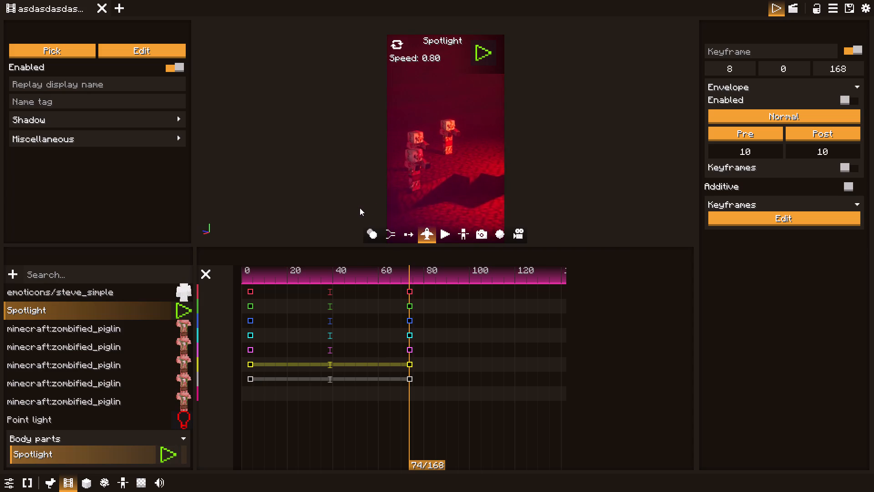
{"action": "left_click_drag", "start_coordinate": [360, 208], "coordinate": [356, 208]}
{"action": "middle_click_drag", "start_coordinate": [422, 190], "coordinate": [421, 165]}
{"action": "left_click_drag", "start_coordinate": [421, 165], "coordinate": [417, 172]}
{"action": "left_click", "coordinate": [422, 236]}
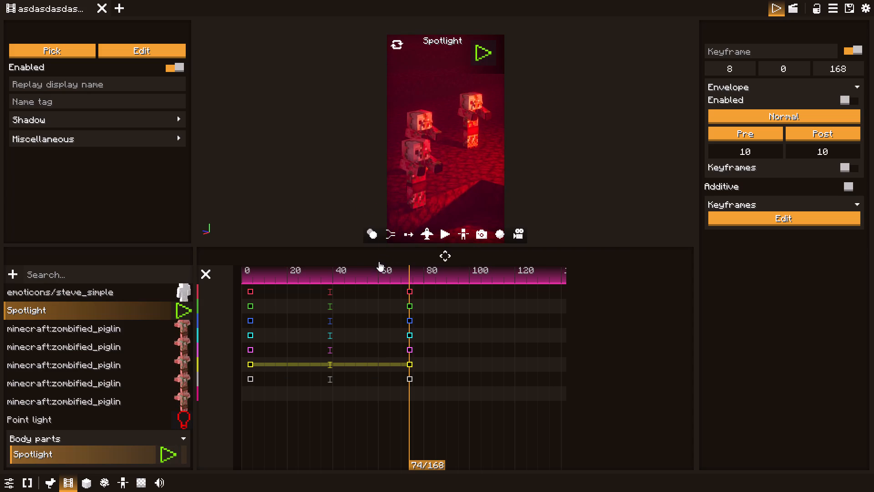
Play the shot from near its start through frame 80, pausing along the way to check the camera move.
{"action": "left_click_drag", "start_coordinate": [371, 272], "coordinate": [272, 267]}
{"action": "left_click", "coordinate": [447, 229]}
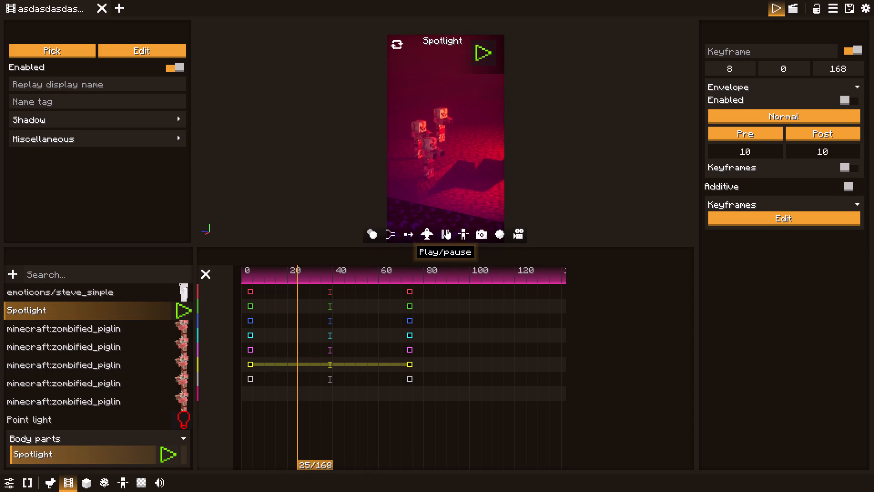
{"action": "double_click", "coordinate": [446, 229]}
{"action": "double_click", "coordinate": [446, 229]}
{"action": "triple_click", "coordinate": [446, 229]}
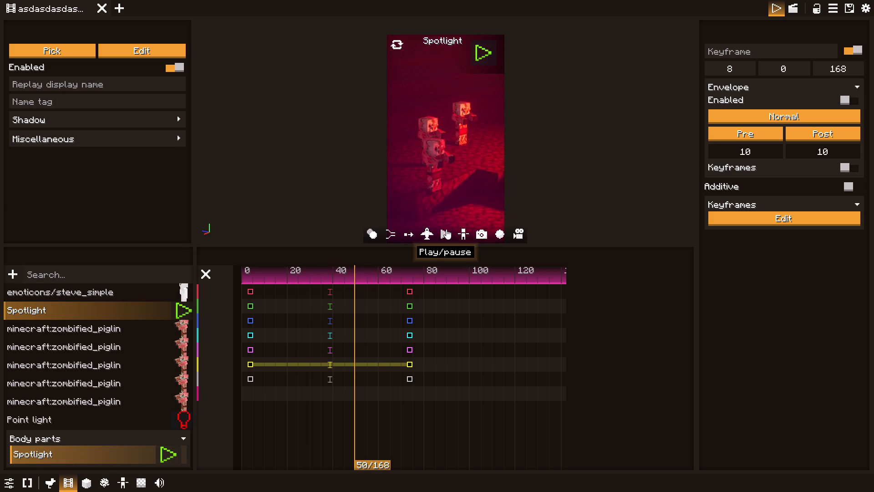
{"action": "left_click", "coordinate": [446, 229]}
{"action": "triple_click", "coordinate": [446, 229]}
{"action": "triple_click", "coordinate": [446, 229]}
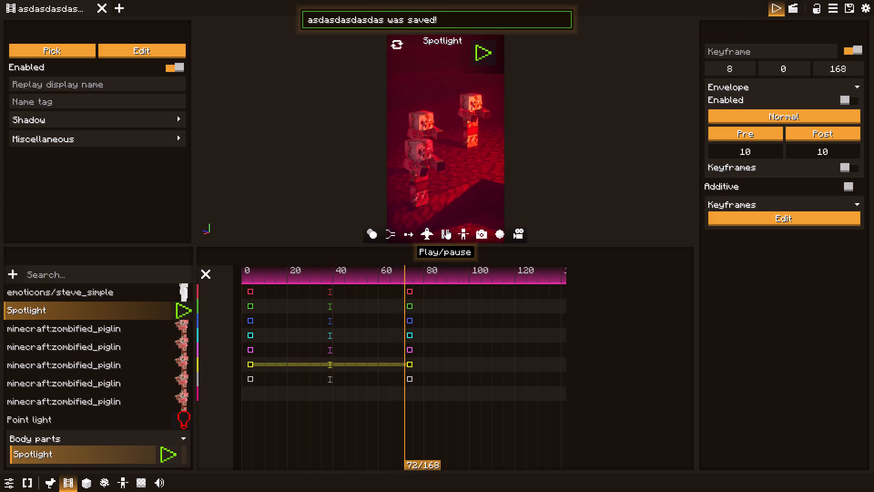
{"action": "left_click", "coordinate": [446, 229]}
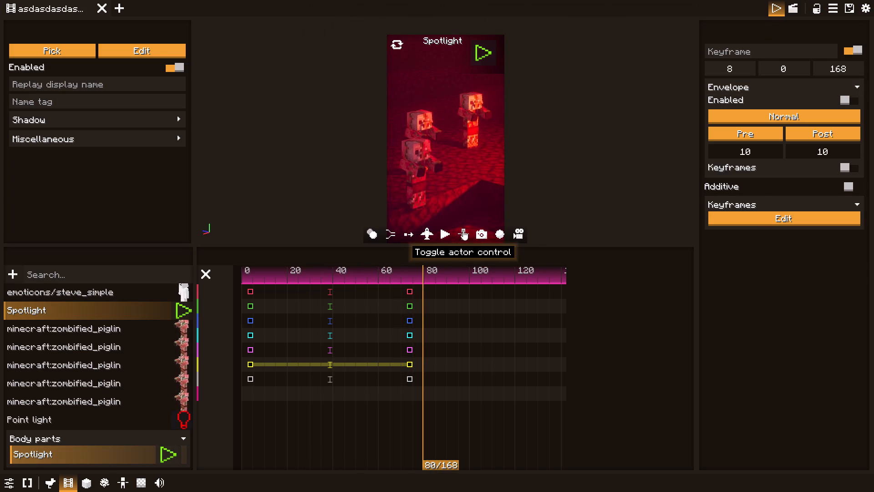
Record the camera shot as a video over the timeline range from frame 0 to 95.
{"action": "left_click", "coordinate": [770, 1]}
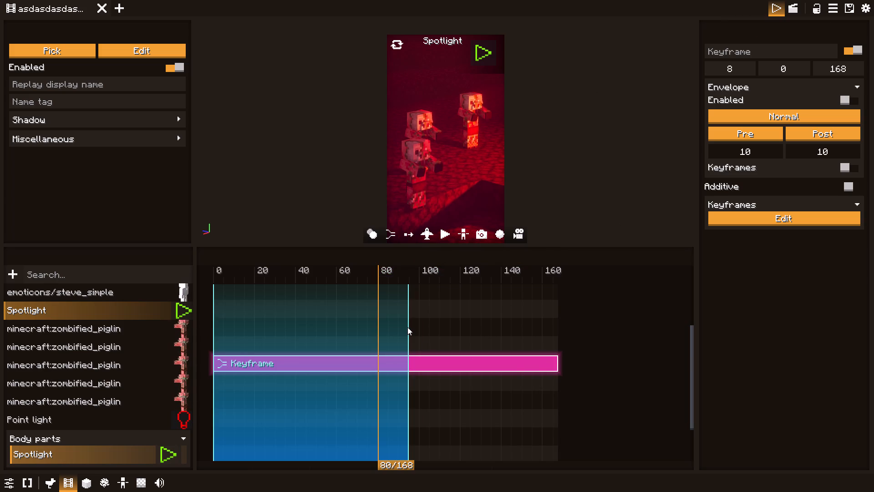
{"action": "left_click", "coordinate": [516, 232]}
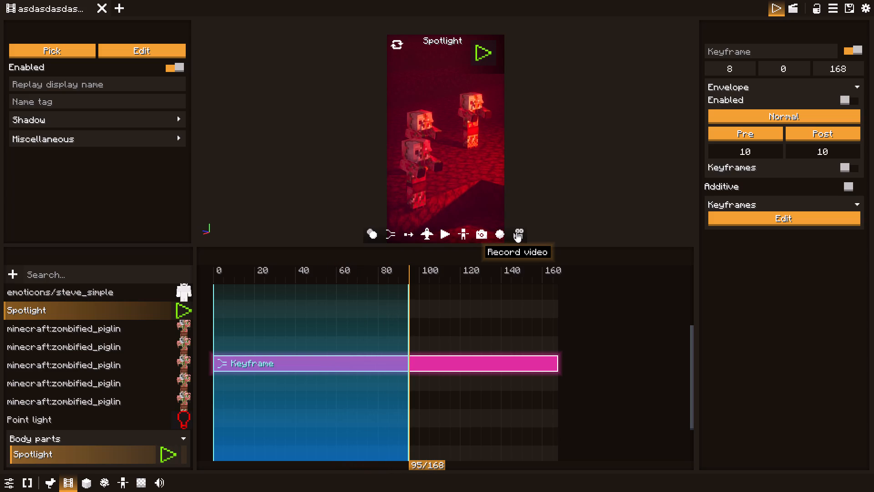
Review the Video recording, Recording and Performance settings.
{"action": "left_click", "coordinate": [13, 478]}
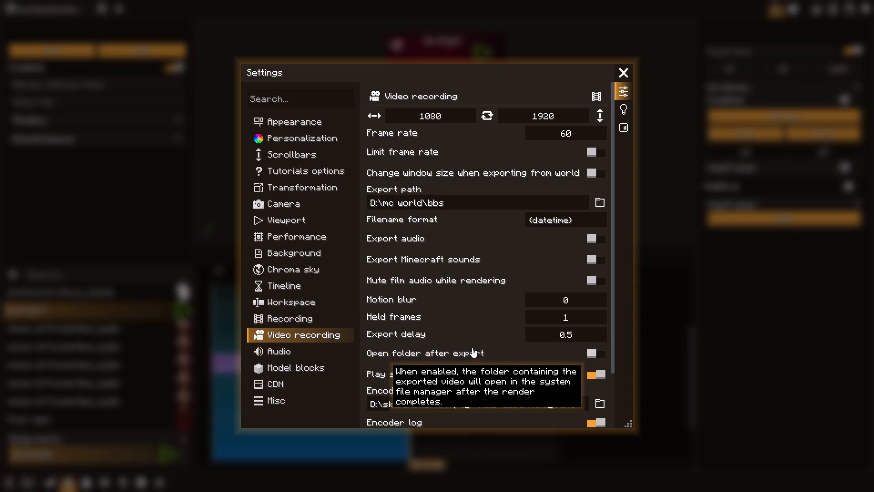
{"action": "scroll", "coordinate": [469, 337], "scroll_direction": "down", "scroll_amount": 2}
{"action": "scroll", "coordinate": [451, 388], "scroll_direction": "down", "scroll_amount": 1}
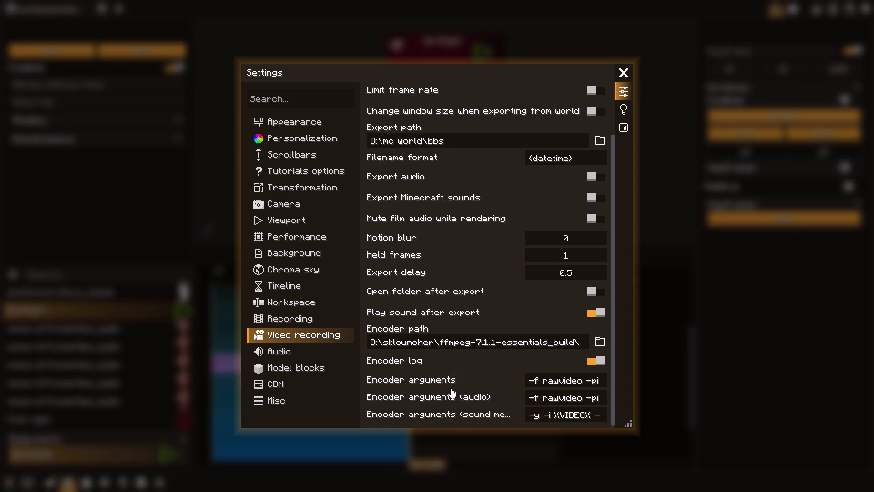
{"action": "scroll", "coordinate": [451, 388], "scroll_direction": "down", "scroll_amount": 2}
{"action": "scroll", "coordinate": [451, 387], "scroll_direction": "up", "scroll_amount": 6}
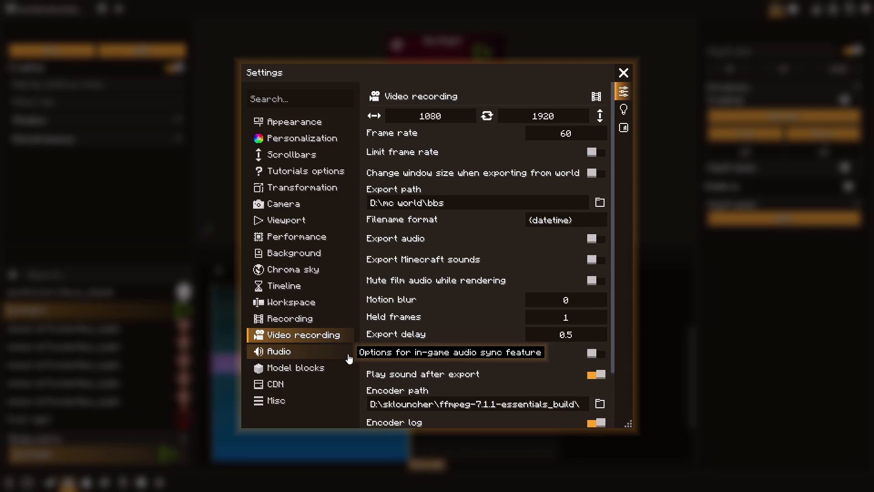
{"action": "left_click", "coordinate": [326, 318]}
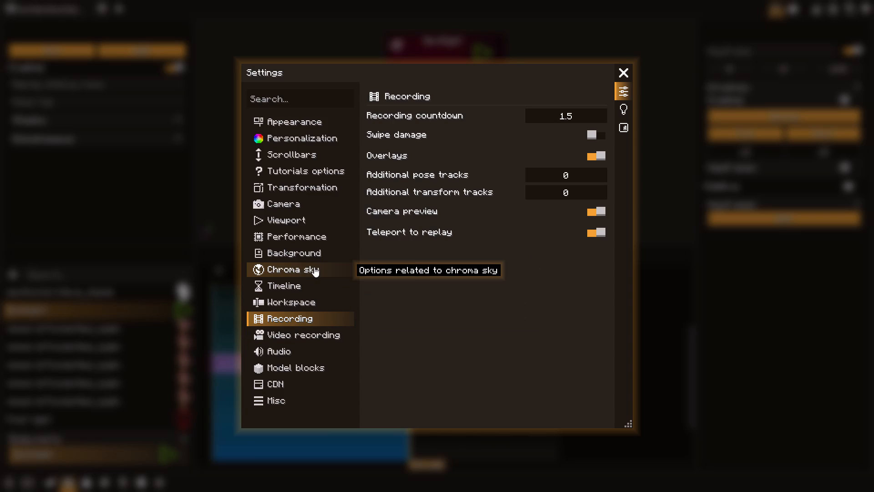
{"action": "left_click", "coordinate": [312, 230]}
{"action": "left_click", "coordinate": [317, 237]}
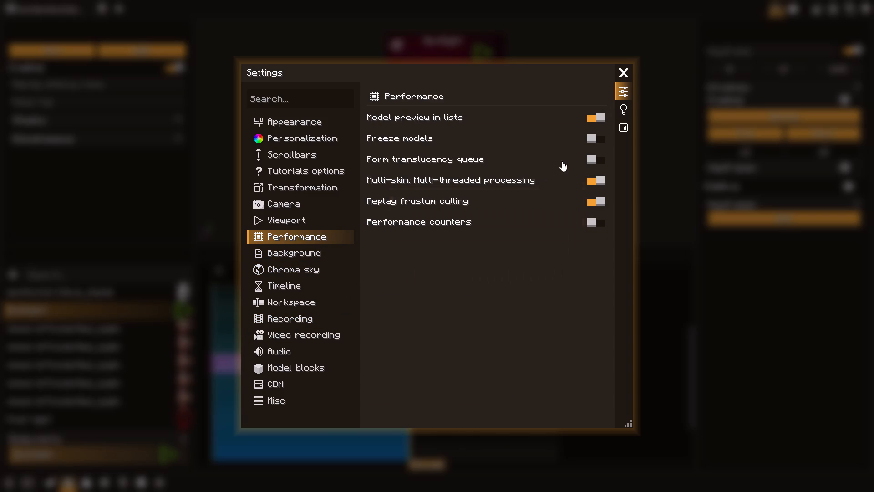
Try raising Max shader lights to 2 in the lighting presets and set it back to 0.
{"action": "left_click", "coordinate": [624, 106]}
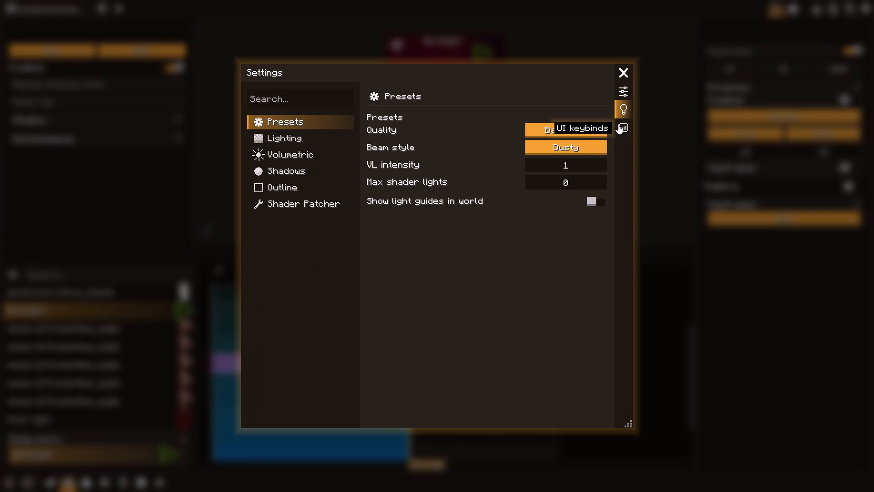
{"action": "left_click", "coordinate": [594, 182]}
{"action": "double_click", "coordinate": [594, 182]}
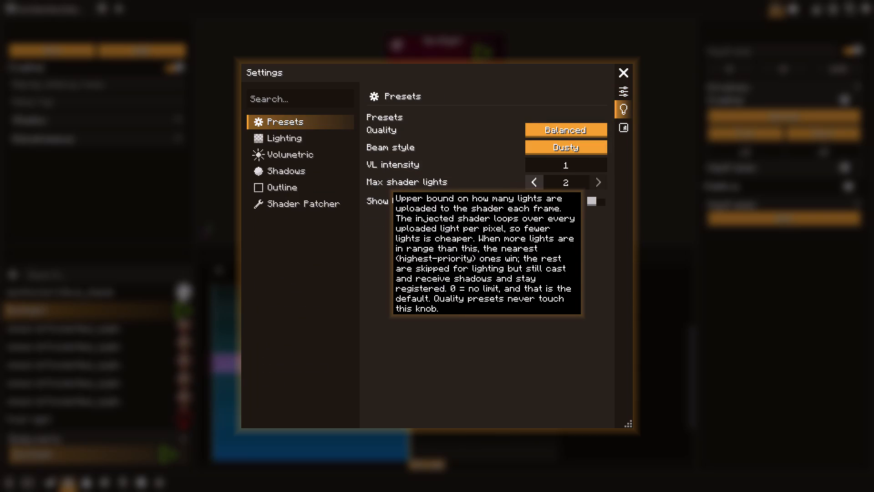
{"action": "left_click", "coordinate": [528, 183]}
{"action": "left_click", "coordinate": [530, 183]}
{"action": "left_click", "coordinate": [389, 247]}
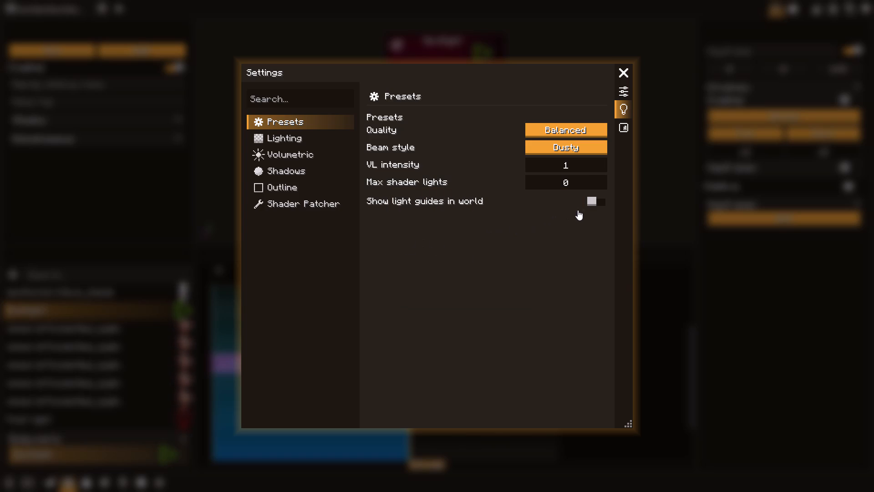
Enable Show light guides in world in the lighting presets and close the settings.
{"action": "left_click", "coordinate": [594, 200]}
{"action": "left_click", "coordinate": [628, 71]}
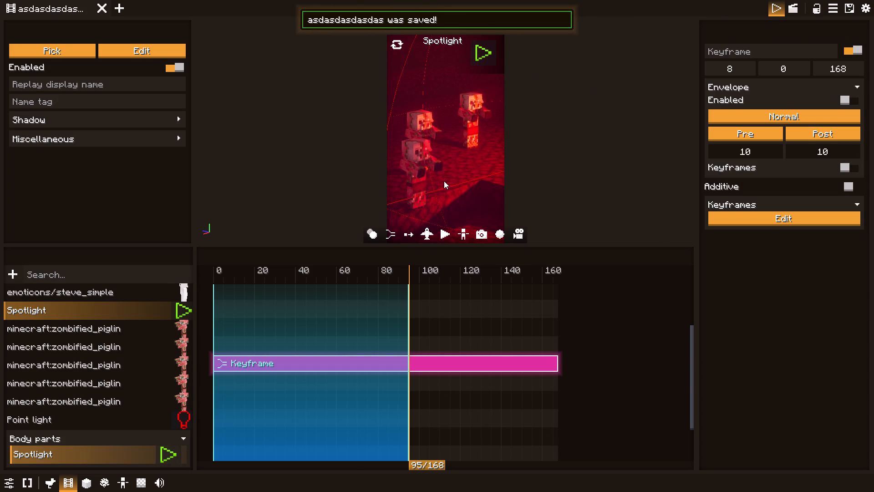
Leave the film editor and run the player across the netherrack to survey the area around the Nether portal.
{"action": "key", "text": "Escape"}
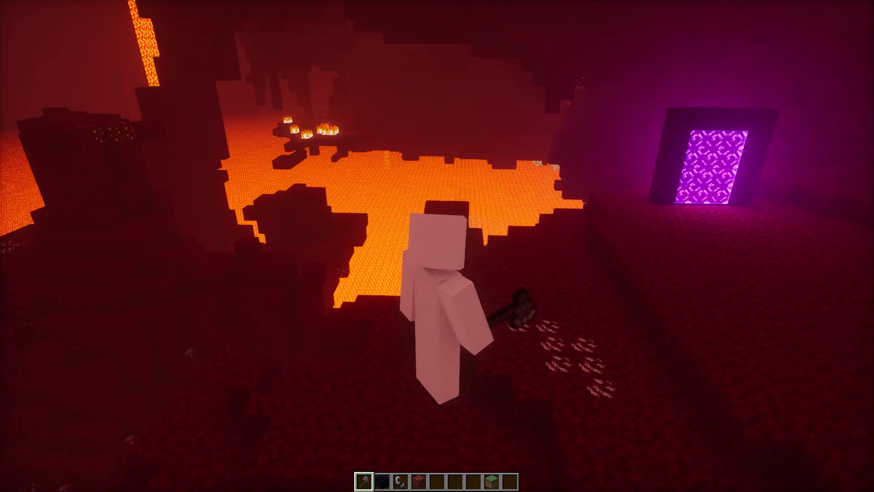
{"action": "type", "text": "WQ"}
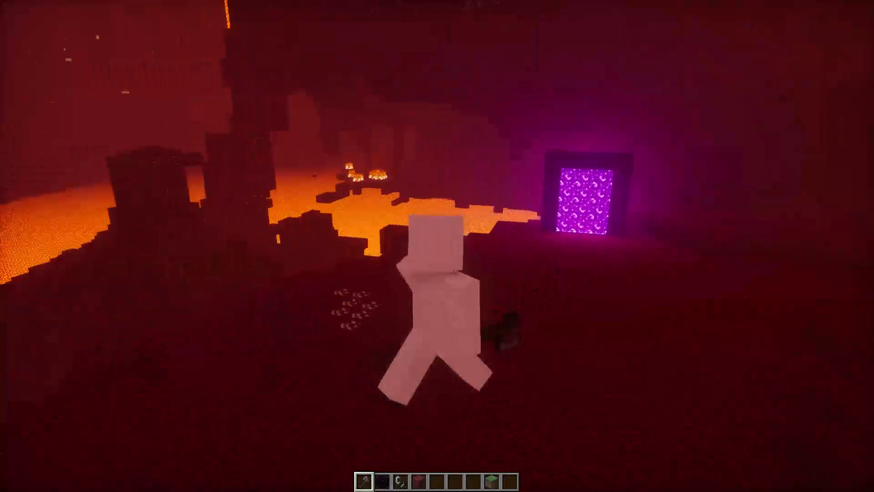
{"action": "key", "text": "space"}
{"action": "key", "text": "space"}
{"action": "key", "text": "q"}
{"action": "key", "text": "q"}
{"action": "key", "text": "q"}
{"action": "key", "text": "space"}
{"action": "key", "text": "space"}
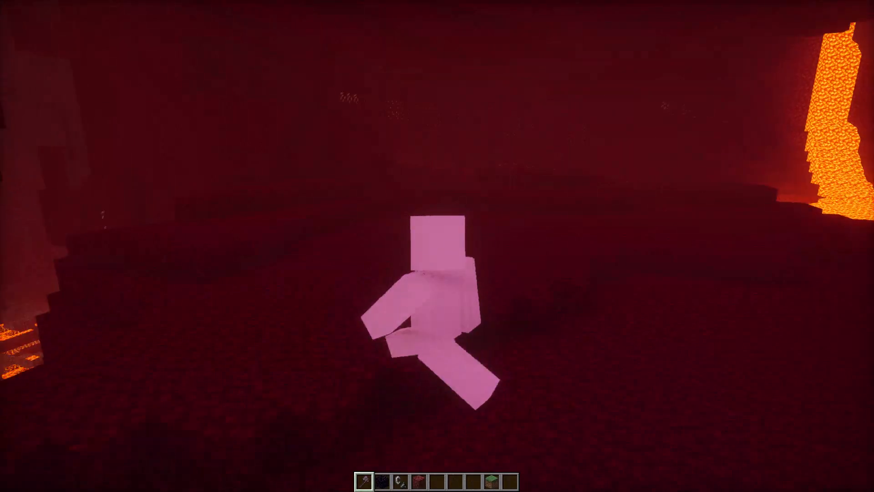
{"action": "key", "text": "space"}
{"action": "type", "text": "Q"}
{"action": "key", "text": "space"}
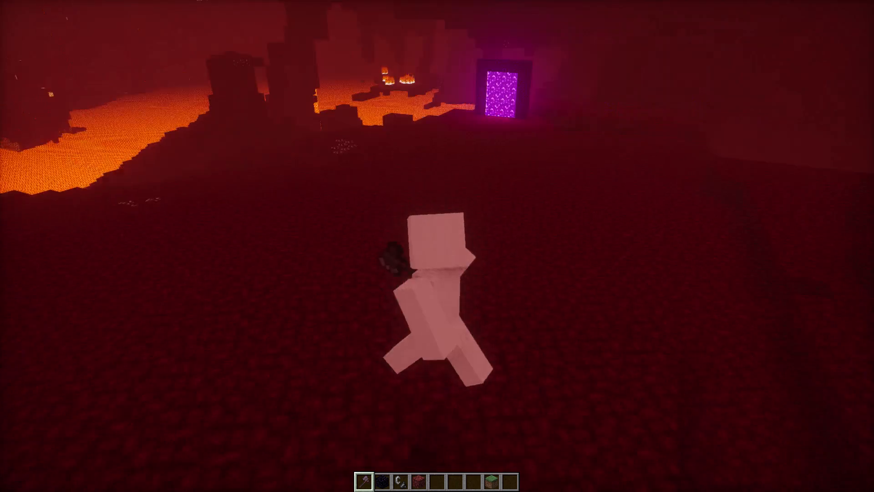
{"action": "key", "text": "a"}
{"action": "key", "text": "s"}
{"action": "key", "text": "w"}
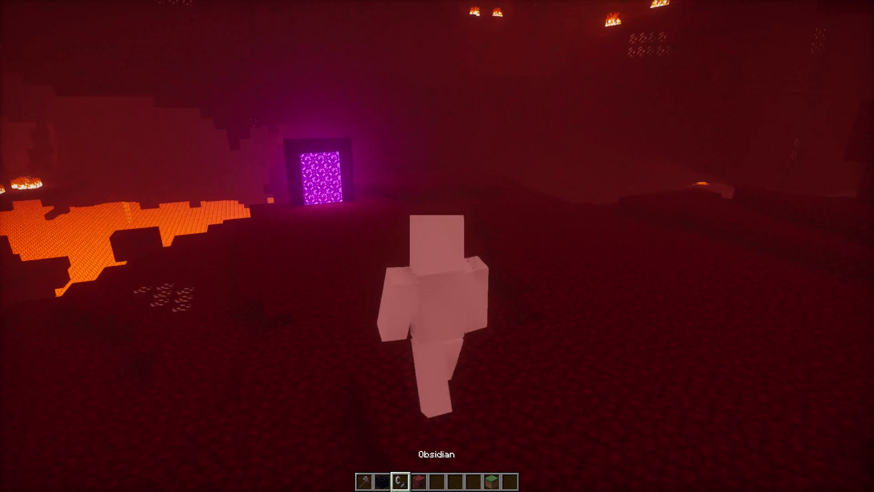
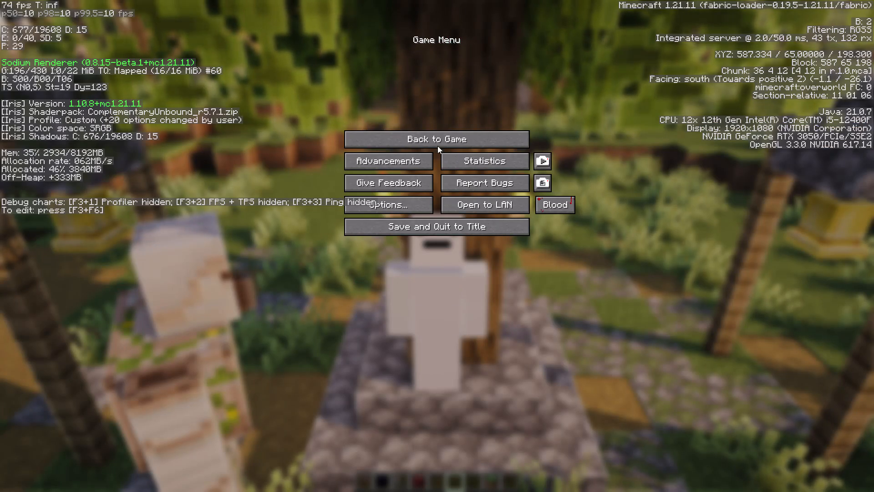
Resume the game, switch to first-person view and take flight over the village from beside the big tree.
{"action": "left_click_drag", "start_coordinate": [437, 144], "coordinate": [437, 246], "text": "shift"}
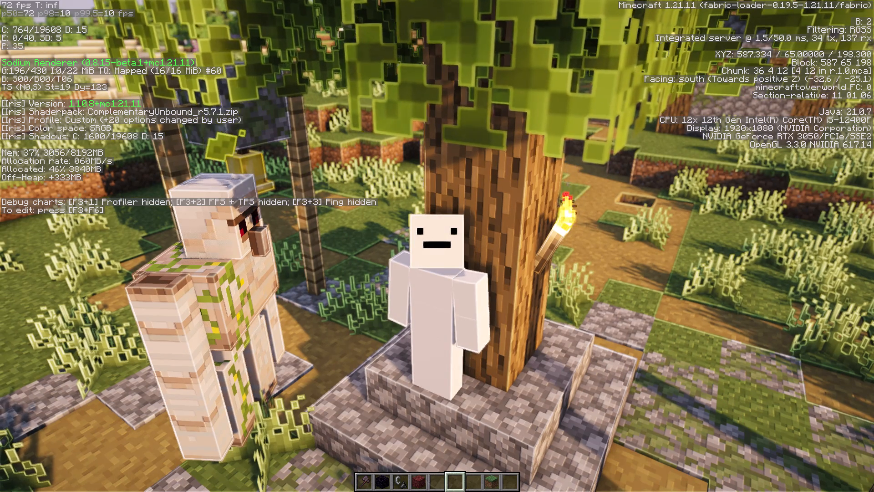
{"action": "key", "text": "w"}
{"action": "key", "text": "w"}
{"action": "key", "text": "w"}
{"action": "key", "text": "w"}
{"action": "key", "text": "w"}
{"action": "key", "text": "F5"}
{"action": "key", "text": "space"}
{"action": "key", "text": "space"}
{"action": "type", "text": "Q"}
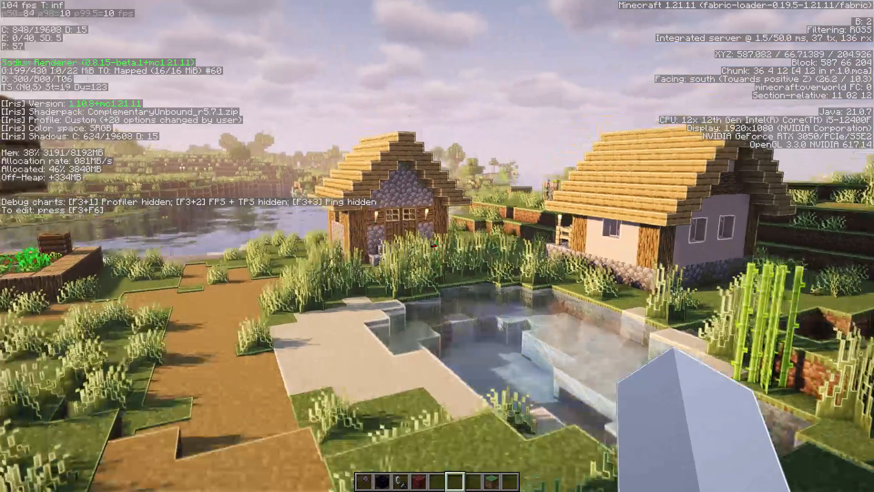
{"action": "key", "text": "space"}
Fly around above the village to survey the houses, grassland, river and desert in every direction.
{"action": "key", "text": "q"}
{"action": "key", "text": "q"}
{"action": "key", "text": "q"}
{"action": "key", "text": "q"}
{"action": "key", "text": "q"}
{"action": "key", "text": "q"}
{"action": "key", "text": "q"}
{"action": "key", "text": "q"}
{"action": "key", "text": "q"}
{"action": "key", "text": "q"}
{"action": "key", "text": "q"}
{"action": "key", "text": "q"}
{"action": "key", "text": "q"}
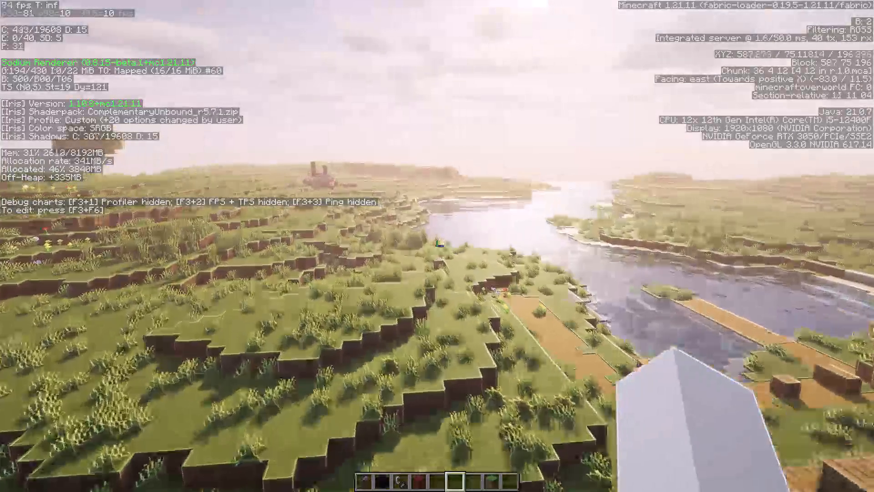
{"action": "key", "text": "space"}
{"action": "key", "text": "space"}
{"action": "key", "text": "d"}
{"action": "key", "text": "q"}
{"action": "key", "text": "q"}
{"action": "key", "text": "q"}
{"action": "key", "text": "q"}
{"action": "key", "text": "q"}
{"action": "key", "text": "q"}
{"action": "key", "text": "q"}
{"action": "key", "text": "q"}
{"action": "key", "text": "q"}
{"action": "key", "text": "q"}
{"action": "key", "text": "q"}
{"action": "key", "text": "q"}
{"action": "key", "text": "q"}
{"action": "key", "text": "q"}
{"action": "key", "text": "q"}
{"action": "key", "text": "q"}
{"action": "key", "text": "q"}
{"action": "key", "text": "q"}
{"action": "key", "text": "q"}
{"action": "key", "text": "q"}
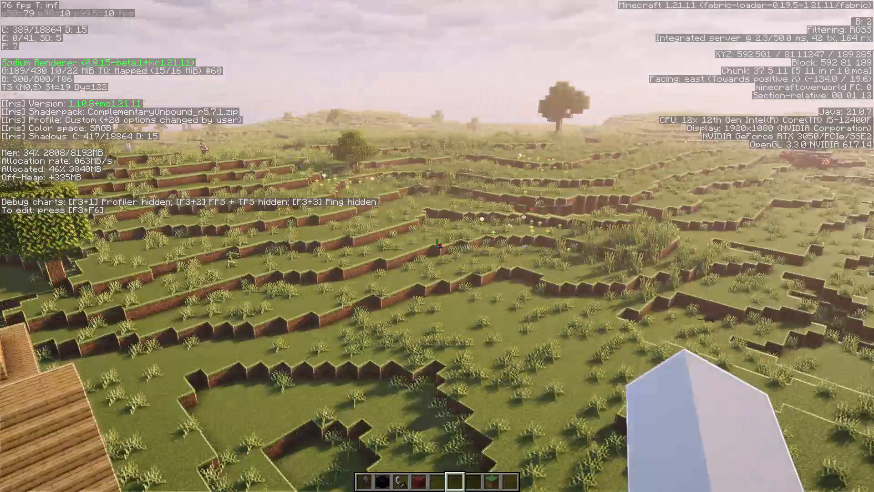
{"action": "key", "text": "a"}
{"action": "key", "text": "a"}
{"action": "key", "text": "a"}
{"action": "key", "text": "a"}
{"action": "key", "text": "a"}
{"action": "key", "text": "q"}
{"action": "key", "text": "q"}
{"action": "key", "text": "q"}
{"action": "key", "text": "q"}
{"action": "key", "text": "q"}
{"action": "key", "text": "q"}
{"action": "key", "text": "q"}
{"action": "key", "text": "q"}
{"action": "key", "text": "q"}
{"action": "key", "text": "q"}
{"action": "key", "text": "q"}
{"action": "key", "text": "q"}
{"action": "key", "text": "q"}
{"action": "key", "text": "q"}
{"action": "key", "text": "q"}
{"action": "key", "text": "q"}
{"action": "key", "text": "q"}
{"action": "key", "text": "q"}
{"action": "key", "text": "q"}
{"action": "key", "text": "q"}
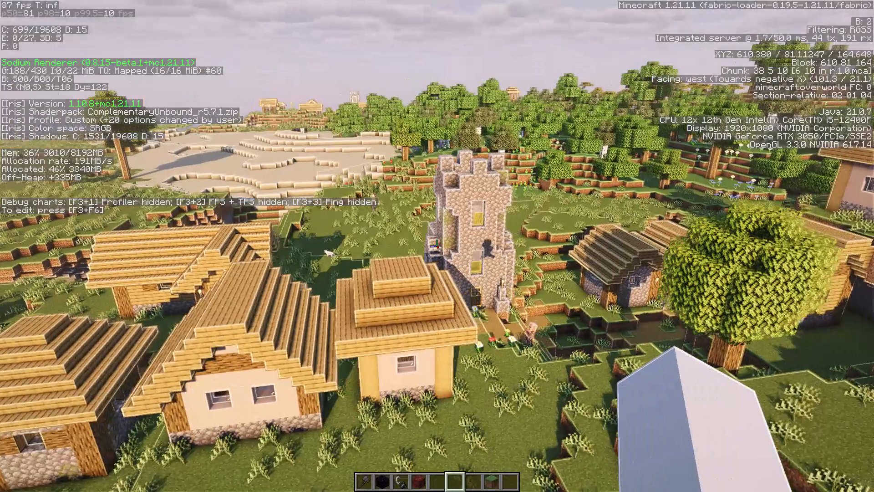
{"action": "key", "text": "space"}
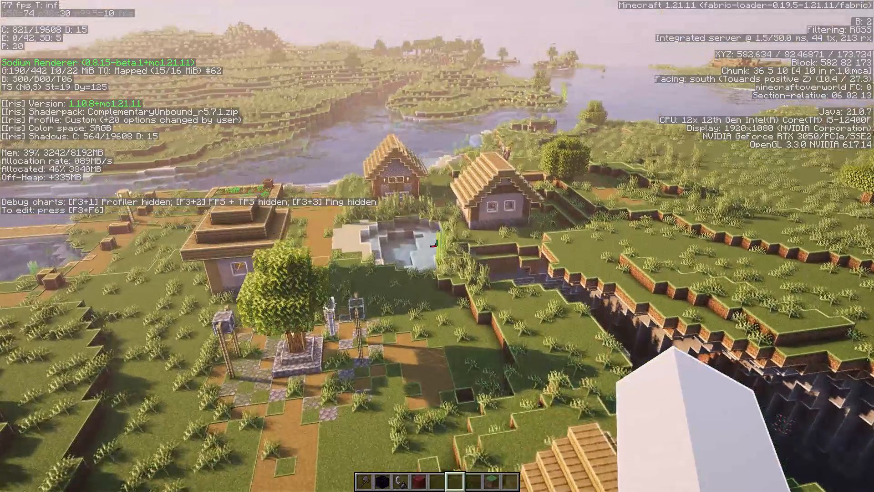
{"action": "key", "text": "q"}
{"action": "key", "text": "q"}
{"action": "key", "text": "q"}
{"action": "key", "text": "q"}
{"action": "key", "text": "q"}
{"action": "key", "text": "q"}
{"action": "key", "text": "q"}
{"action": "key", "text": "q"}
{"action": "key", "text": "q"}
{"action": "key", "text": "q"}
{"action": "key", "text": "q"}
{"action": "key", "text": "q"}
{"action": "key", "text": "q"}
{"action": "key", "text": "q"}
{"action": "key", "text": "q"}
{"action": "key", "text": "q"}
{"action": "key", "text": "q"}
{"action": "key", "text": "q"}
{"action": "key", "text": "q"}
{"action": "key", "text": "q"}
{"action": "key", "text": "q"}
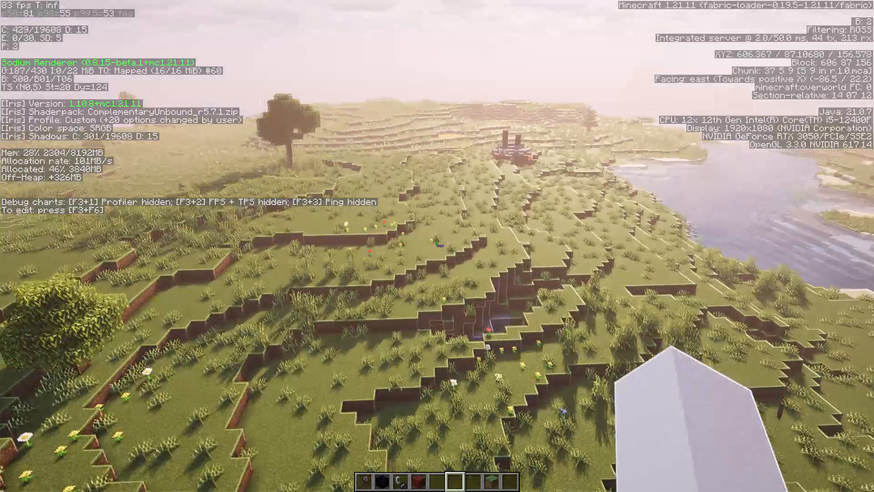
{"action": "key", "text": "q"}
{"action": "key", "text": "q"}
{"action": "key", "text": "q"}
{"action": "key", "text": "q"}
{"action": "key", "text": "q"}
{"action": "key", "text": "q"}
{"action": "key", "text": "q"}
{"action": "key", "text": "q"}
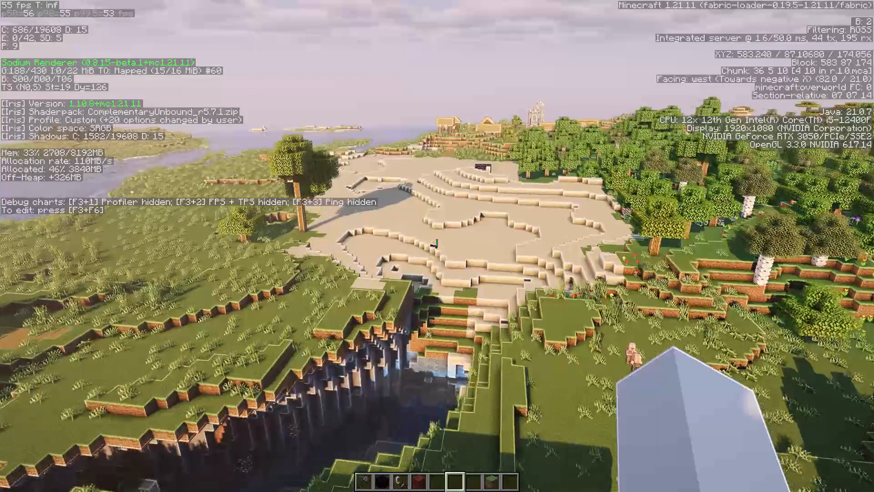
Fly west across the desert to the obsidian portal in the sand and travel through it to the Nether.
{"action": "key", "text": "q"}
{"action": "key", "text": "space"}
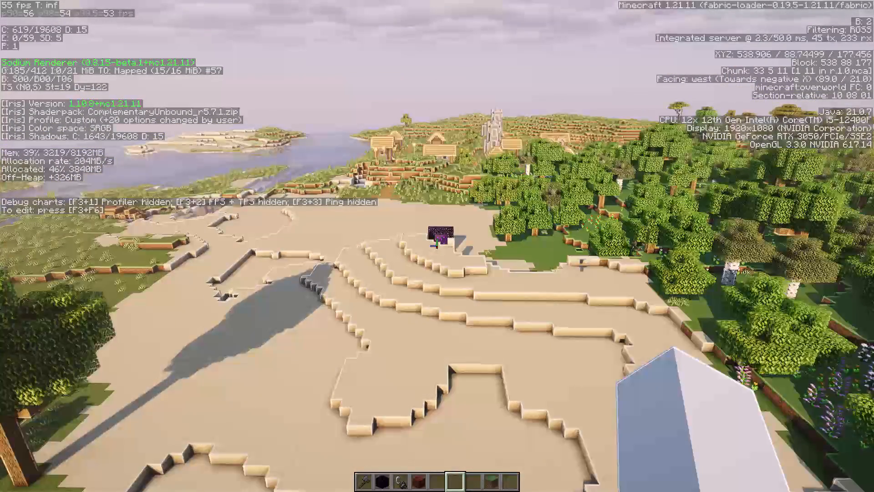
{"action": "key", "text": "shift+space"}
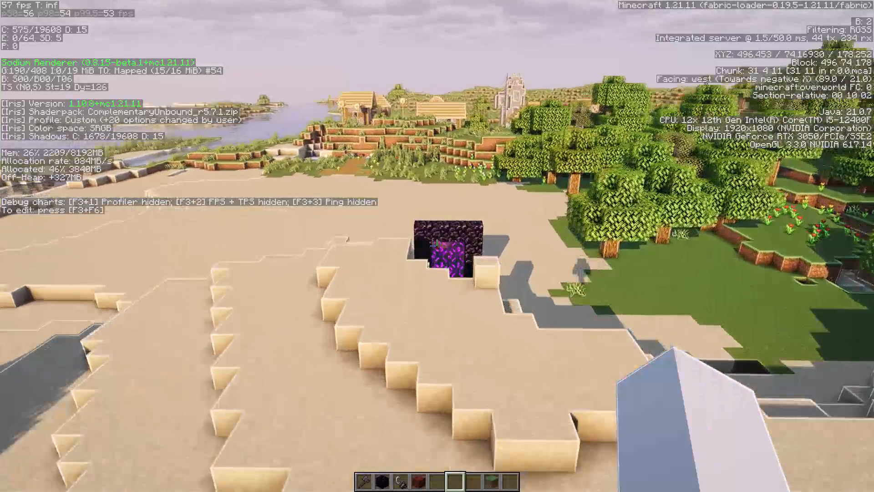
{"action": "key", "text": "shift+space"}
{"action": "key", "text": "space"}
{"action": "type", "text": "Q Q"}
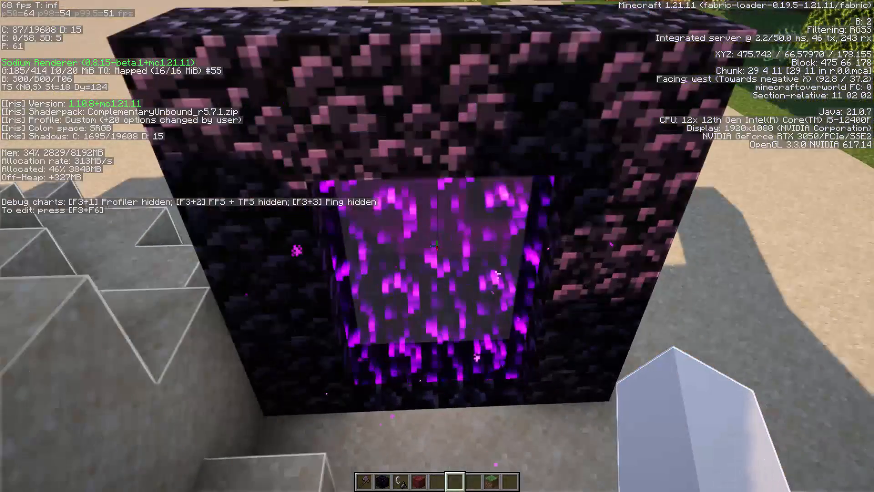
{"action": "key", "text": "space"}
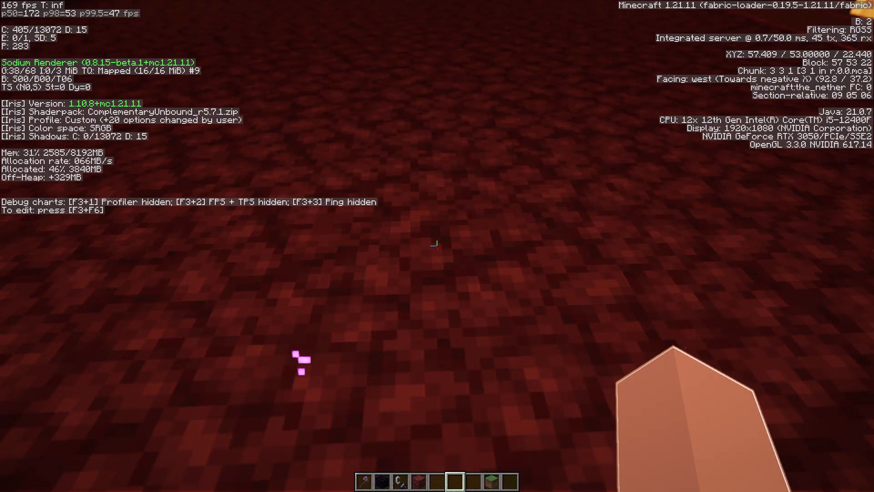
Run and jump around the netherrack near the Nether portal to survey the ledges, lava sea and surrounding terrain.
{"action": "type", "text": "WQ Q"}
{"action": "key", "text": "a"}
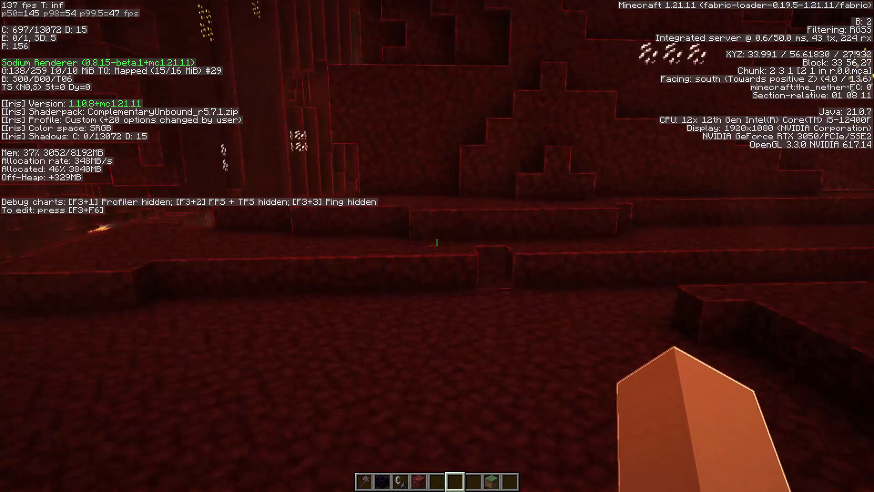
{"action": "key", "text": "d"}
{"action": "key", "text": "w"}
{"action": "key", "text": "q"}
{"action": "key", "text": "q"}
{"action": "key", "text": "q"}
{"action": "key", "text": "q"}
{"action": "key", "text": "q"}
{"action": "key", "text": "q"}
{"action": "key", "text": "q"}
{"action": "key", "text": "q"}
{"action": "key", "text": "q"}
{"action": "key", "text": "q"}
{"action": "key", "text": "q"}
{"action": "key", "text": "q"}
{"action": "key", "text": "q"}
{"action": "key", "text": "q"}
{"action": "key", "text": "q"}
{"action": "key", "text": "q"}
{"action": "key", "text": "q"}
{"action": "key", "text": "q"}
{"action": "key", "text": "q"}
{"action": "key", "text": "q"}
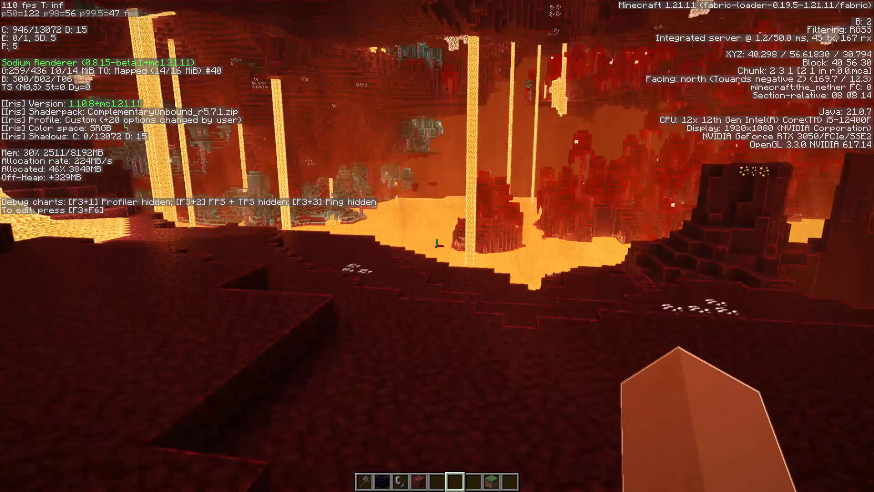
{"action": "key", "text": "space"}
{"action": "key", "text": "q"}
{"action": "key", "text": "space"}
{"action": "key", "text": "space"}
{"action": "key", "text": "space"}
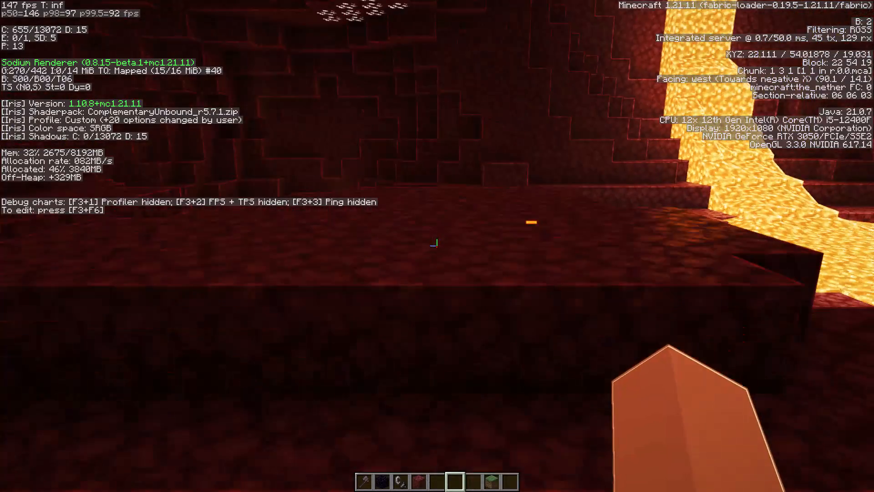
{"action": "key", "text": "space"}
{"action": "key", "text": "q"}
{"action": "key", "text": "q"}
{"action": "key", "text": "q"}
{"action": "key", "text": "q"}
{"action": "key", "text": "q"}
{"action": "key", "text": "q"}
{"action": "key", "text": "q"}
{"action": "key", "text": "q"}
{"action": "key", "text": "q"}
{"action": "key", "text": "q"}
{"action": "key", "text": "q"}
{"action": "key", "text": "q"}
{"action": "key", "text": "q"}
{"action": "key", "text": "q"}
{"action": "key", "text": "q"}
{"action": "key", "text": "q"}
{"action": "key", "text": "q"}
{"action": "key", "text": "q"}
{"action": "key", "text": "q"}
{"action": "key", "text": "q"}
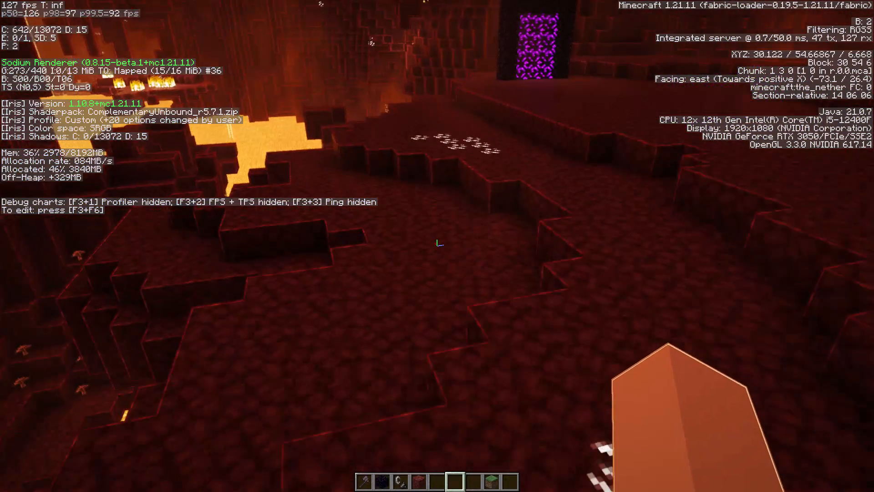
Cycle through the camera perspectives back to first person and sprint around the netherrack plateau towards the portal to inspect it.
{"action": "key", "text": "space"}
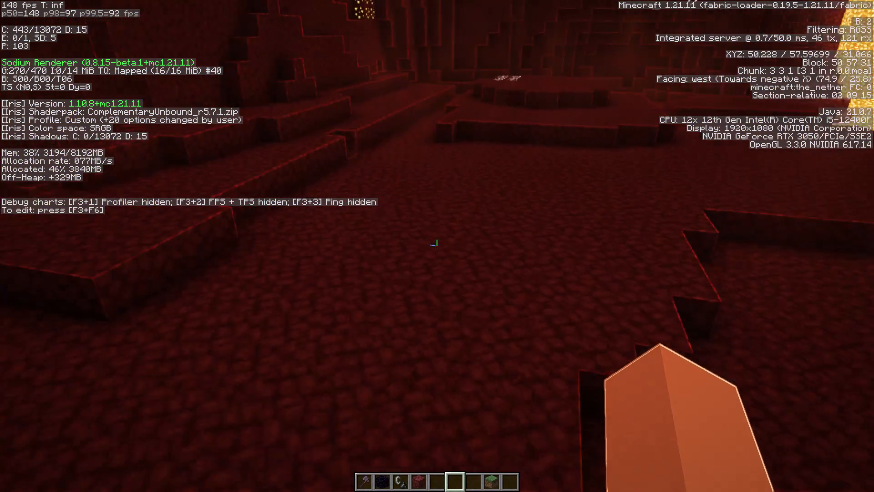
{"action": "key", "text": "F5"}
{"action": "key", "text": "F5"}
{"action": "key", "text": "F5"}
{"action": "key", "text": "q"}
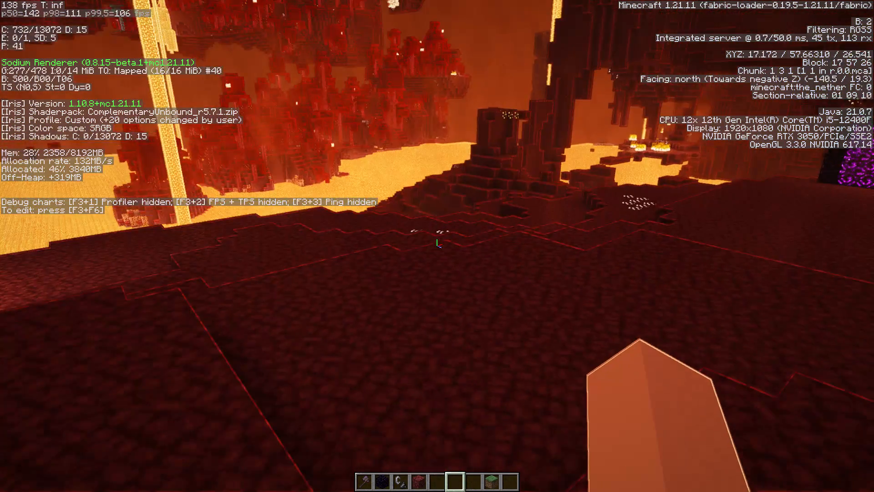
{"action": "key", "text": "space"}
{"action": "key", "text": "w"}
{"action": "key", "text": "q"}
{"action": "key", "text": "space"}
{"action": "key", "text": "space"}
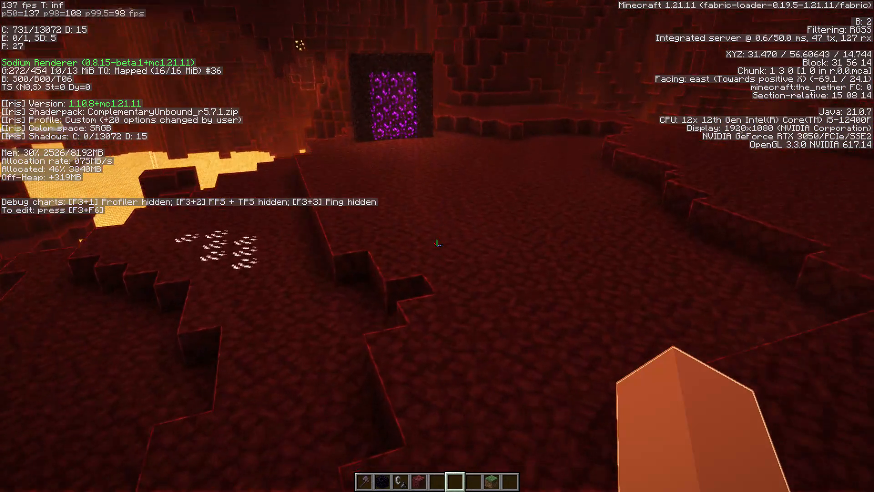
Put a Black chroma block from the BBS mod items into the empty sixth hotbar slot.
{"action": "key", "text": "e"}
{"action": "left_click", "coordinate": [517, 176]}
{"action": "left_click", "coordinate": [517, 196]}
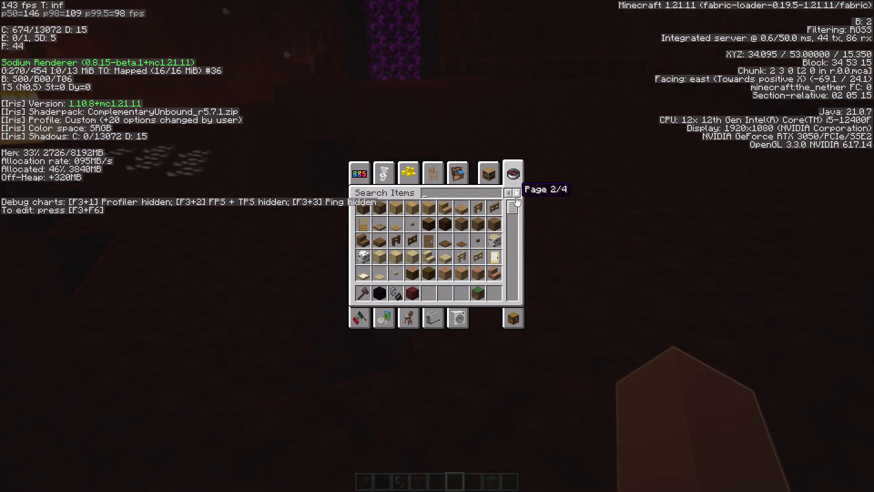
{"action": "left_click", "coordinate": [352, 173]}
{"action": "left_click", "coordinate": [423, 210]}
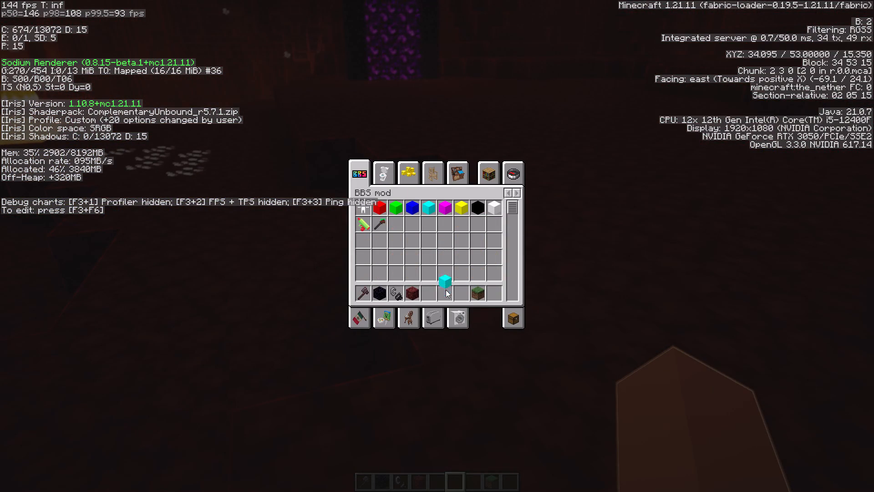
{"action": "left_click", "coordinate": [414, 236]}
{"action": "left_click", "coordinate": [477, 210]}
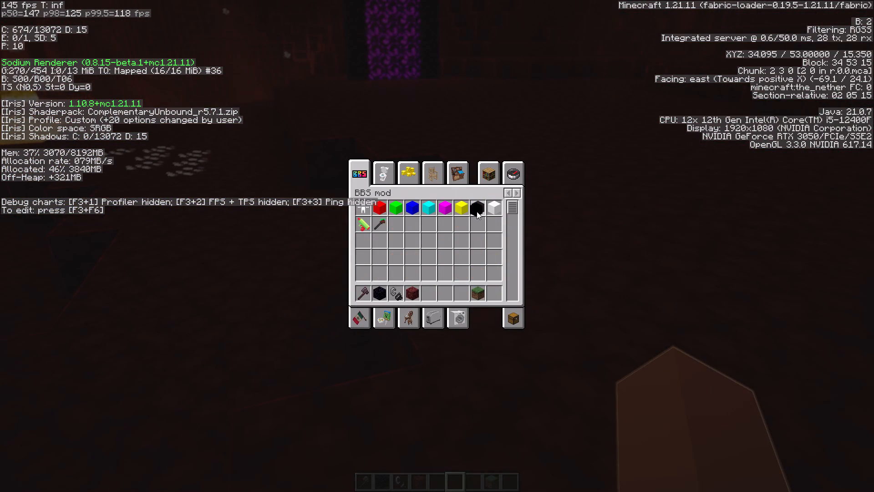
{"action": "left_click", "coordinate": [452, 295]}
{"action": "key", "text": "Escape"}
Place black chroma blocks side by side on the netherrack and back away to face them with the lava sea behind.
{"action": "right_click", "coordinate": [437, 246]}
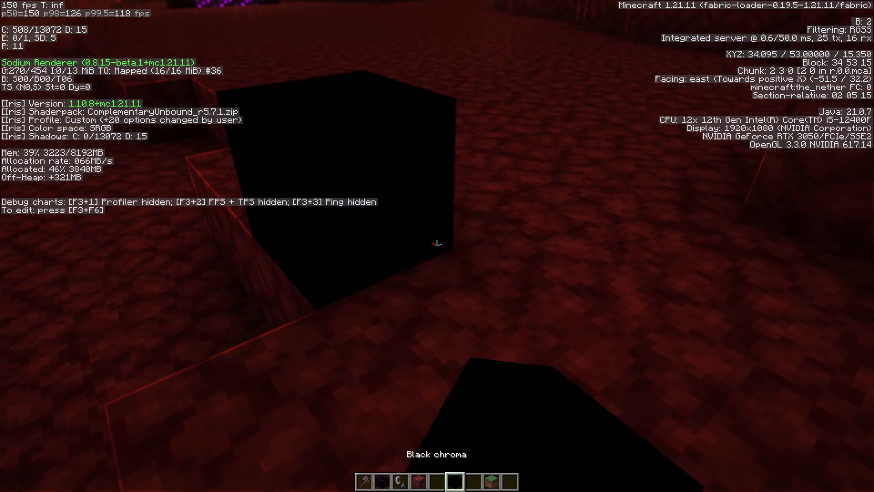
{"action": "key", "text": "w"}
{"action": "key", "text": "d"}
{"action": "key", "text": "d"}
{"action": "key", "text": "d"}
{"action": "key", "text": "d"}
{"action": "key", "text": "d"}
{"action": "key", "text": "d"}
{"action": "key", "text": "d"}
{"action": "key", "text": "d"}
{"action": "key", "text": "d"}
{"action": "key", "text": "d"}
{"action": "right_click", "coordinate": [437, 246]}
{"action": "right_click", "coordinate": [437, 246]}
{"action": "key", "text": "w"}
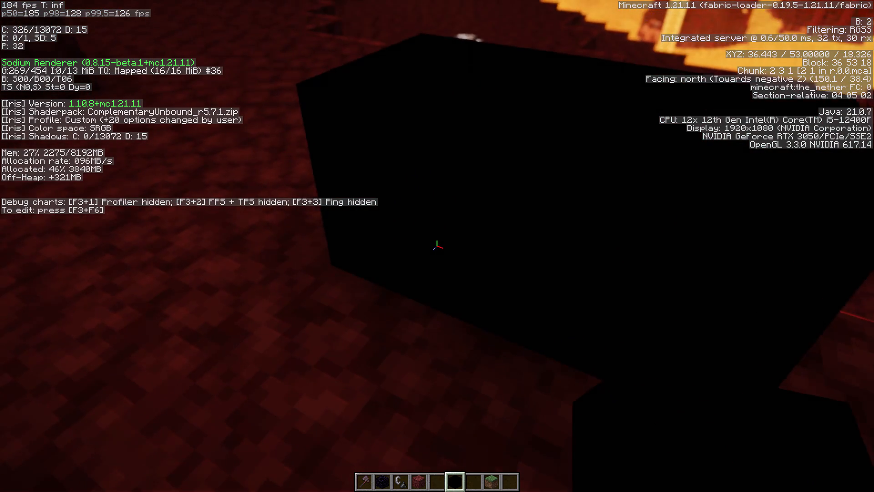
{"action": "key", "text": "a"}
{"action": "key", "text": "s"}
{"action": "key", "text": "d"}
{"action": "key", "text": "d"}
{"action": "key", "text": "s"}
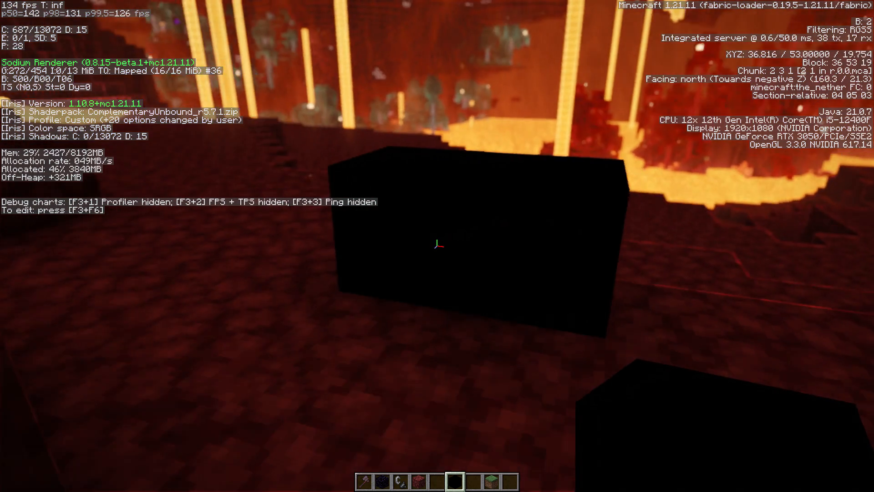
Search the creative items for "TOR" and put a Torch into the fifth hotbar slot.
{"action": "key", "text": "e"}
{"action": "left_click", "coordinate": [513, 174]}
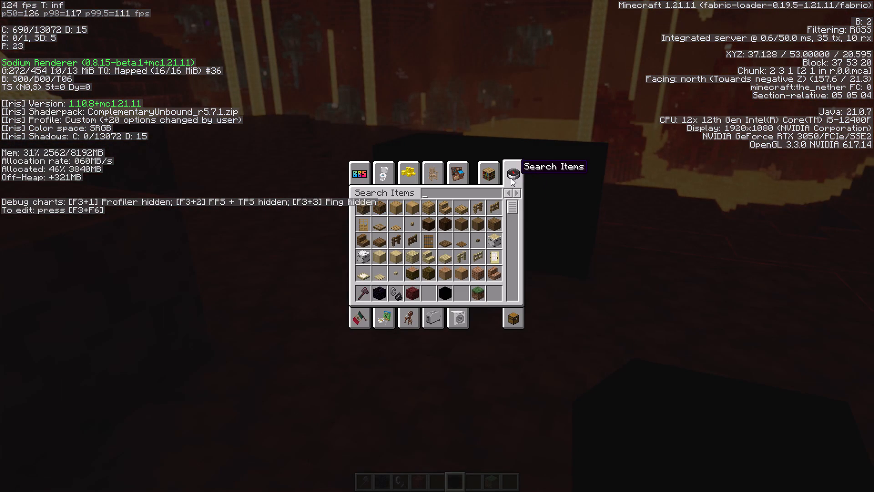
{"action": "left_click", "coordinate": [488, 194]}
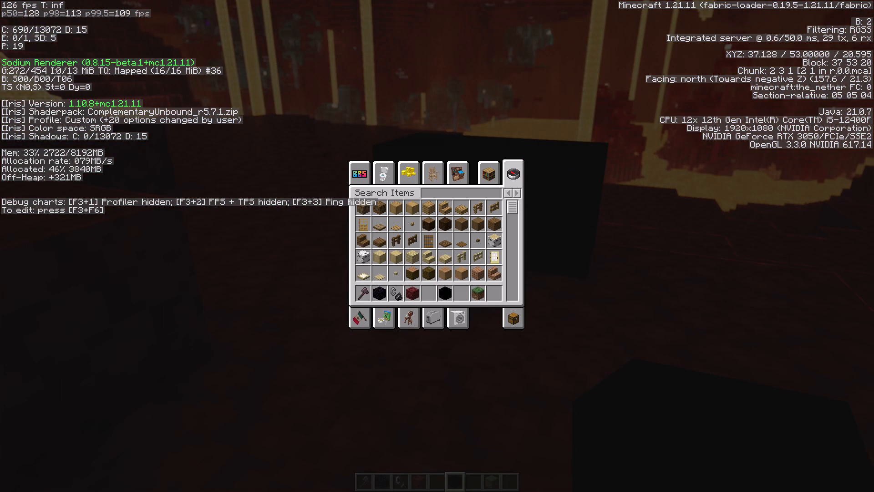
{"action": "type", "text": "TOA"}
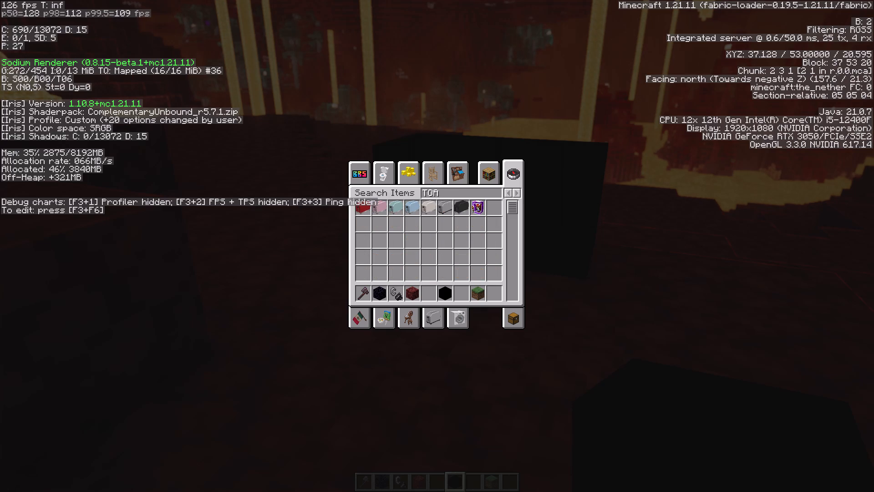
{"action": "key", "text": "r"}
{"action": "key", "text": "BackSpace"}
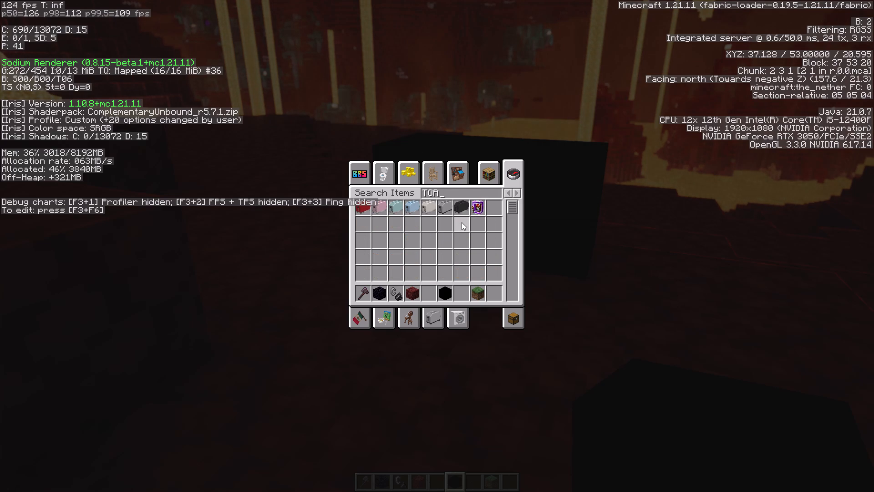
{"action": "key", "text": "BackSpace"}
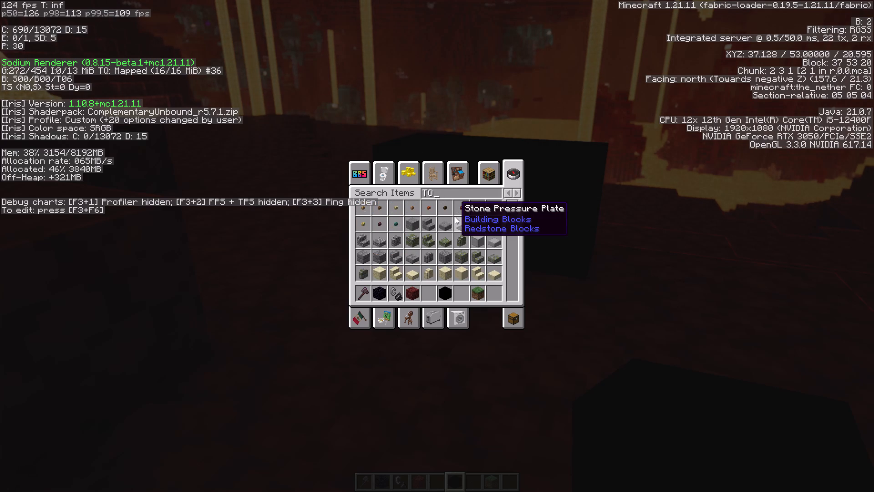
{"action": "key", "text": "r"}
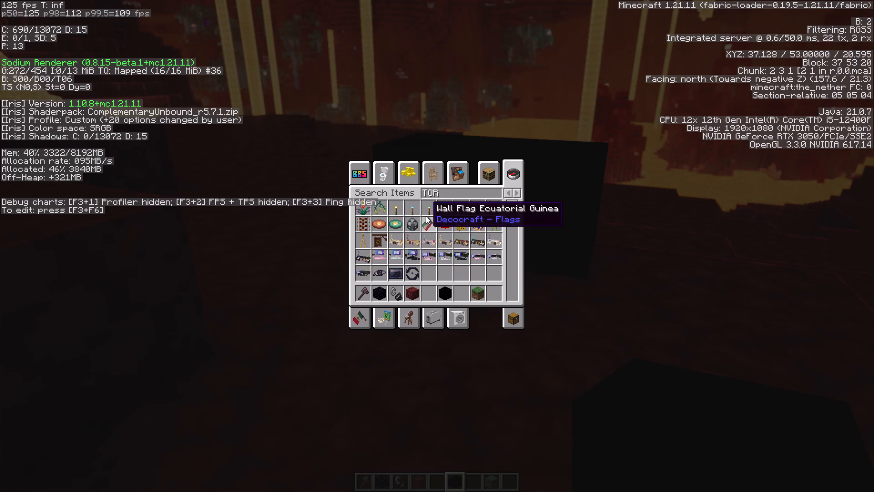
{"action": "left_click", "coordinate": [421, 213]}
{"action": "left_click", "coordinate": [449, 214]}
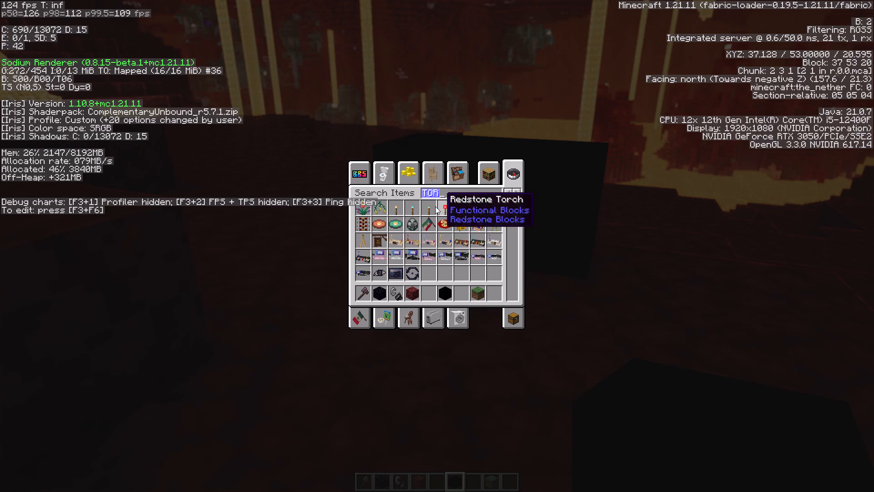
{"action": "left_click", "coordinate": [403, 209]}
{"action": "left_click_drag", "start_coordinate": [432, 289], "coordinate": [427, 293]}
{"action": "key", "text": "Escape"}
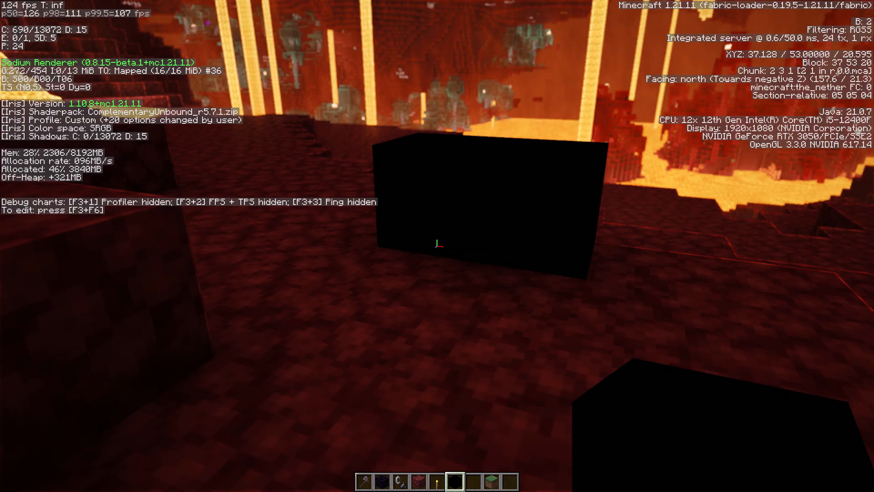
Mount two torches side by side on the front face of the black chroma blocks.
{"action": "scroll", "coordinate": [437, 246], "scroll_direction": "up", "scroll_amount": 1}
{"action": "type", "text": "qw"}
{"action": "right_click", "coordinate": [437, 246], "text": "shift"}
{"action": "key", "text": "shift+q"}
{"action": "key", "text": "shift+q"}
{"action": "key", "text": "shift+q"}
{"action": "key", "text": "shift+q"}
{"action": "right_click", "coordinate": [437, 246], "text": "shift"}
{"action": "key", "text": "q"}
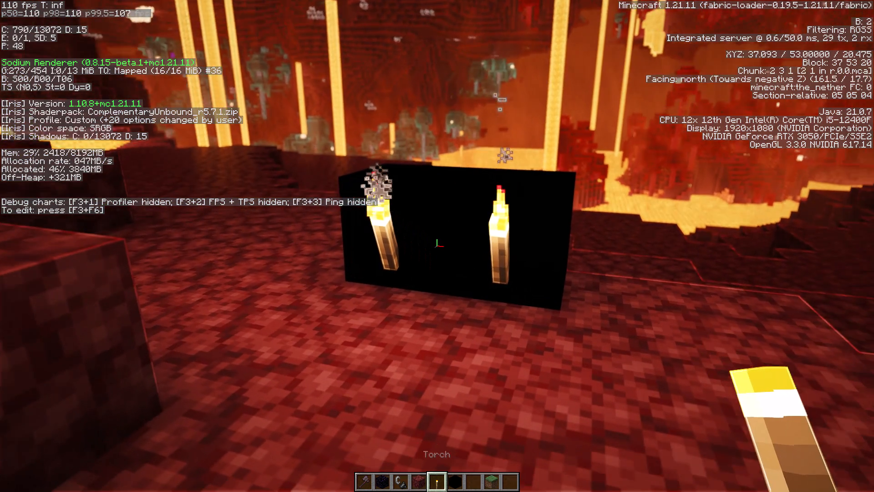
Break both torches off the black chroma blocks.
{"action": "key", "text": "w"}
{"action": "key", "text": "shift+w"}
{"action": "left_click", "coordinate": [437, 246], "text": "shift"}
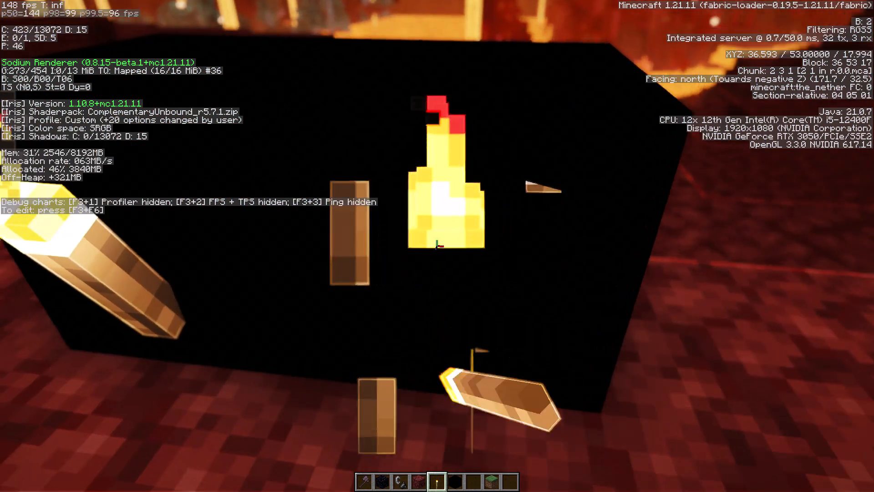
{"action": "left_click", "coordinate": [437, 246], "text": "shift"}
Place another black chroma block beside the existing ones and break out the surrounding chroma and netherrack blocks.
{"action": "key", "text": "shift+w"}
{"action": "key", "text": "shift+w"}
{"action": "key", "text": "a"}
{"action": "scroll", "coordinate": [437, 246], "scroll_direction": "down", "scroll_amount": 1}
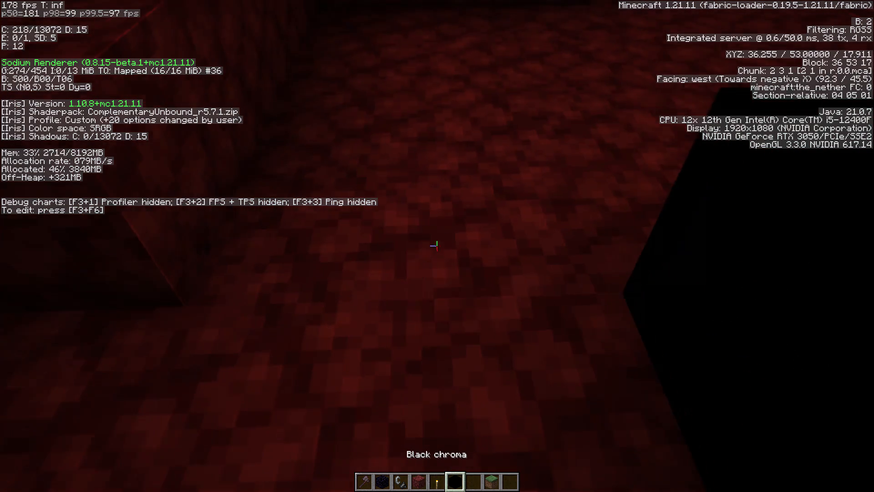
{"action": "left_click", "coordinate": [437, 246]}
{"action": "right_click", "coordinate": [437, 246]}
{"action": "key", "text": "w"}
{"action": "key", "text": "a"}
{"action": "left_click", "coordinate": [437, 246]}
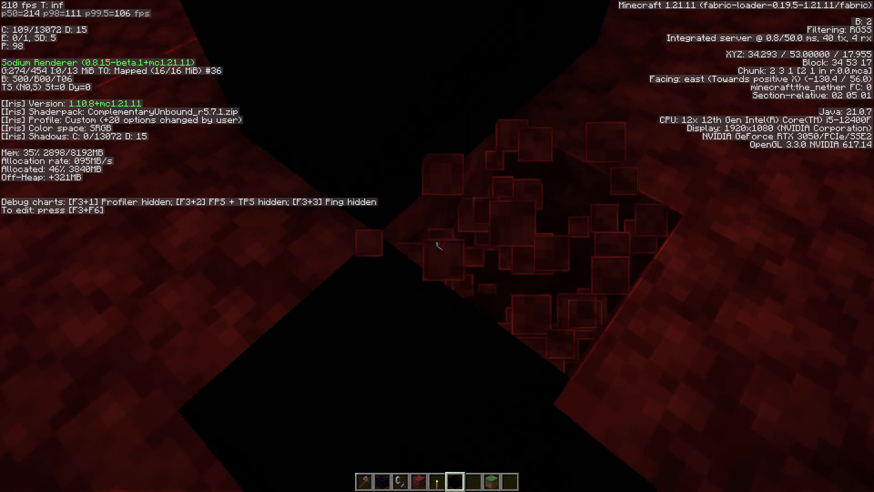
{"action": "double_click", "coordinate": [437, 246]}
{"action": "key", "text": "s"}
{"action": "left_click", "coordinate": [437, 246]}
{"action": "left_click", "coordinate": [437, 246]}
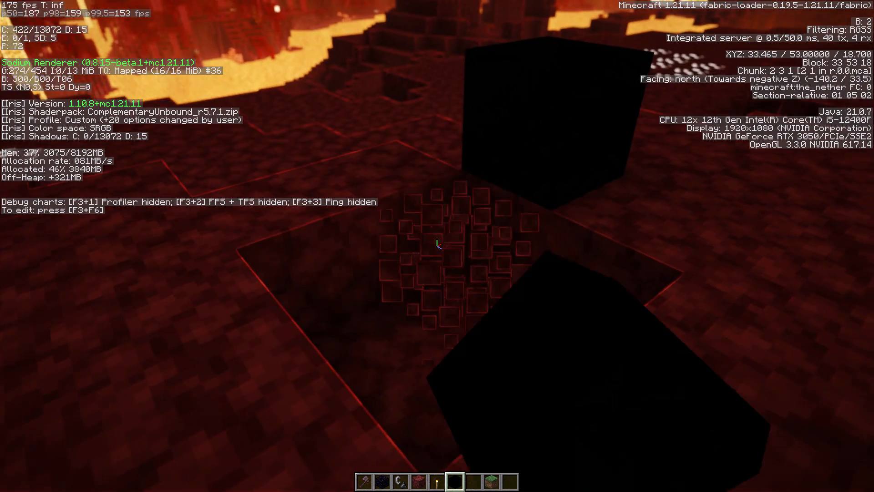
{"action": "key", "text": "w"}
{"action": "left_click", "coordinate": [437, 246]}
Switch to an empty hotbar slot and run across the netherrack to scout a position for a new shot.
{"action": "key", "text": "w"}
{"action": "key", "text": "q"}
{"action": "key", "text": "space"}
{"action": "key", "text": "space"}
{"action": "type", "text": "Q"}
{"action": "scroll", "coordinate": [437, 246], "scroll_direction": "up", "scroll_amount": 1}
{"action": "scroll", "coordinate": [437, 246], "scroll_direction": "down", "scroll_amount": 2}
{"action": "key", "text": "w"}
{"action": "key", "text": "q"}
{"action": "key", "text": "space"}
{"action": "key", "text": "q"}
{"action": "key", "text": "space"}
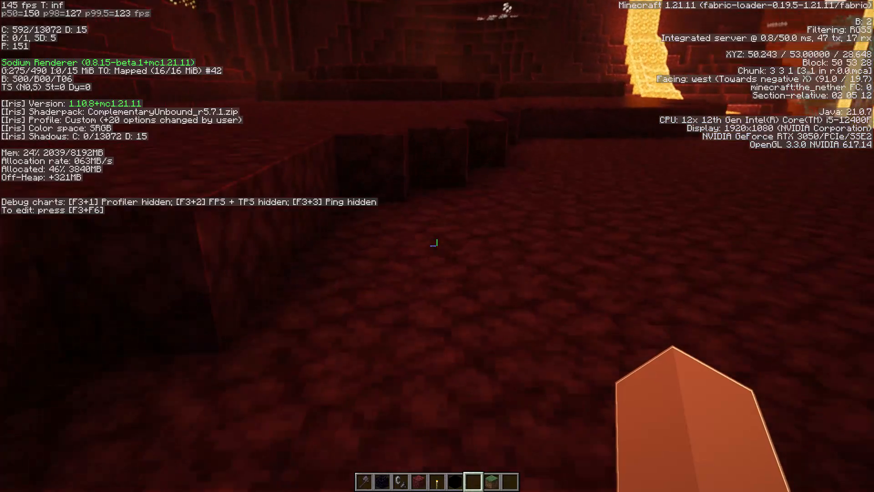
Create a new film in the film editor with the name "asdsadasda".
{"action": "key", "text": "0"}
{"action": "left_click", "coordinate": [277, 282]}
{"action": "key", "text": "a"}
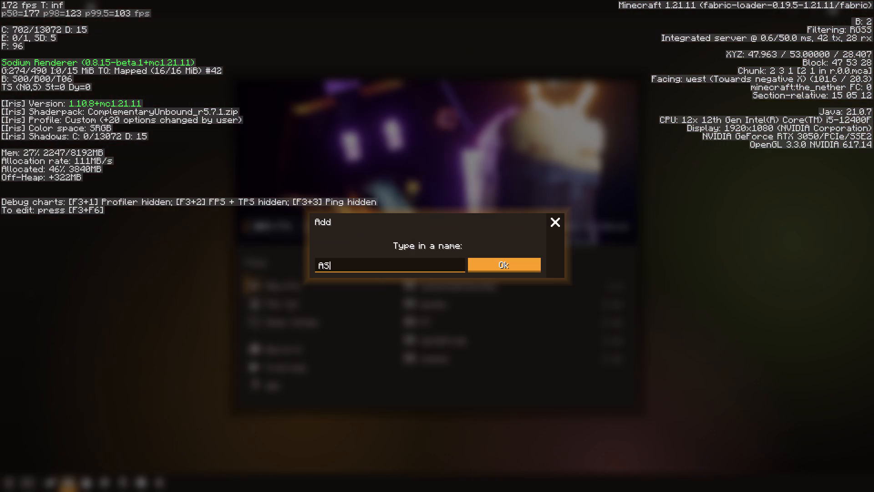
{"action": "key", "text": "s"}
{"action": "key", "text": "d"}
{"action": "key", "text": "s"}
{"action": "key", "text": "a"}
{"action": "key", "text": "d"}
{"action": "key", "text": "a"}
{"action": "key", "text": "s"}
{"action": "key", "text": "d"}
{"action": "key", "text": "a"}
{"action": "left_click", "coordinate": [487, 265]}
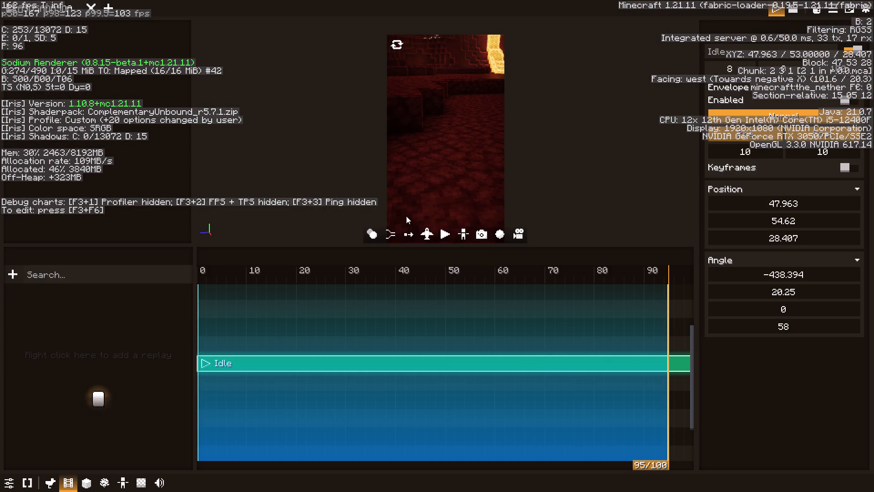
Add an empty replay to the new film.
{"action": "left_click_drag", "start_coordinate": [408, 205], "coordinate": [345, 192]}
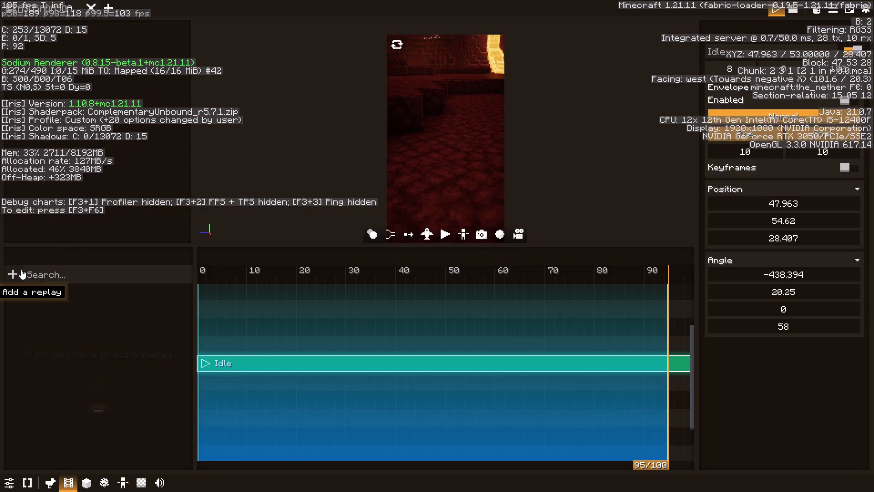
{"action": "left_click", "coordinate": [21, 269]}
{"action": "key", "text": "Escape"}
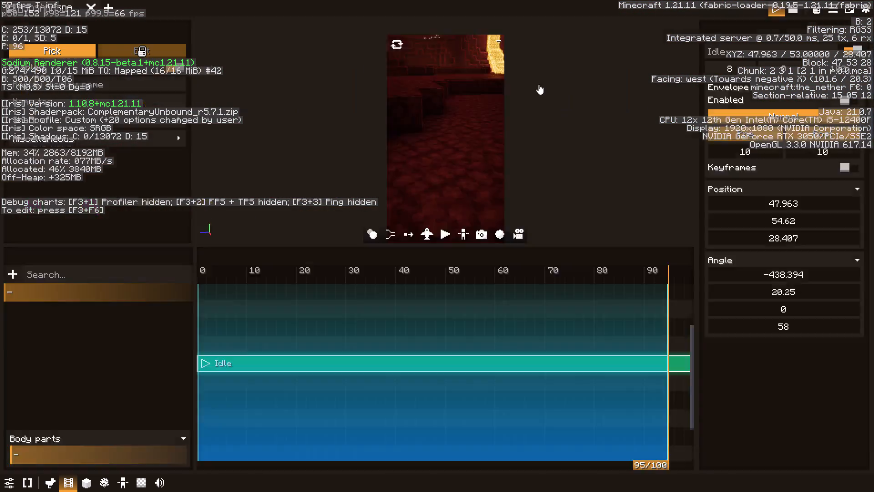
Hide the debug overlay and reopen the asdsadasda film in the replay editor.
{"action": "key", "text": "F3"}
{"action": "key", "text": "Escape"}
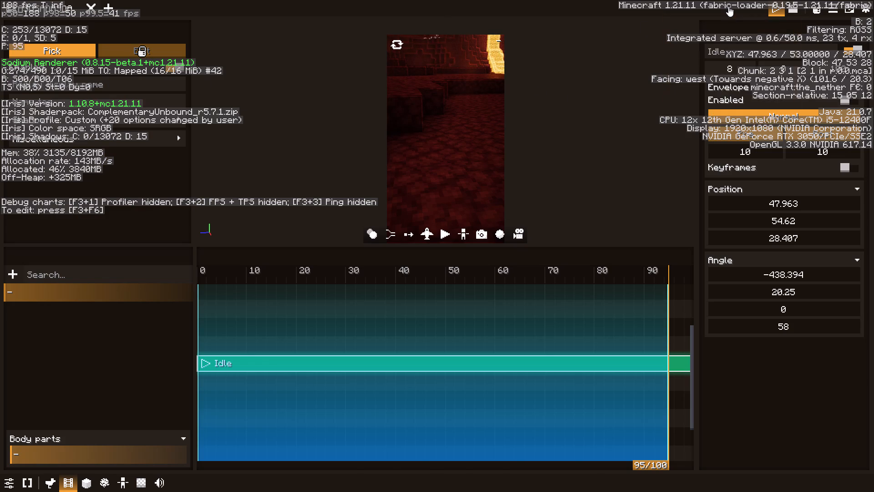
{"action": "key", "text": "Escape"}
{"action": "key", "text": "F3"}
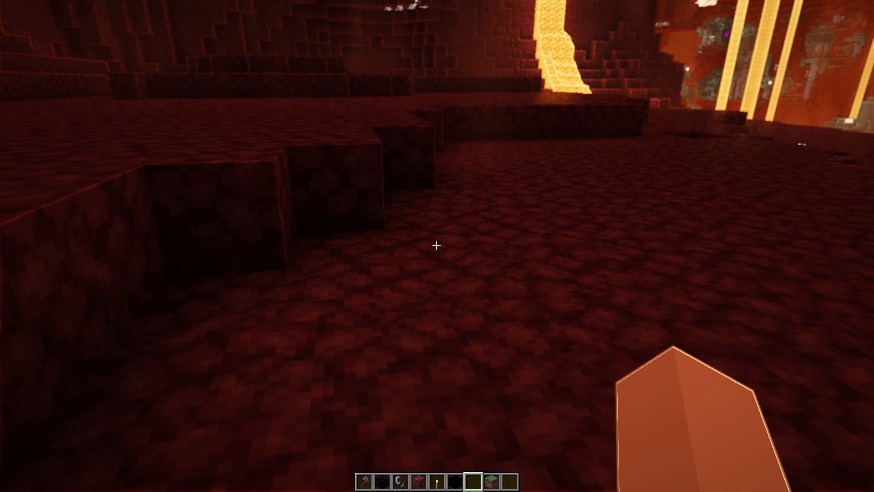
{"action": "key", "text": "0"}
{"action": "double_click", "coordinate": [789, 0]}
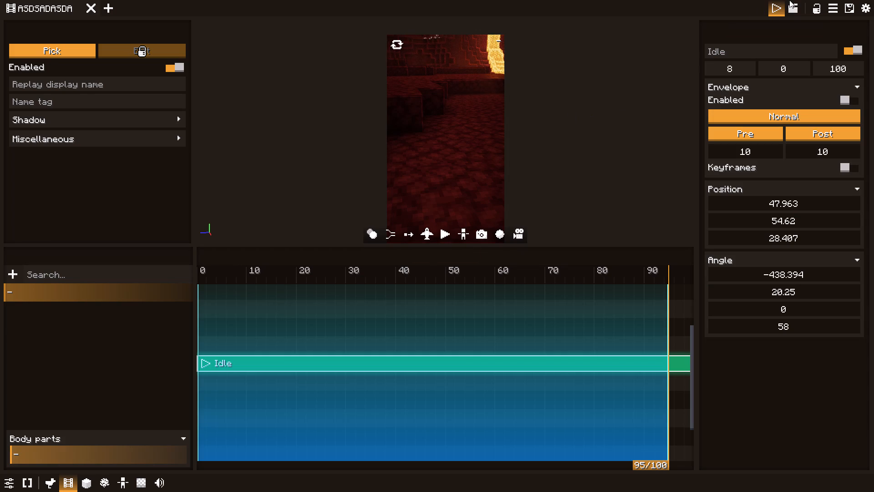
{"action": "left_click", "coordinate": [789, 6]}
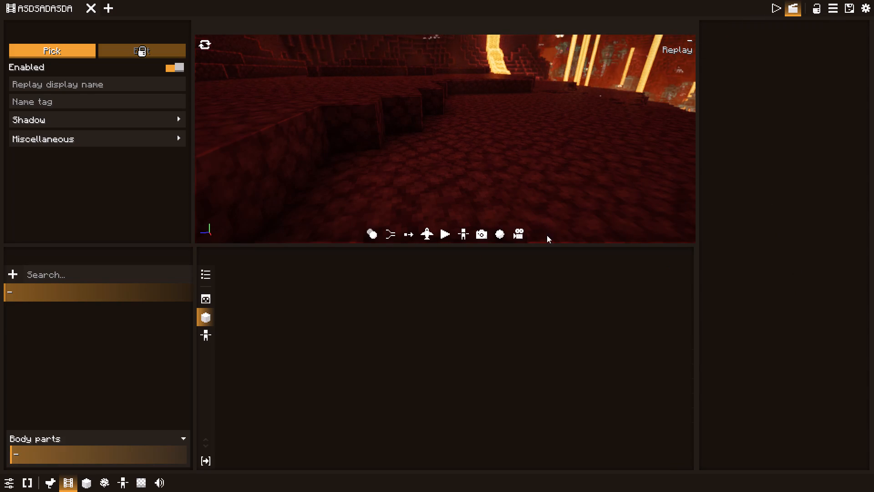
Enlarge the preview viewport by lowering the divider between it and the timeline area.
{"action": "left_click_drag", "start_coordinate": [549, 241], "coordinate": [532, 299]}
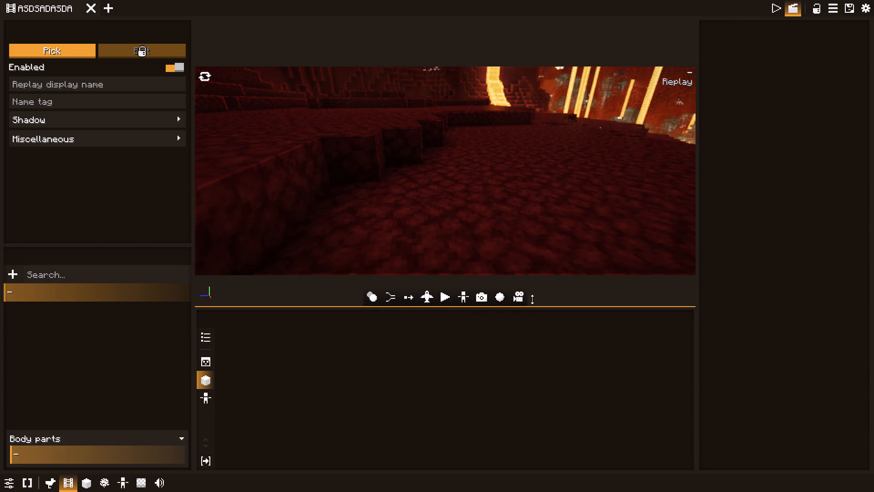
{"action": "left_click_drag", "start_coordinate": [532, 299], "coordinate": [524, 307]}
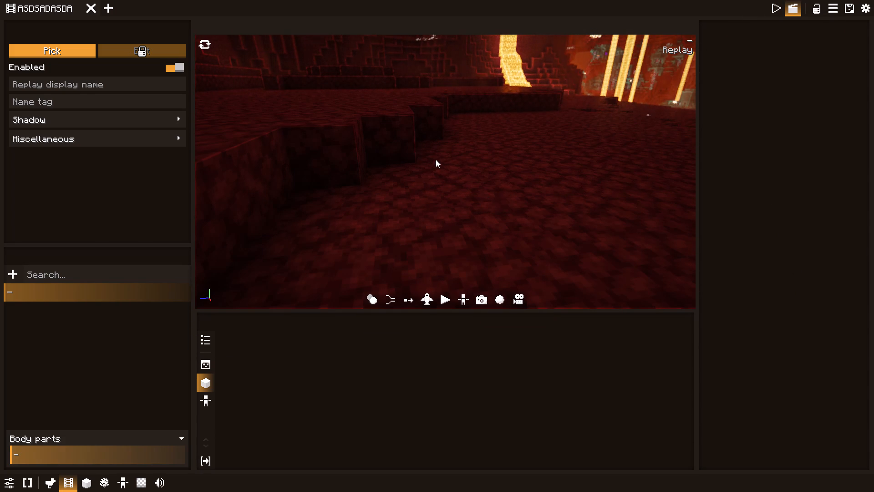
Enable flight mode and fly the free camera around the netherrack plateau to scout the surroundings.
{"action": "left_click_drag", "start_coordinate": [371, 109], "coordinate": [280, 98]}
{"action": "left_click_drag", "start_coordinate": [407, 133], "coordinate": [306, 154]}
{"action": "left_click", "coordinate": [430, 300]}
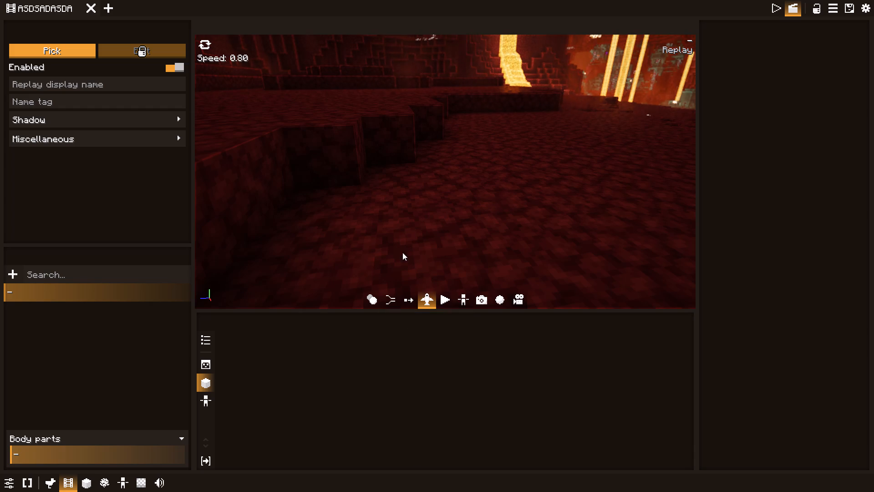
{"action": "left_click_drag", "start_coordinate": [404, 253], "coordinate": [264, 250]}
{"action": "key", "text": "space"}
{"action": "key", "text": "z"}
{"action": "key", "text": "s"}
{"action": "key", "text": "s"}
{"action": "key", "text": "s"}
{"action": "key", "text": "s"}
{"action": "key", "text": "s"}
{"action": "left_click_drag", "start_coordinate": [484, 178], "coordinate": [264, 181]}
{"action": "left_click_drag", "start_coordinate": [415, 151], "coordinate": [425, 153]}
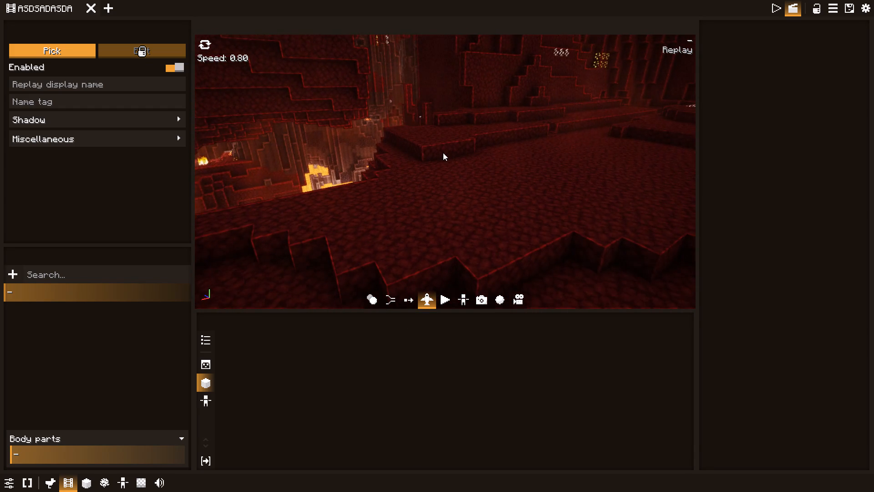
{"action": "type", "text": "WQ"}
{"action": "key", "text": "space"}
{"action": "left_click_drag", "start_coordinate": [406, 146], "coordinate": [565, 147]}
{"action": "key", "text": "space"}
{"action": "key", "text": "w"}
{"action": "left_click_drag", "start_coordinate": [444, 144], "coordinate": [537, 134]}
{"action": "key", "text": "a"}
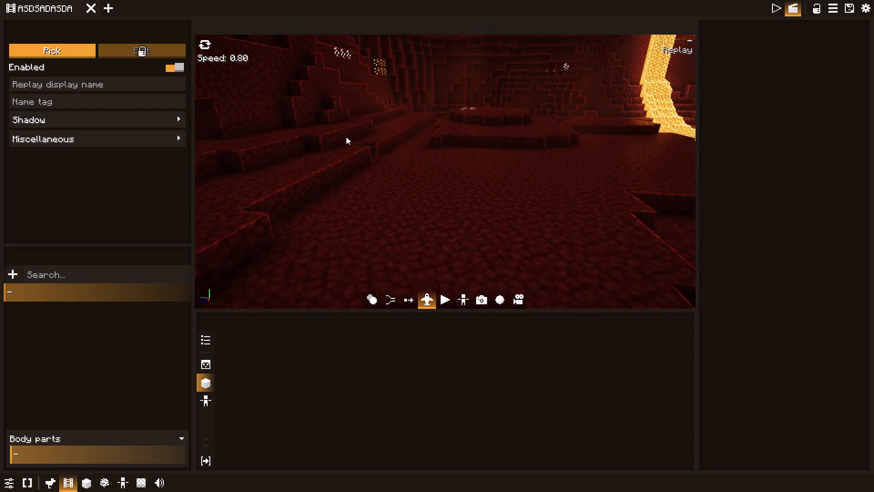
{"action": "left_click_drag", "start_coordinate": [275, 142], "coordinate": [454, 133]}
{"action": "key", "text": "space"}
{"action": "key", "text": "space"}
{"action": "key", "text": "space"}
{"action": "key", "text": "space"}
{"action": "key", "text": "space"}
{"action": "key", "text": "space"}
{"action": "key", "text": "space"}
{"action": "key", "text": "space"}
{"action": "key", "text": "space"}
{"action": "left_click_drag", "start_coordinate": [293, 145], "coordinate": [498, 176]}
{"action": "key", "text": "s"}
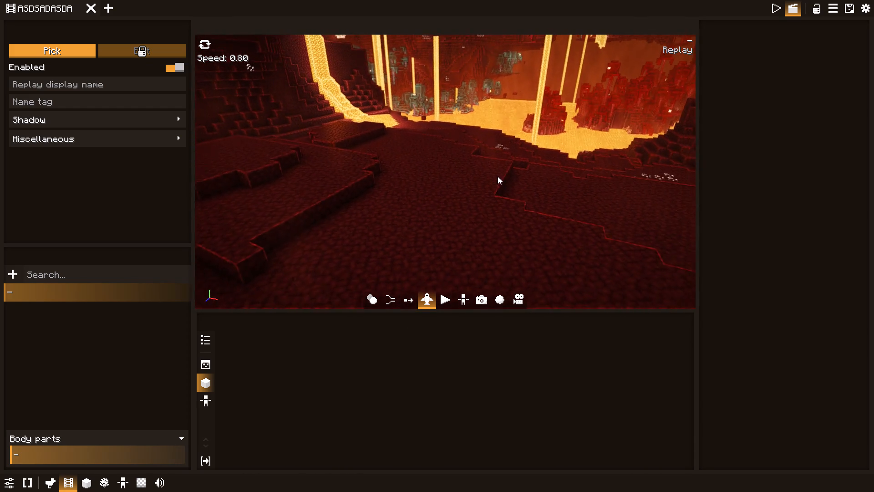
{"action": "left_click_drag", "start_coordinate": [498, 176], "coordinate": [598, 197]}
{"action": "key", "text": "w"}
{"action": "key", "text": "s"}
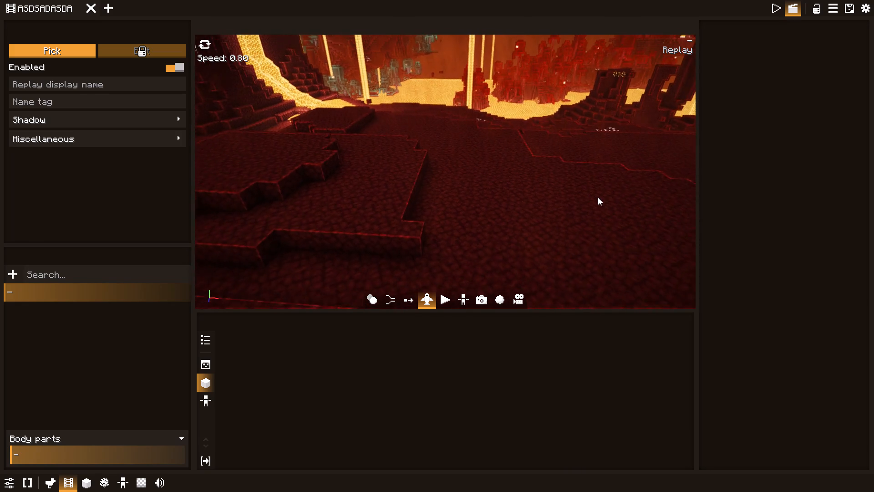
Frame the open netherrack beside the low ledge with the free camera, facing the lava falls and crimson forest.
{"action": "left_click_drag", "start_coordinate": [598, 197], "coordinate": [606, 195]}
{"action": "key", "text": "w"}
{"action": "key", "text": "w"}
{"action": "key", "text": "w"}
{"action": "key", "text": "w"}
{"action": "key", "text": "w"}
{"action": "key", "text": "w"}
{"action": "key", "text": "w"}
{"action": "key", "text": "w"}
{"action": "key", "text": "w"}
{"action": "key", "text": "w"}
{"action": "key", "text": "w"}
{"action": "key", "text": "w"}
{"action": "key", "text": "w"}
{"action": "key", "text": "w"}
{"action": "key", "text": "w"}
{"action": "key", "text": "w"}
{"action": "key", "text": "w"}
{"action": "key", "text": "w"}
{"action": "key", "text": "w"}
{"action": "key", "text": "w"}
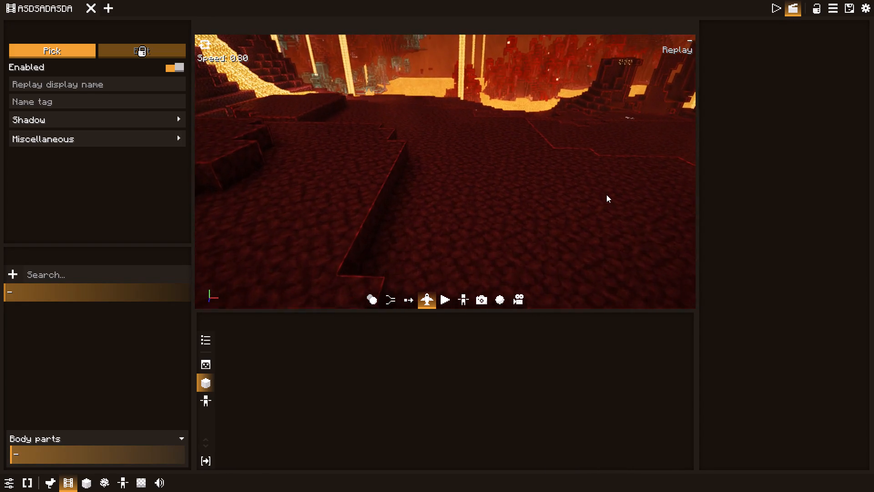
{"action": "left_click_drag", "start_coordinate": [606, 195], "coordinate": [555, 174]}
{"action": "key", "text": "s"}
{"action": "key", "text": "s"}
{"action": "key", "text": "s"}
{"action": "key", "text": "s"}
{"action": "key", "text": "s"}
{"action": "key", "text": "s"}
{"action": "key", "text": "s"}
{"action": "key", "text": "s"}
{"action": "key", "text": "s"}
{"action": "key", "text": "s"}
{"action": "key", "text": "s"}
{"action": "key", "text": "s"}
{"action": "key", "text": "s"}
{"action": "key", "text": "s"}
{"action": "key", "text": "s"}
{"action": "key", "text": "s"}
{"action": "key", "text": "s"}
{"action": "key", "text": "s"}
{"action": "key", "text": "s"}
{"action": "key", "text": "s"}
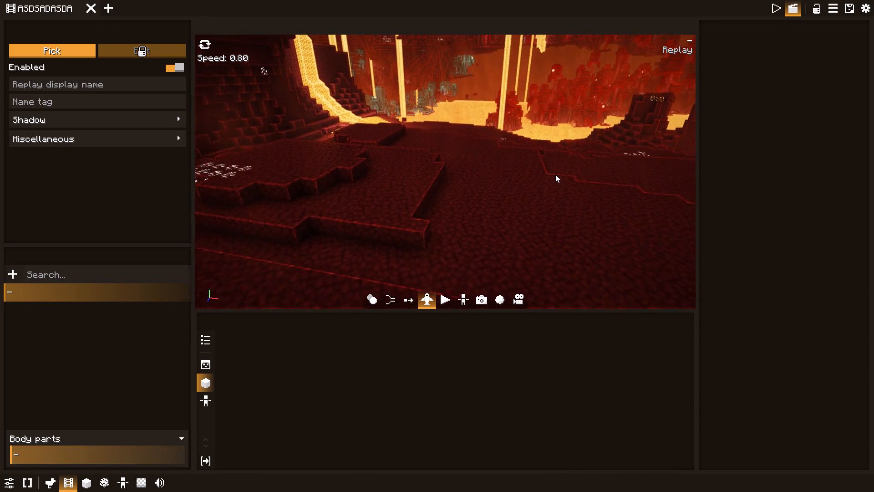
{"action": "key", "text": "w"}
{"action": "key", "text": "w"}
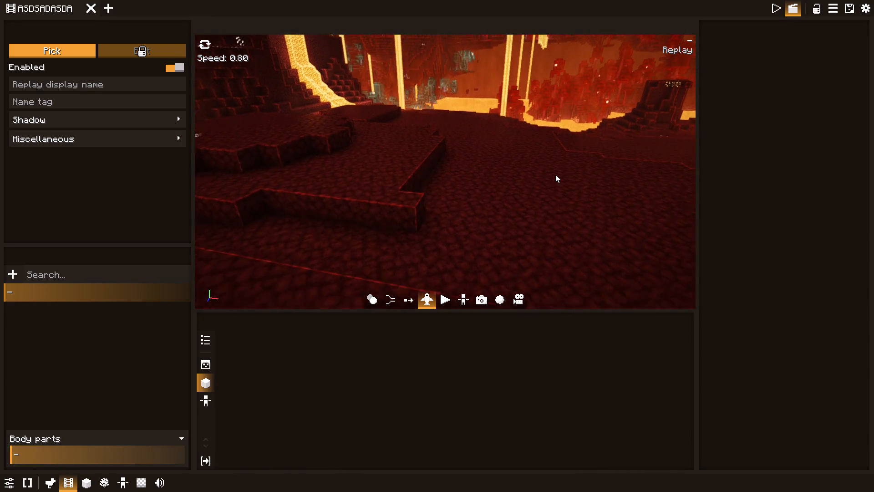
{"action": "key", "text": "s"}
{"action": "key", "text": "s"}
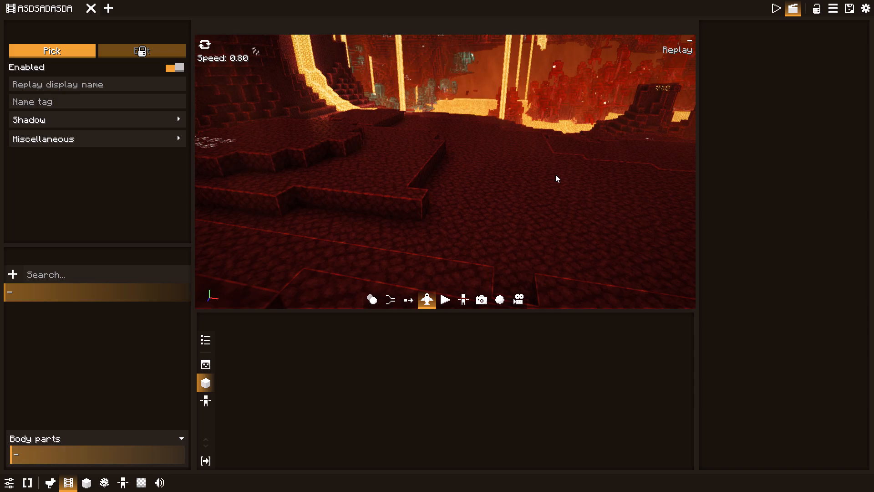
{"action": "key", "text": "w"}
{"action": "key", "text": "a"}
{"action": "left_click_drag", "start_coordinate": [579, 218], "coordinate": [691, 227]}
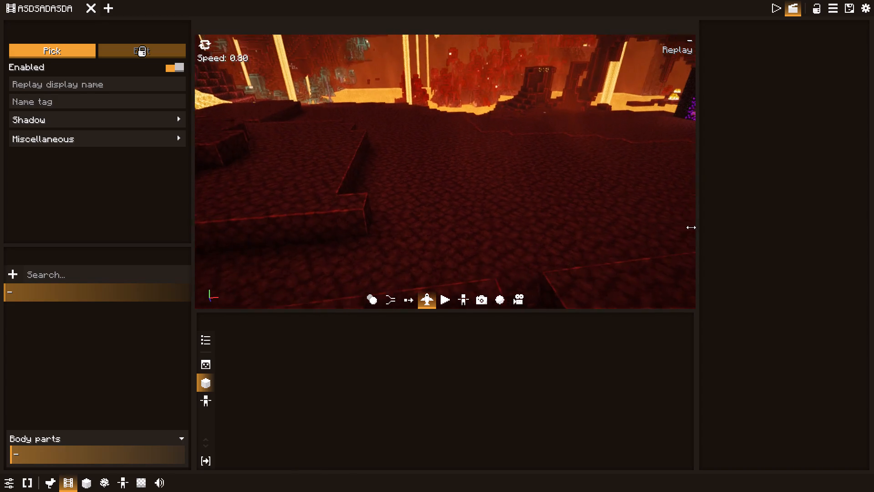
{"action": "left_click_drag", "start_coordinate": [691, 227], "coordinate": [621, 215]}
{"action": "key", "text": "d"}
{"action": "key", "text": "a"}
{"action": "key", "text": "d"}
{"action": "key", "text": "d"}
{"action": "key", "text": "a"}
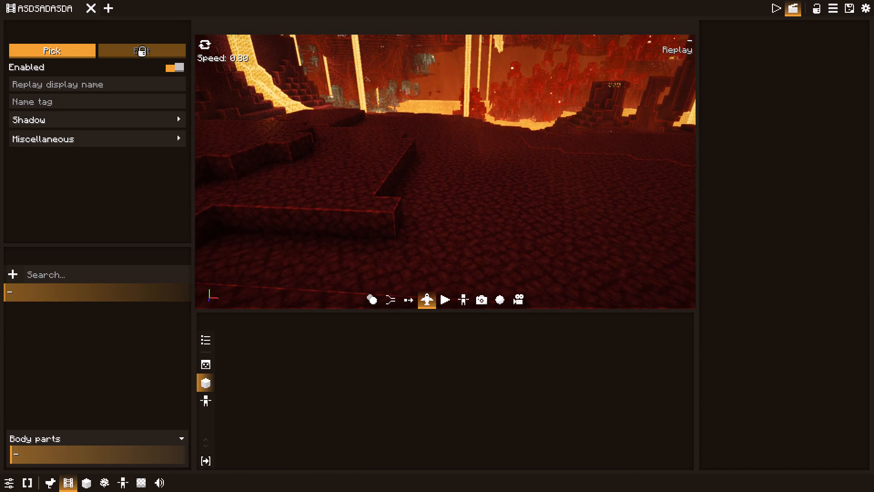
Add a new replay on the open netherrack using the minecraft:piglin form.
{"action": "left_click", "coordinate": [17, 275]}
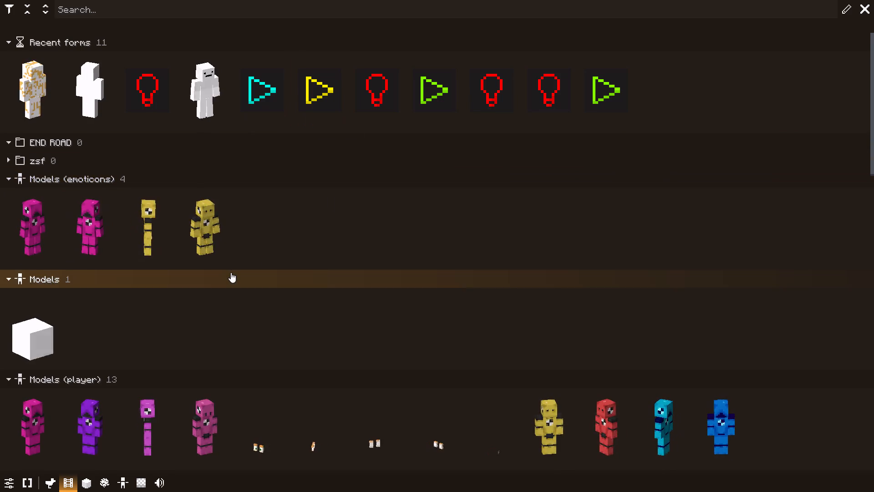
{"action": "scroll", "coordinate": [231, 272], "scroll_direction": "down", "scroll_amount": 6}
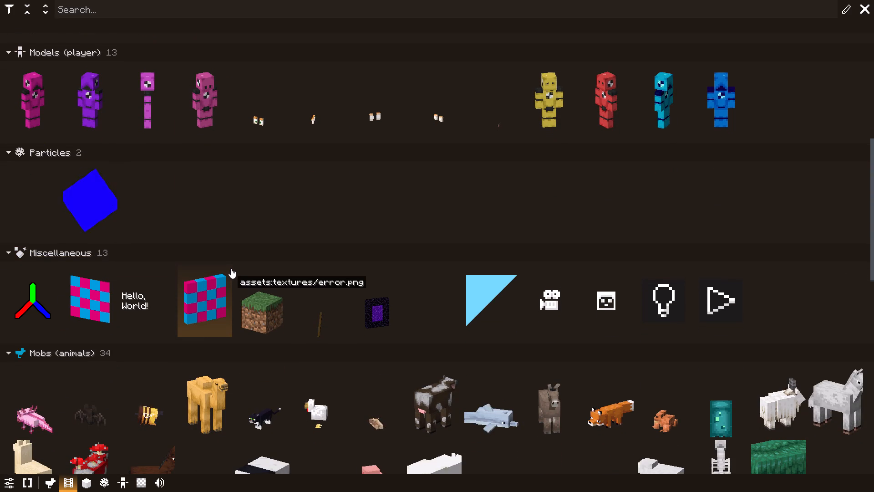
{"action": "scroll", "coordinate": [231, 268], "scroll_direction": "up", "scroll_amount": 9}
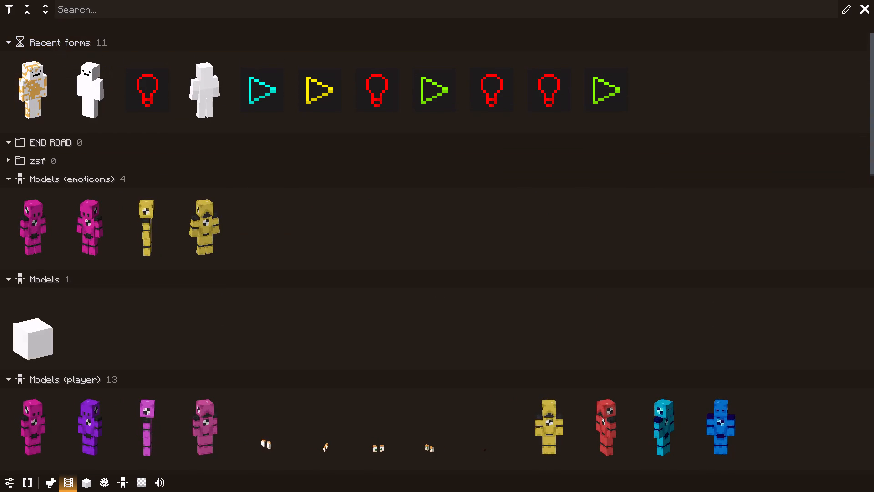
{"action": "scroll", "coordinate": [64, 150], "scroll_direction": "down", "scroll_amount": 12}
{"action": "scroll", "coordinate": [259, 210], "scroll_direction": "down", "scroll_amount": 5}
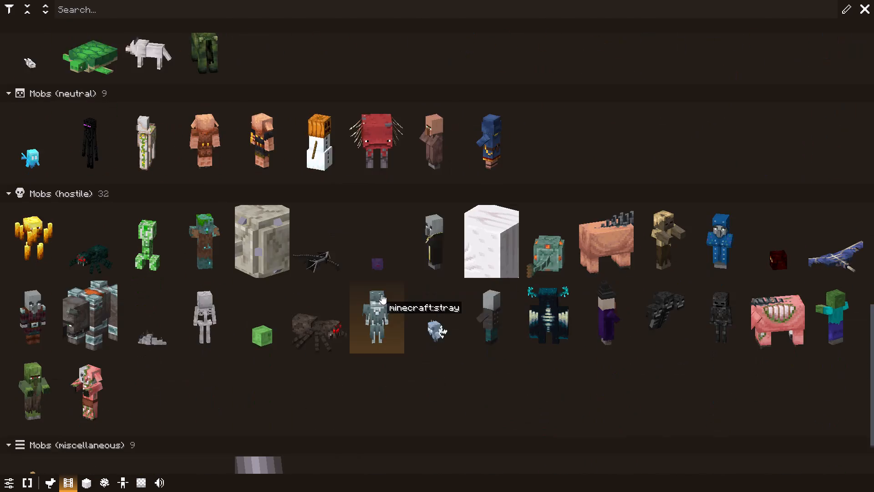
{"action": "scroll", "coordinate": [597, 287], "scroll_direction": "down", "scroll_amount": 2}
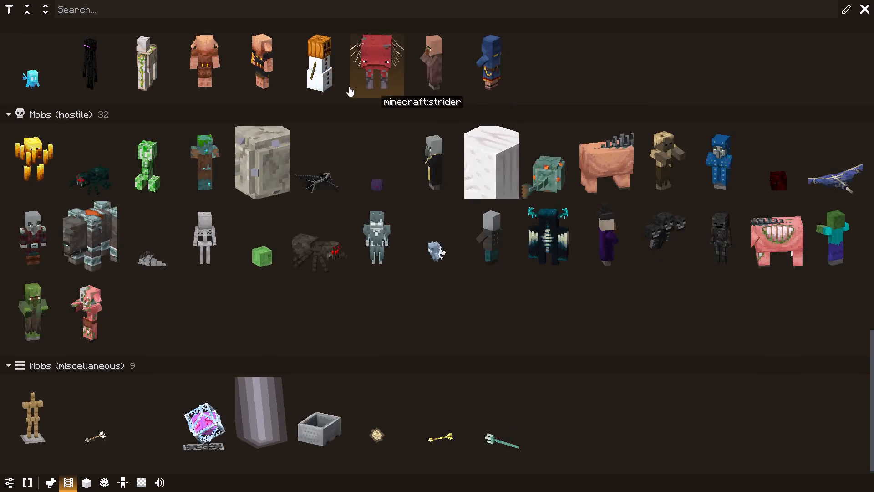
{"action": "double_click", "coordinate": [210, 68]}
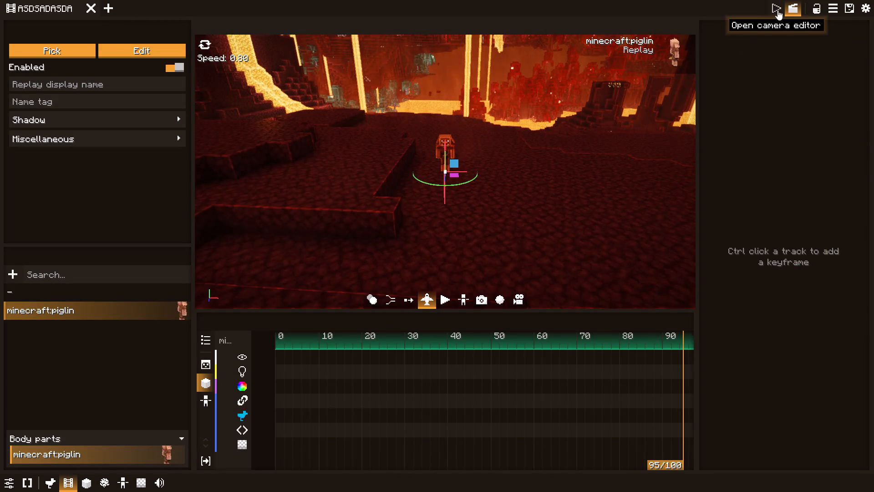
Change the new piglin replay's mob type to Zombified Piglin.
{"action": "left_click", "coordinate": [777, 10]}
{"action": "left_click", "coordinate": [138, 52]}
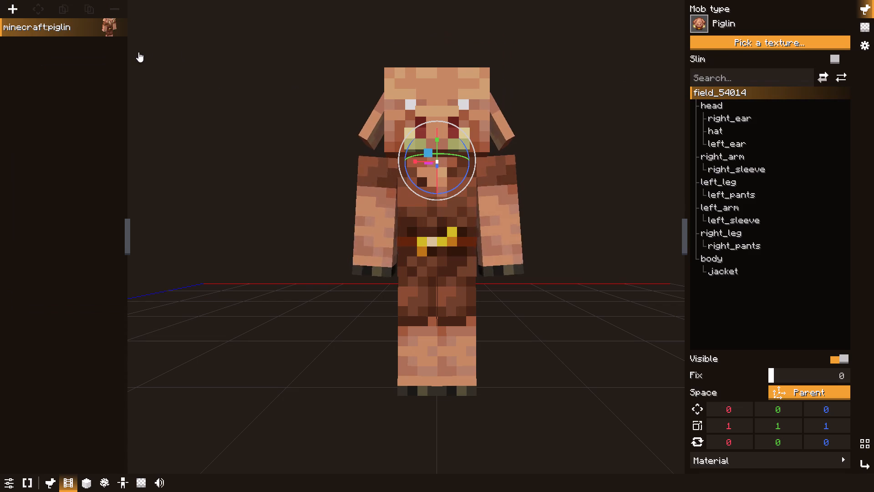
{"action": "left_click", "coordinate": [715, 20]}
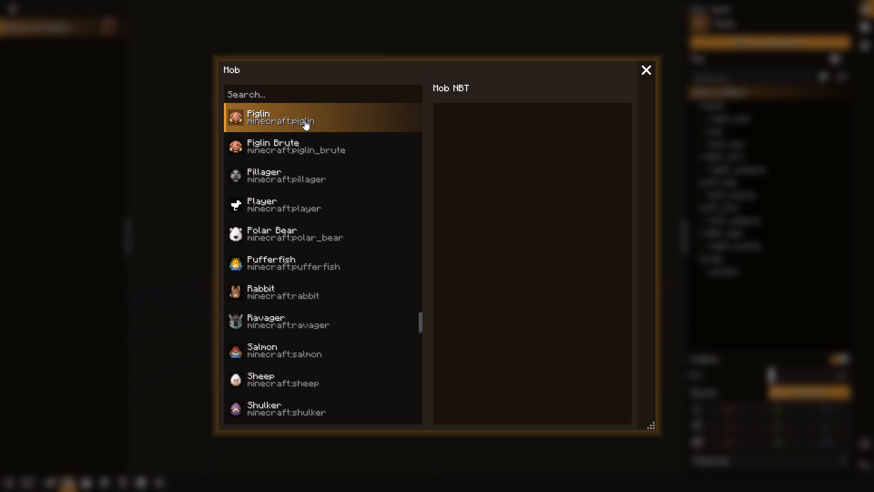
{"action": "scroll", "coordinate": [304, 155], "scroll_direction": "down", "scroll_amount": 1}
{"action": "scroll", "coordinate": [305, 144], "scroll_direction": "up", "scroll_amount": 5}
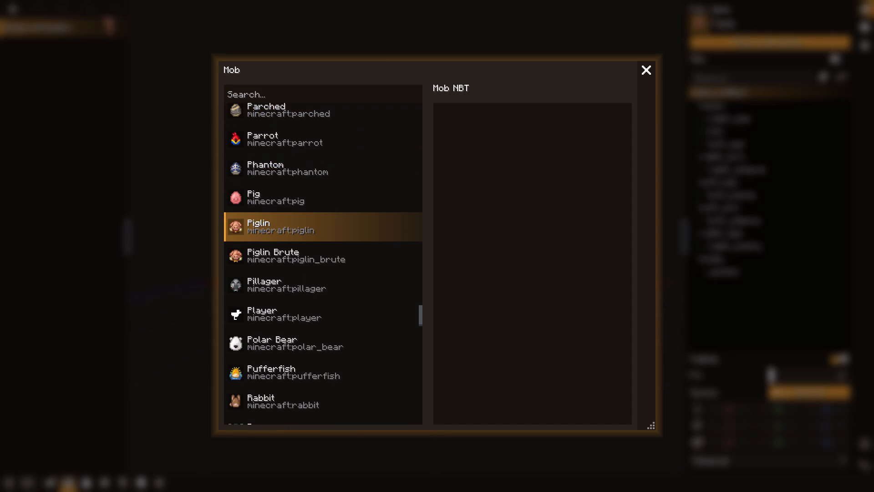
{"action": "left_click", "coordinate": [371, 96]}
{"action": "type", "text": "ZOMB"}
{"action": "left_click", "coordinate": [305, 114]}
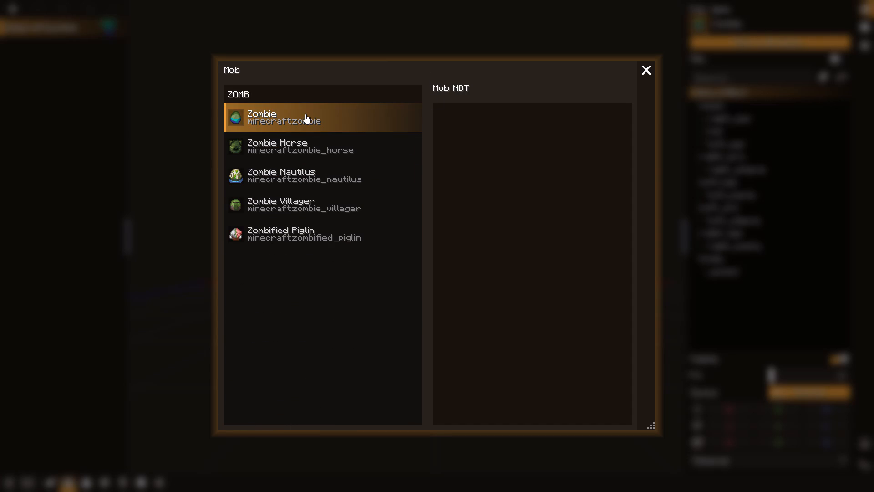
{"action": "double_click", "coordinate": [305, 223]}
{"action": "key", "text": "Escape"}
{"action": "key", "text": "Escape"}
{"action": "key", "text": "Escape"}
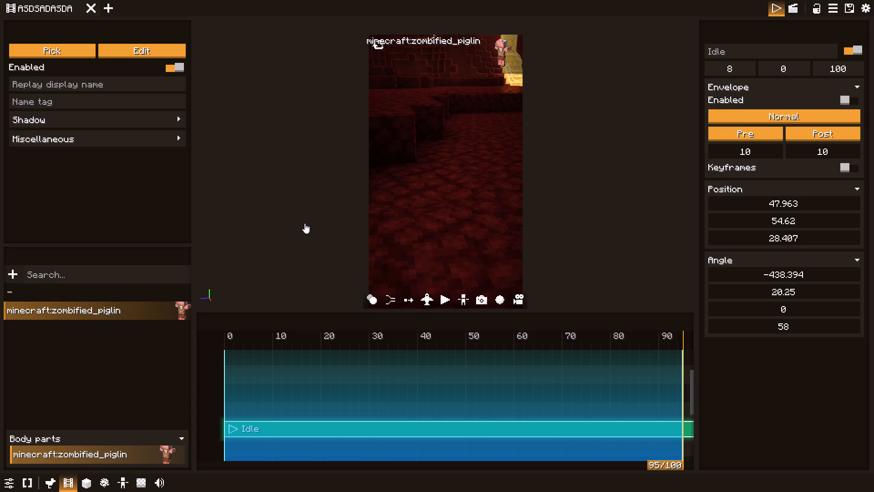
Return to the replay editor, briefly play the film and move the playhead back to tick 0.
{"action": "scroll", "coordinate": [447, 260], "scroll_direction": "down", "scroll_amount": 6}
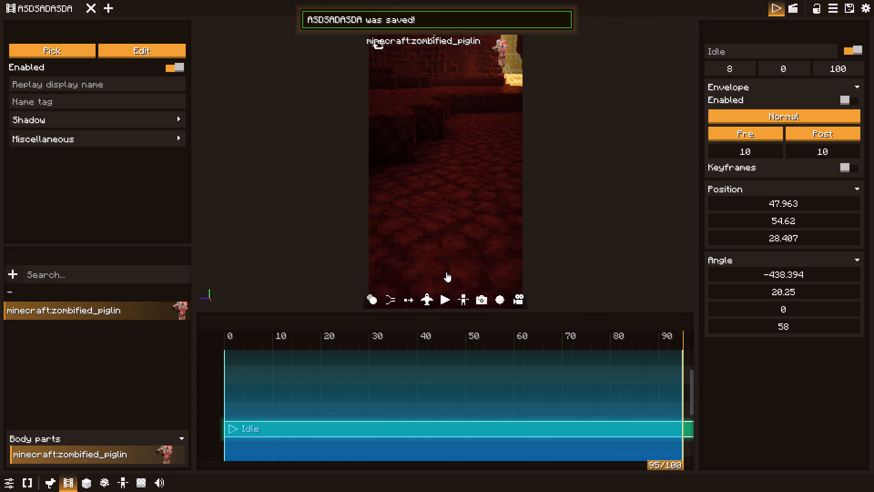
{"action": "left_click", "coordinate": [792, 6]}
{"action": "left_click_drag", "start_coordinate": [450, 101], "coordinate": [388, 106]}
{"action": "key", "text": "space"}
{"action": "key", "text": "s"}
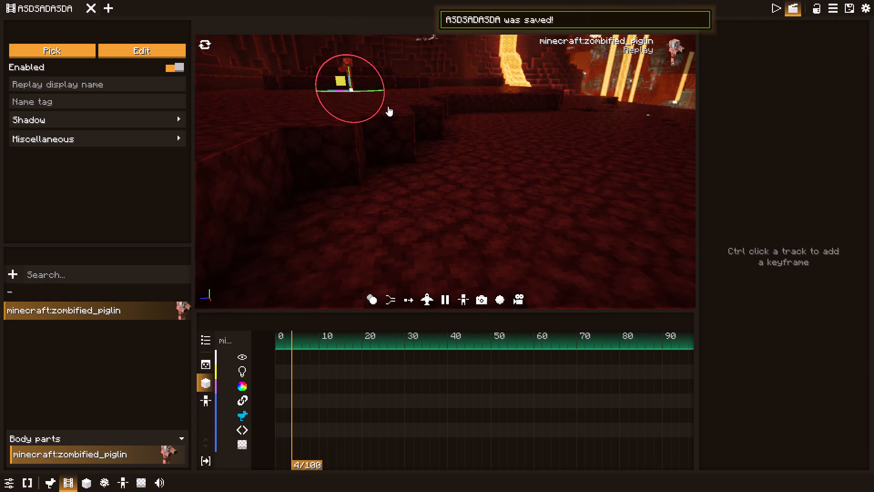
{"action": "left_click_drag", "start_coordinate": [388, 106], "coordinate": [386, 106]}
{"action": "key", "text": "d"}
{"action": "key", "text": "space"}
{"action": "left_click_drag", "start_coordinate": [304, 336], "coordinate": [277, 335]}
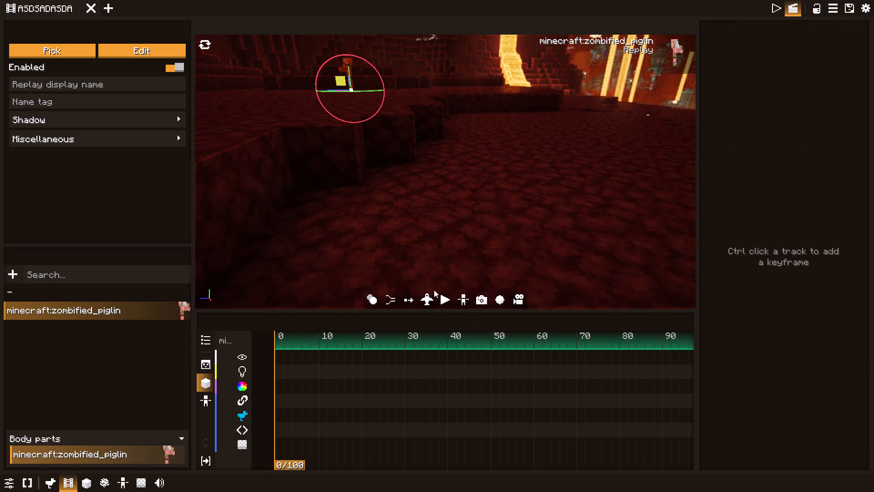
Fly the free camera around the zombified piglin to examine its placement on the netherrack, and leave flight mode.
{"action": "left_click", "coordinate": [426, 297]}
{"action": "key", "text": "space"}
{"action": "key", "text": "w"}
{"action": "left_click_drag", "start_coordinate": [416, 271], "coordinate": [448, 281]}
{"action": "key", "text": "a"}
{"action": "key", "text": "space"}
{"action": "key", "text": "a"}
{"action": "key", "text": "a"}
{"action": "key", "text": "a"}
{"action": "key", "text": "a"}
{"action": "key", "text": "a"}
{"action": "key", "text": "a"}
{"action": "key", "text": "a"}
{"action": "key", "text": "a"}
{"action": "key", "text": "a"}
{"action": "key", "text": "a"}
{"action": "key", "text": "a"}
{"action": "key", "text": "a"}
{"action": "key", "text": "a"}
{"action": "key", "text": "a"}
{"action": "key", "text": "a"}
{"action": "key", "text": "a"}
{"action": "key", "text": "a"}
{"action": "key", "text": "a"}
{"action": "key", "text": "a"}
{"action": "key", "text": "a"}
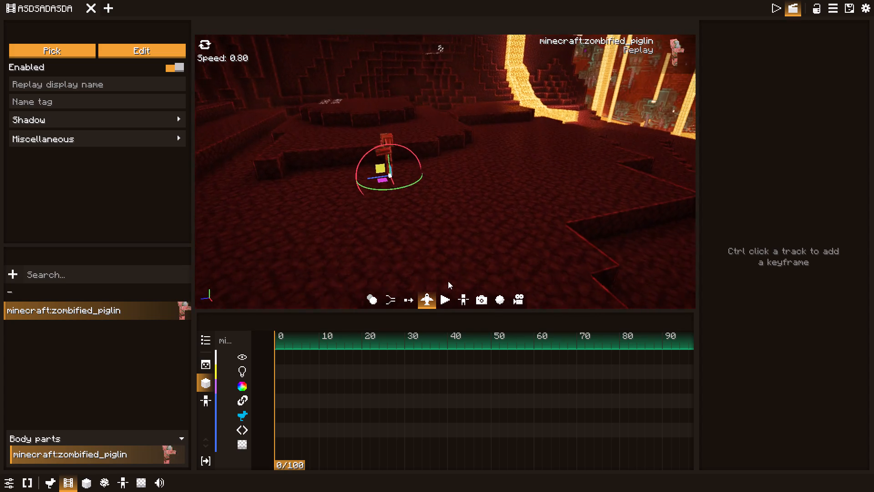
{"action": "left_click_drag", "start_coordinate": [448, 281], "coordinate": [658, 287]}
{"action": "key", "text": "w"}
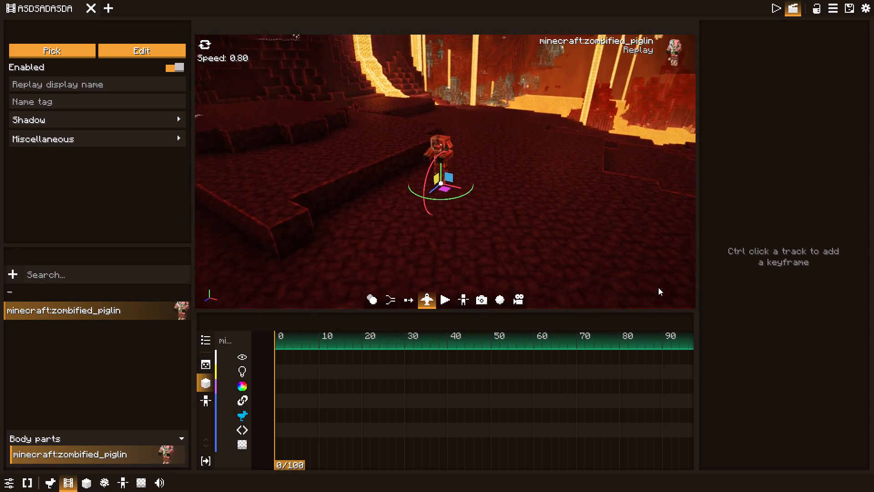
{"action": "left_click_drag", "start_coordinate": [658, 287], "coordinate": [663, 285]}
{"action": "key", "text": "f"}
Change the viewport's camera mode to the freely movable camera view.
{"action": "left_click", "coordinate": [480, 305]}
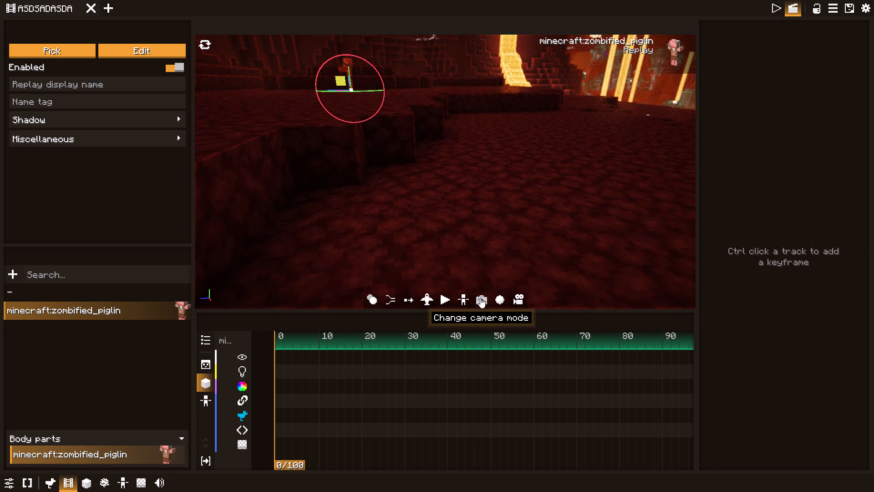
{"action": "left_click", "coordinate": [478, 299]}
{"action": "left_click", "coordinate": [517, 324]}
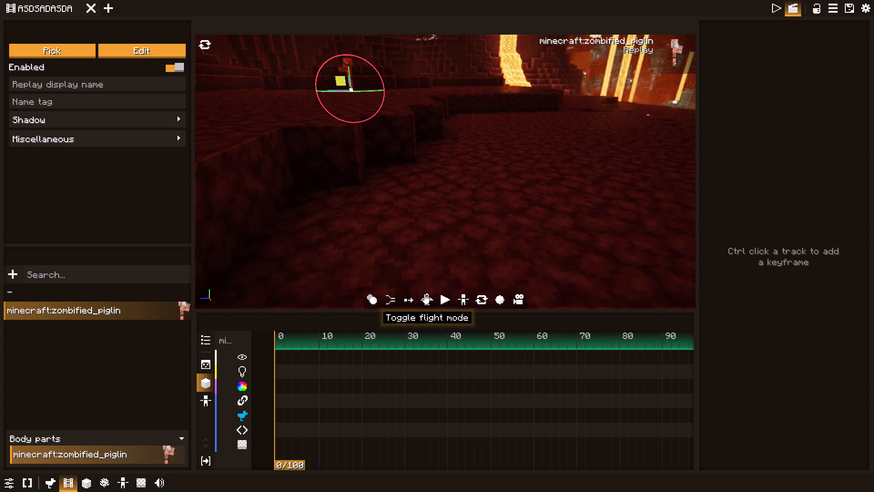
Rotate the zombified piglin replay around its vertical axis so that it turns away from the viewing camera.
{"action": "left_click", "coordinate": [424, 294]}
{"action": "key", "text": "space"}
{"action": "key", "text": "a"}
{"action": "key", "text": "w"}
{"action": "key", "text": "a"}
{"action": "key", "text": "w"}
{"action": "key", "text": "space"}
{"action": "left_click_drag", "start_coordinate": [452, 261], "coordinate": [489, 259]}
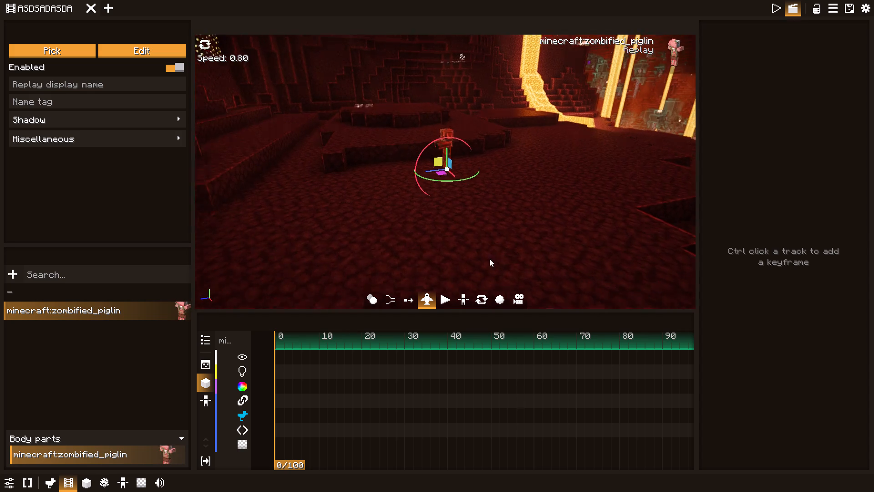
{"action": "left_click_drag", "start_coordinate": [489, 259], "coordinate": [719, 277]}
{"action": "key", "text": "space"}
{"action": "key", "text": "w"}
{"action": "key", "text": "f"}
{"action": "key", "text": "w"}
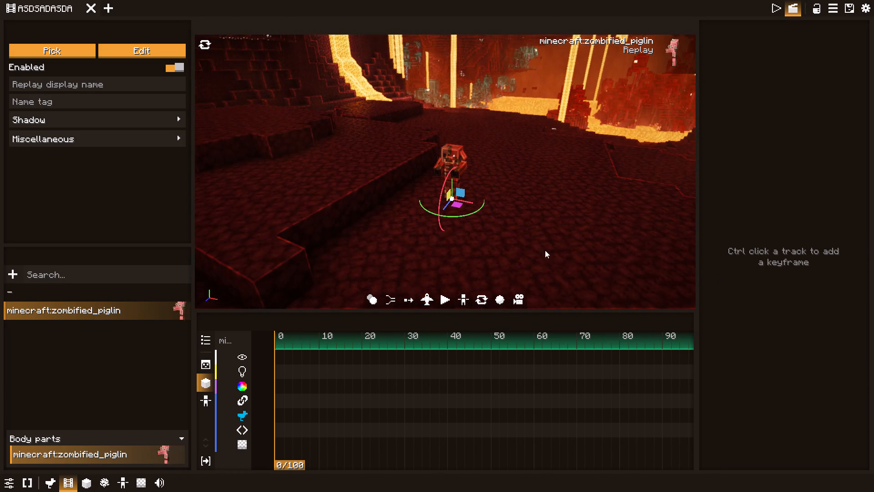
{"action": "left_click_drag", "start_coordinate": [430, 214], "coordinate": [533, 211]}
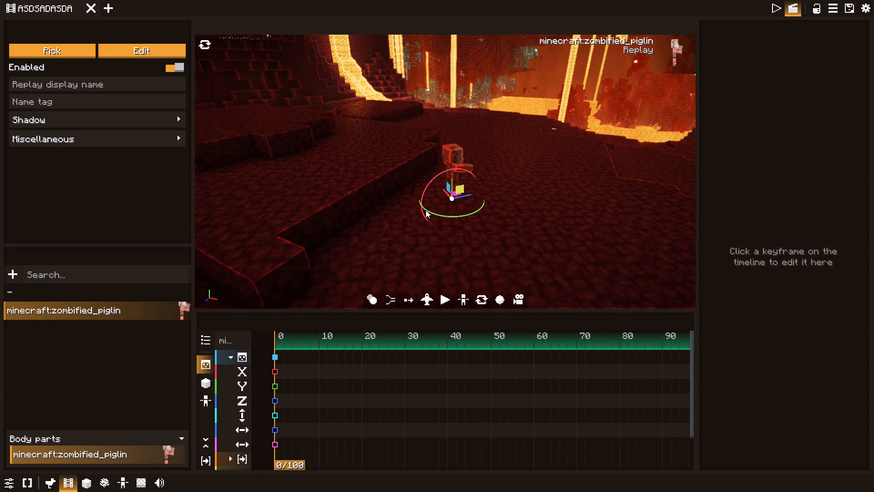
{"action": "left_click_drag", "start_coordinate": [426, 210], "coordinate": [442, 213]}
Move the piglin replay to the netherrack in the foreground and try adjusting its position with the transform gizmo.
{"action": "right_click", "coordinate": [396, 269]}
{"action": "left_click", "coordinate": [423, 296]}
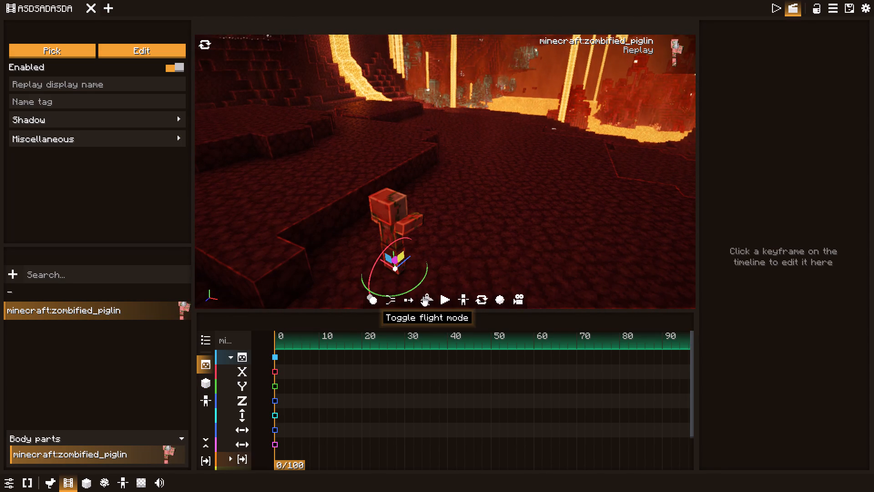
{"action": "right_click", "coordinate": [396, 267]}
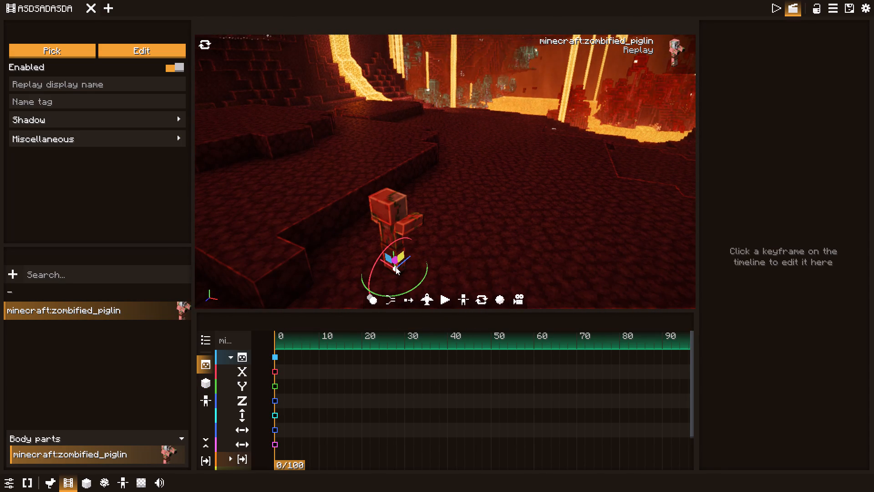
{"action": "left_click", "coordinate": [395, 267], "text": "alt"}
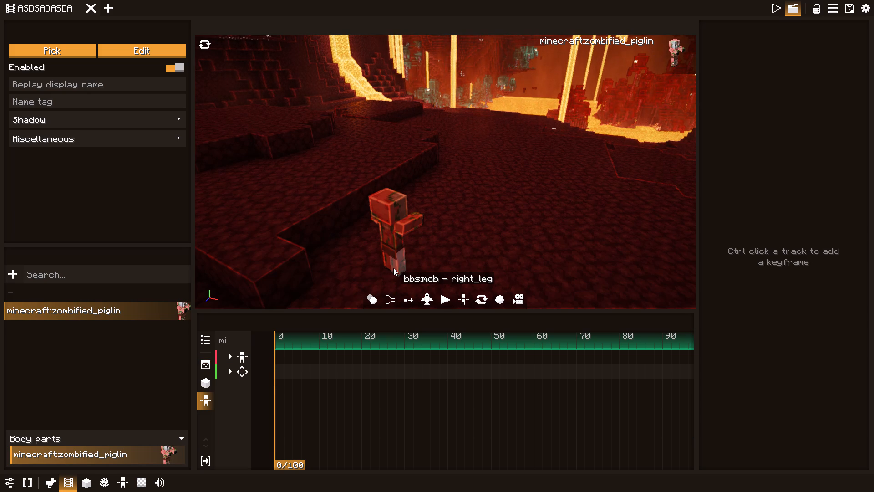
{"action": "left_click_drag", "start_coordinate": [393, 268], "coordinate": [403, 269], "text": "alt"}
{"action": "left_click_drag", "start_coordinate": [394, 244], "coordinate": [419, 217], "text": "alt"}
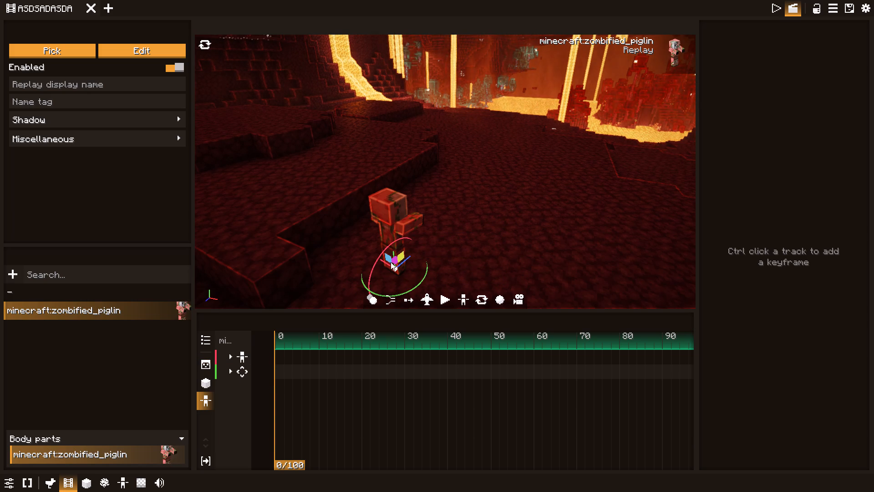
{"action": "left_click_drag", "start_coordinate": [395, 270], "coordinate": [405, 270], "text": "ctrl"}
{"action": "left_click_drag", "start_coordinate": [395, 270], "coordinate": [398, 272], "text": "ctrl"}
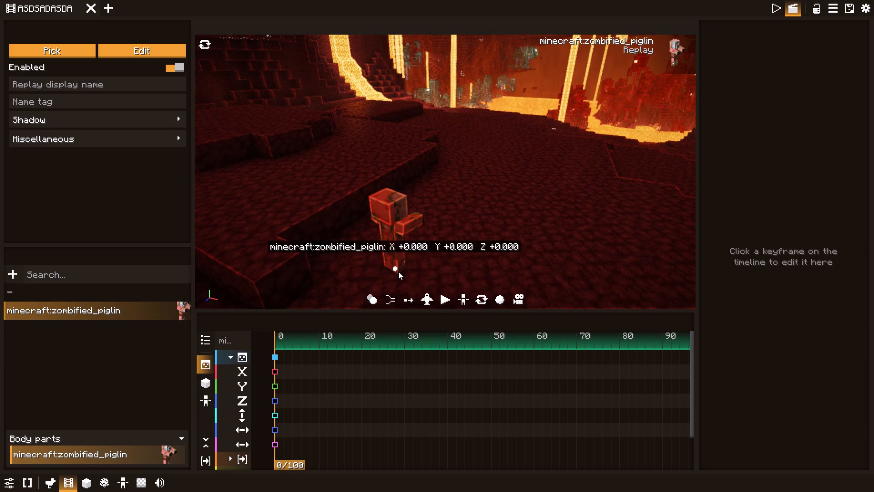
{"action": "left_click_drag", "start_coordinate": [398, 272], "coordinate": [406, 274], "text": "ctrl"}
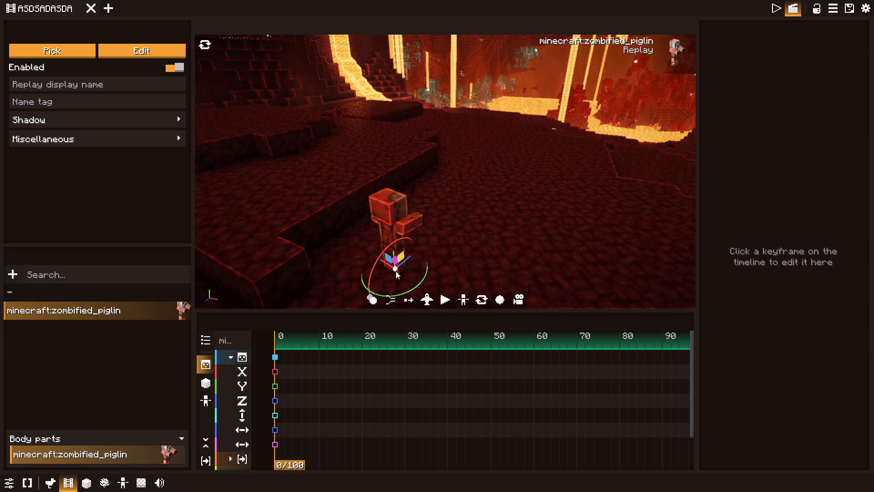
Move the zombified piglin replay onto the edge of the raised netherrack ledge.
{"action": "key", "text": "ctrl+c"}
{"action": "right_click", "coordinate": [306, 204]}
{"action": "left_click", "coordinate": [328, 232]}
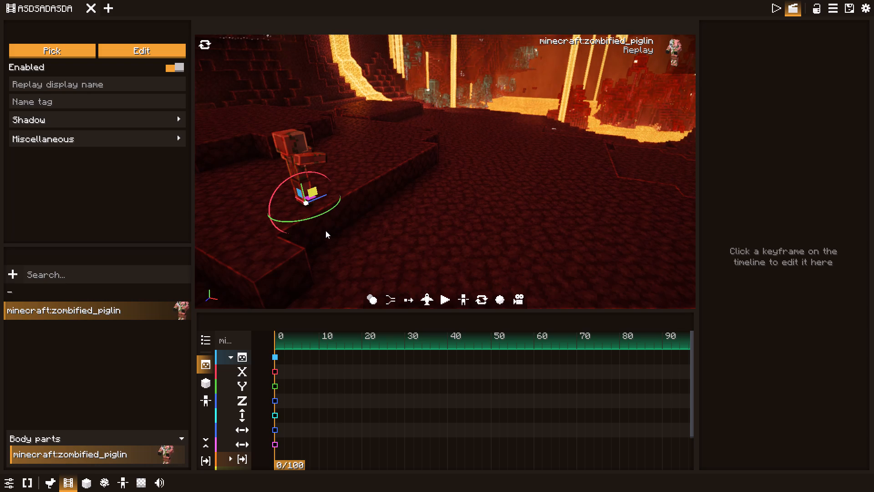
Copy the zombified piglin replay, paste it into the replay list and move the copy onto the lower netherrack beside the ledge.
{"action": "right_click", "coordinate": [87, 309]}
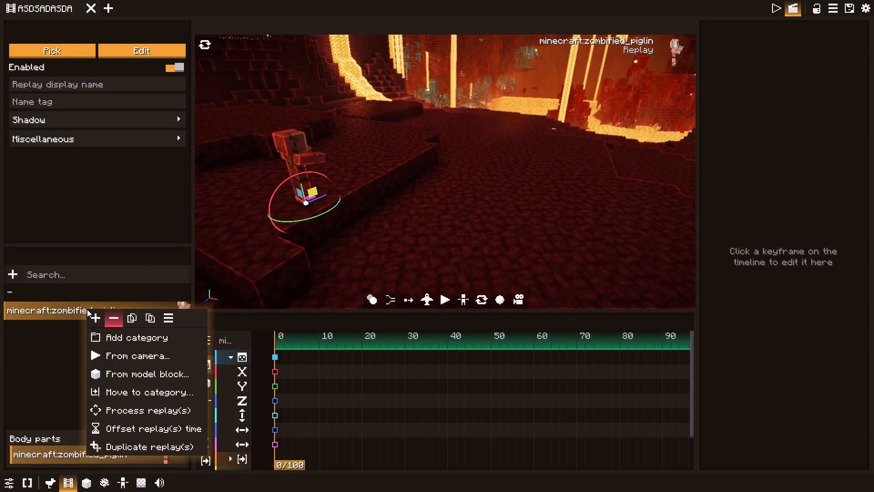
{"action": "left_click", "coordinate": [134, 316]}
{"action": "right_click", "coordinate": [89, 346]}
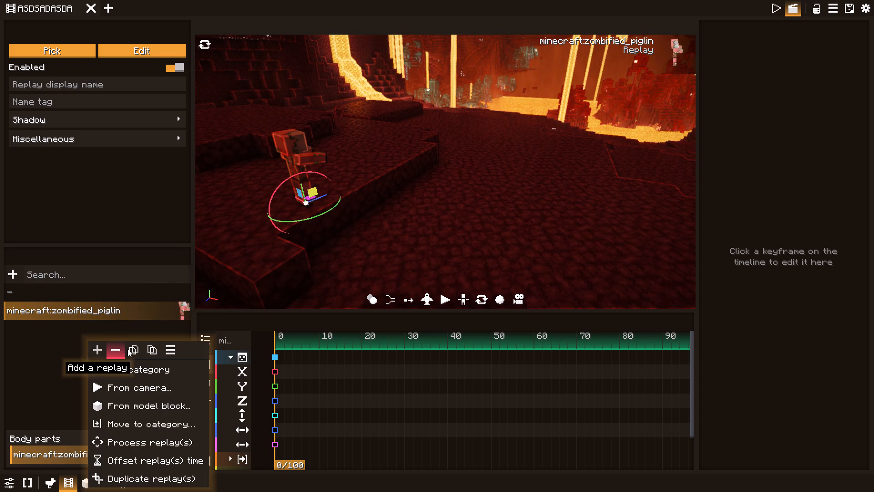
{"action": "left_click", "coordinate": [56, 366]}
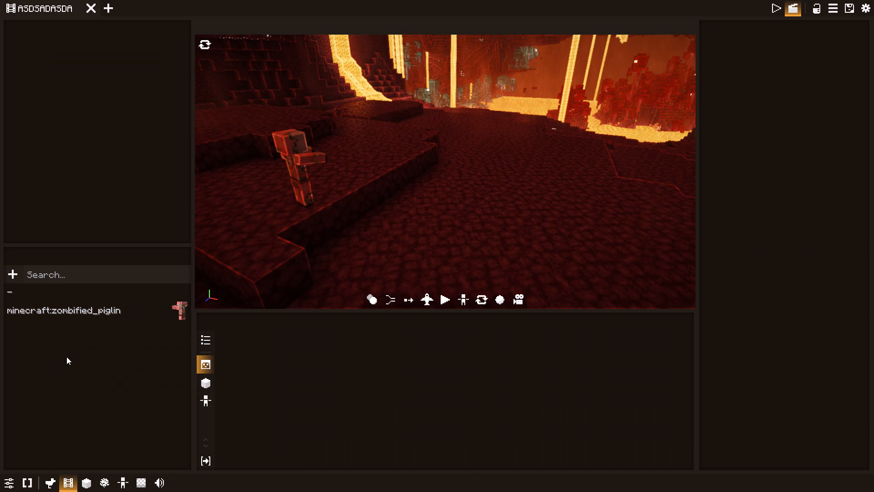
{"action": "left_click", "coordinate": [66, 347]}
{"action": "left_click", "coordinate": [29, 337]}
{"action": "left_click", "coordinate": [268, 352]}
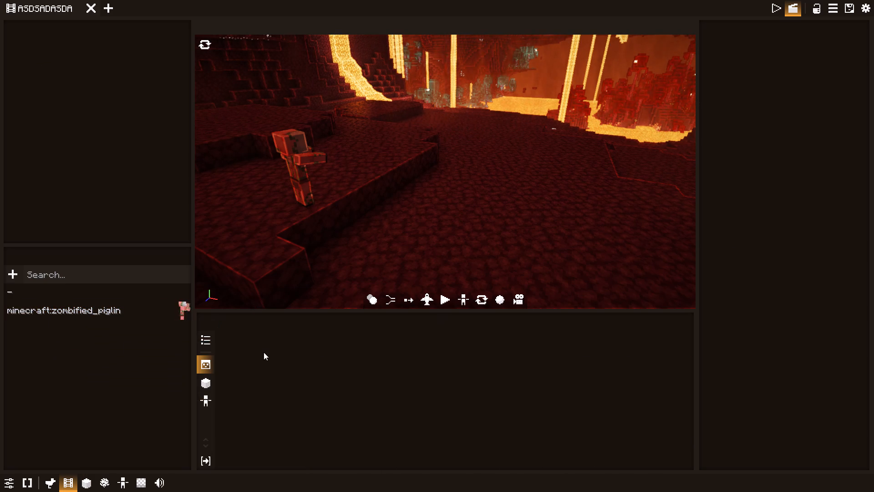
{"action": "left_click", "coordinate": [35, 328]}
{"action": "left_click", "coordinate": [48, 310]}
{"action": "left_click", "coordinate": [52, 336]}
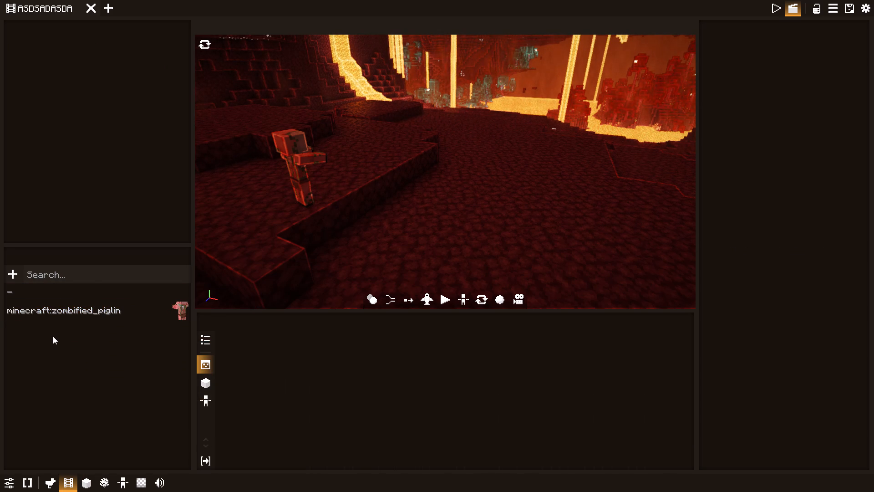
{"action": "key", "text": "ctrl+v"}
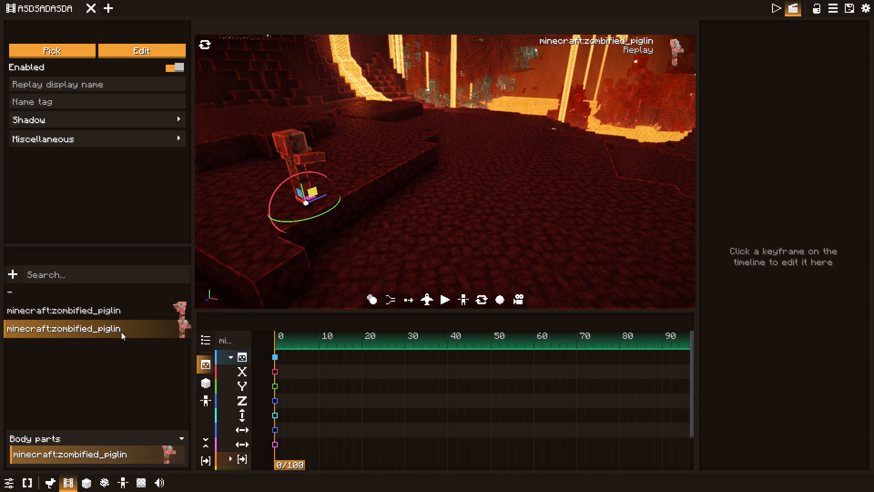
{"action": "right_click", "coordinate": [402, 259]}
{"action": "left_click", "coordinate": [438, 286]}
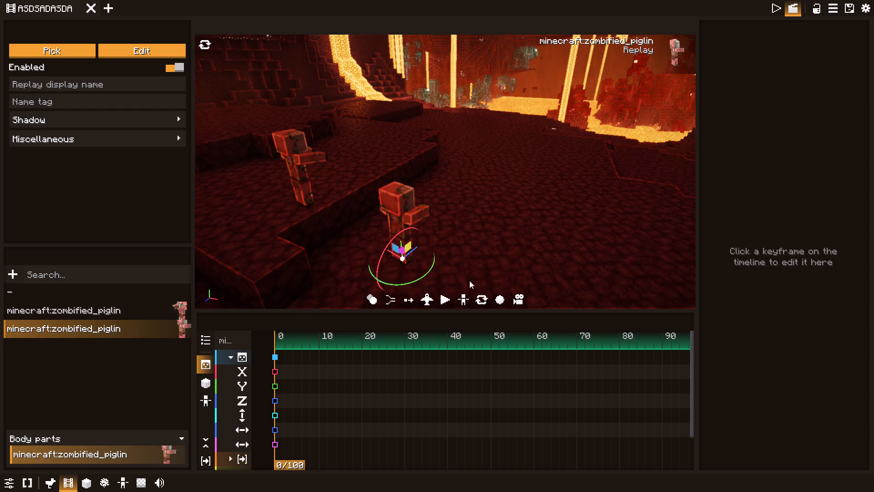
Paste a third zombified piglin replay and move it onto the open netherrack to the right of the second piglin.
{"action": "key", "text": "ctrl+v"}
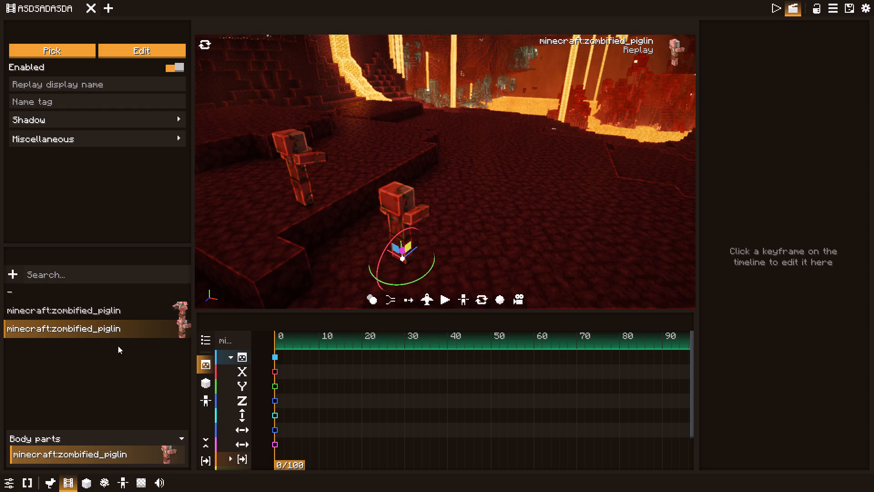
{"action": "left_click", "coordinate": [99, 359]}
{"action": "right_click", "coordinate": [99, 359], "text": "ctrl"}
{"action": "key", "text": "ctrl+v"}
{"action": "left_click", "coordinate": [534, 253]}
{"action": "right_click", "coordinate": [536, 254]}
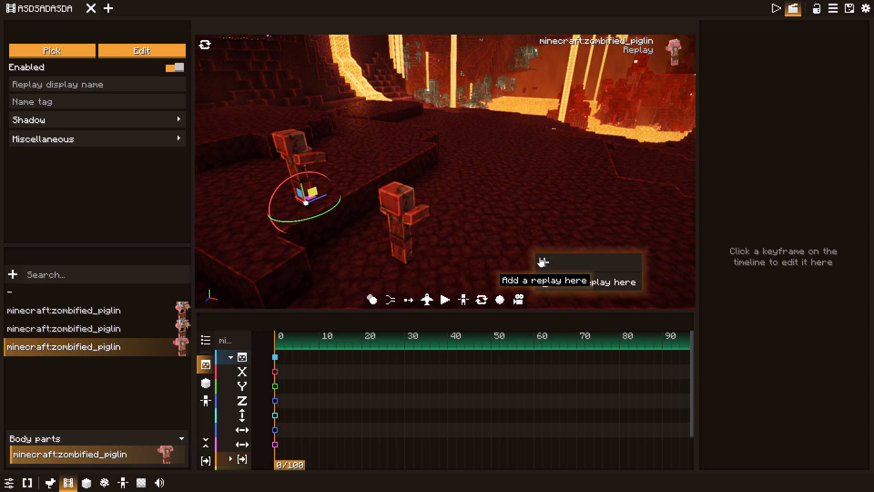
{"action": "left_click", "coordinate": [560, 281]}
Paste a fourth zombified piglin replay and move it onto the raised ledge, left of the first piglin.
{"action": "left_click", "coordinate": [210, 196]}
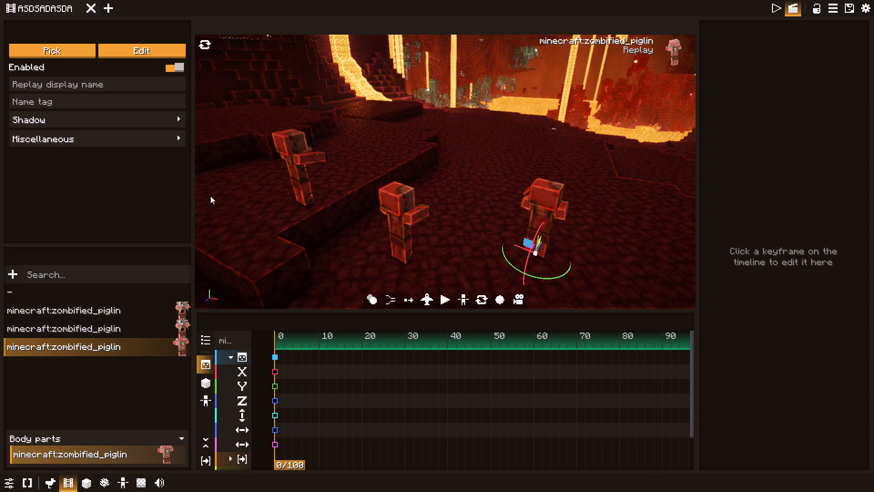
{"action": "key", "text": "ctrl+v"}
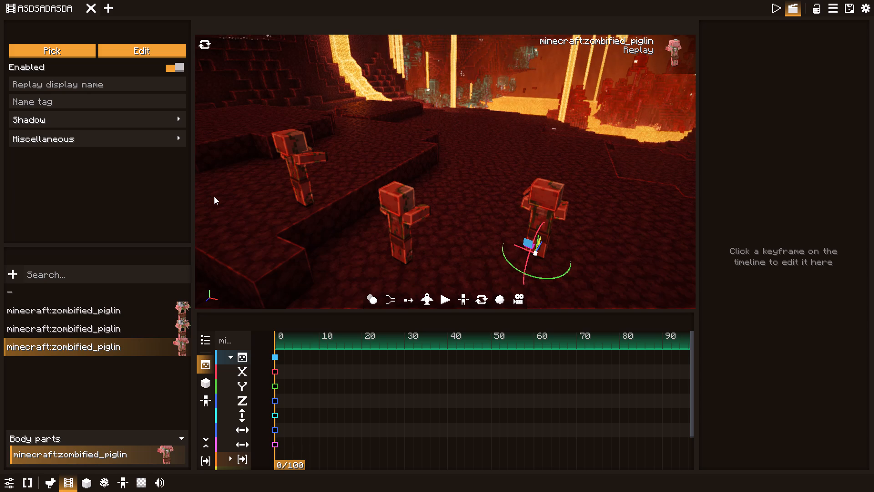
{"action": "left_click", "coordinate": [236, 215]}
{"action": "left_click", "coordinate": [253, 235]}
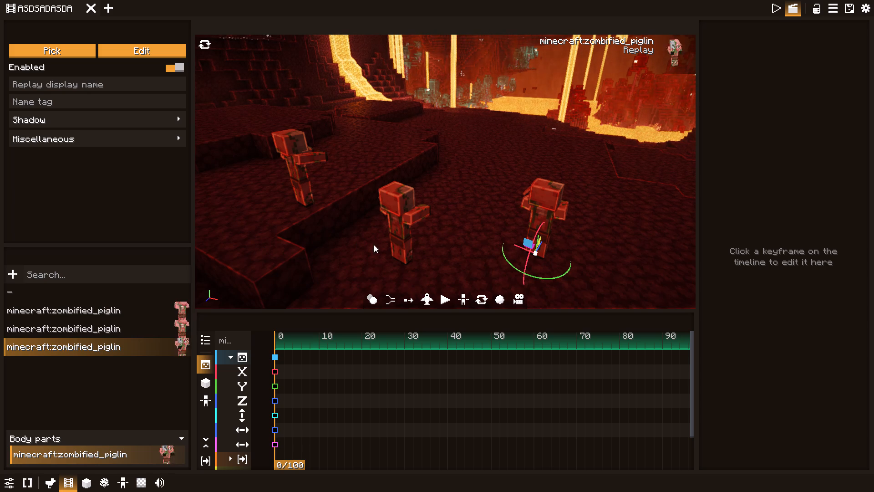
{"action": "left_click", "coordinate": [112, 377], "text": "ctrl"}
{"action": "key", "text": "ctrl+v"}
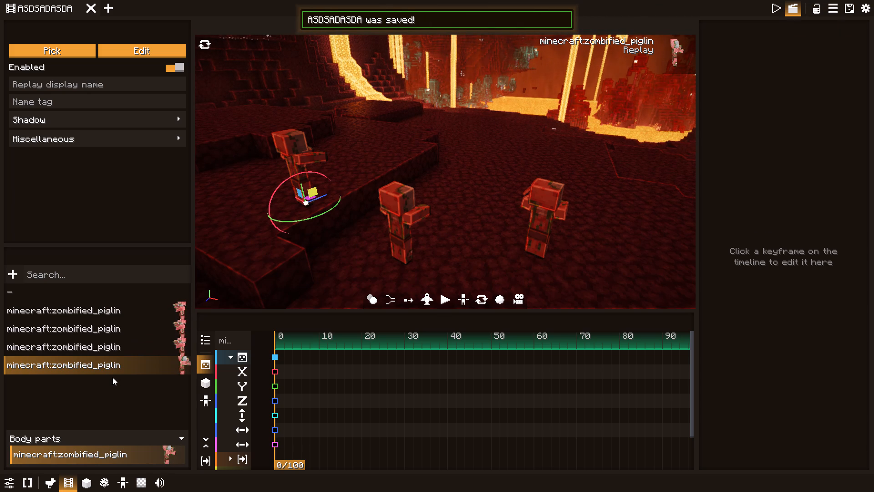
{"action": "right_click", "coordinate": [212, 186]}
{"action": "left_click", "coordinate": [236, 216]}
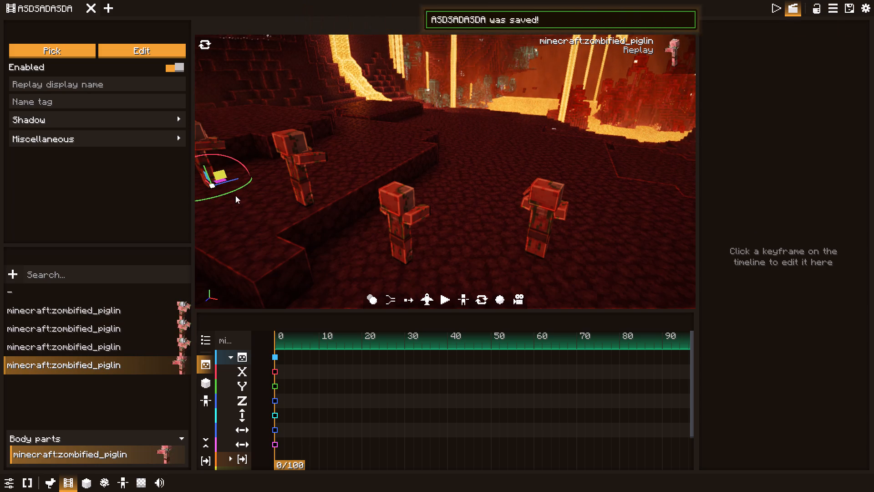
{"action": "left_click", "coordinate": [228, 194]}
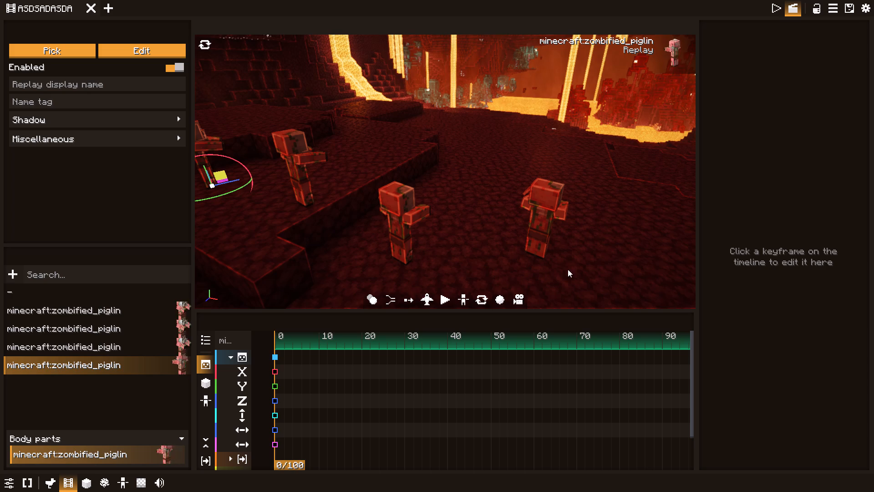
Paste a fifth zombified piglin replay and move it to the foreground netherrack, right of the third piglin.
{"action": "left_click", "coordinate": [639, 282]}
{"action": "key", "text": "ctrl+v"}
{"action": "key", "text": "ctrl+c"}
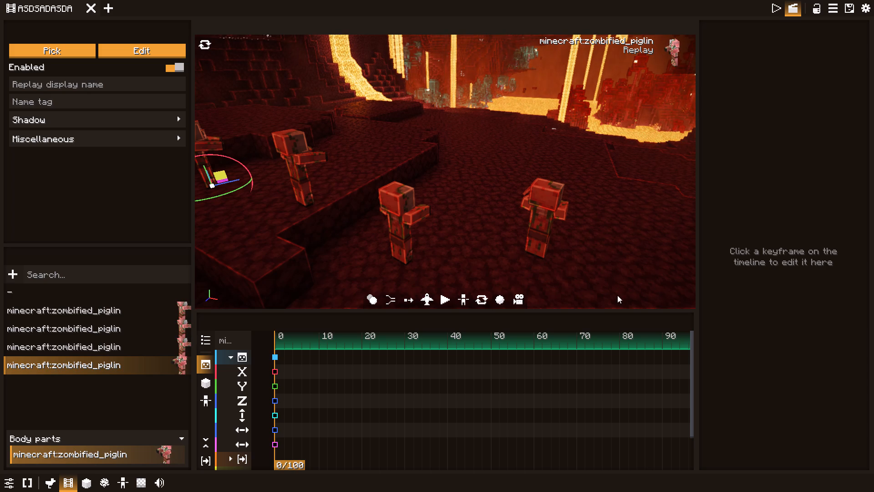
{"action": "key", "text": "ctrl+v"}
{"action": "key", "text": "ctrl+v"}
{"action": "left_click", "coordinate": [614, 302]}
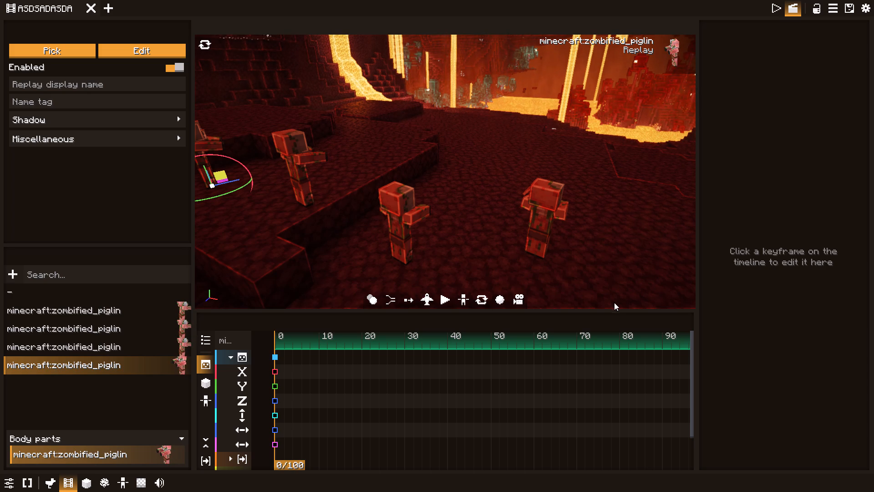
{"action": "left_click", "coordinate": [84, 382]}
{"action": "key", "text": "ctrl+v"}
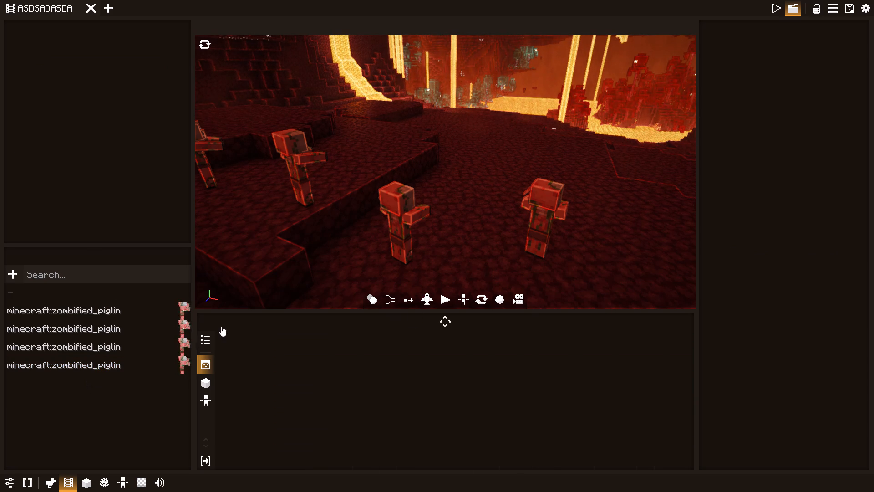
{"action": "left_click", "coordinate": [104, 337]}
{"action": "right_click", "coordinate": [119, 338]}
{"action": "left_click", "coordinate": [168, 341]}
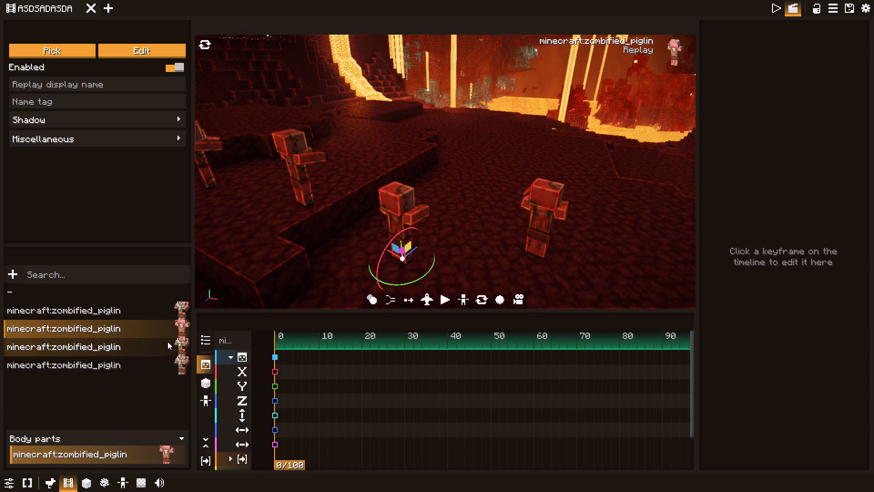
{"action": "right_click", "coordinate": [128, 394]}
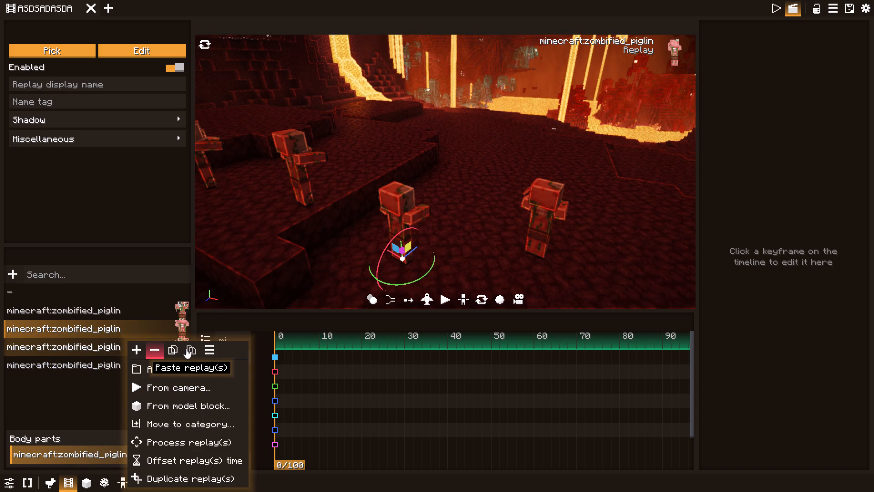
{"action": "left_click", "coordinate": [185, 348]}
{"action": "right_click", "coordinate": [603, 273]}
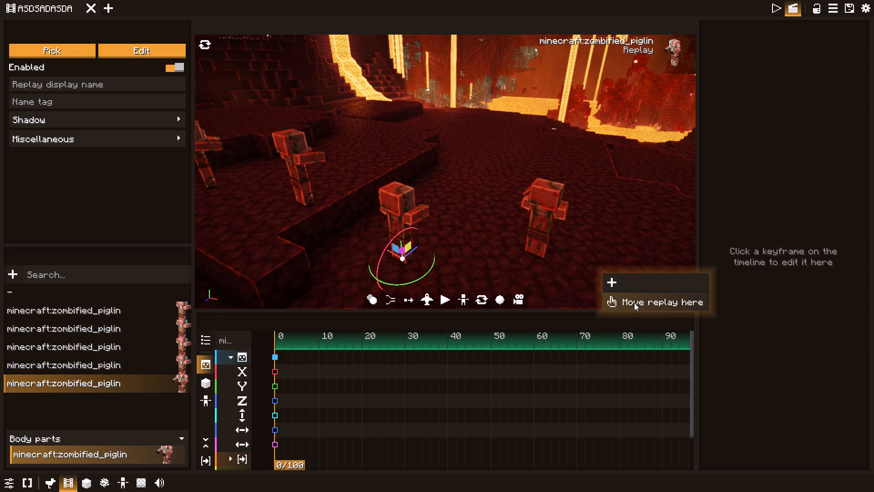
{"action": "left_click", "coordinate": [634, 303]}
Leave the film editor and return to the game world.
{"action": "left_click_drag", "start_coordinate": [585, 289], "coordinate": [575, 289]}
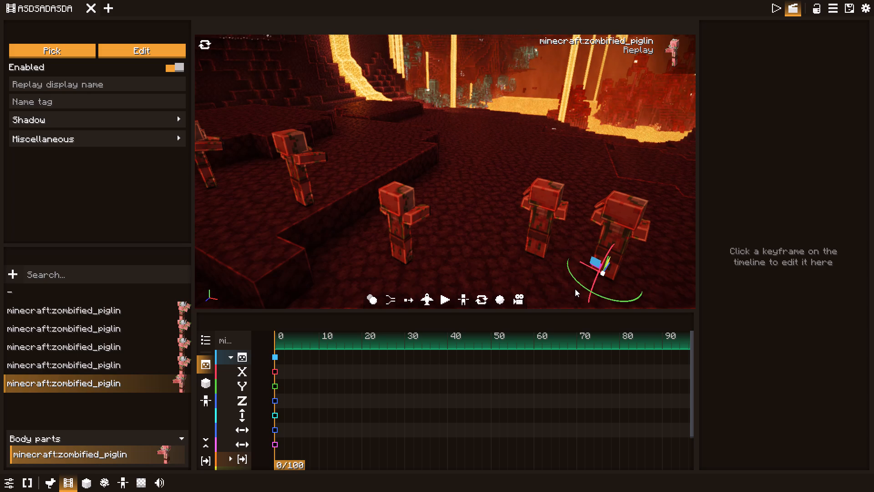
{"action": "key", "text": "Escape"}
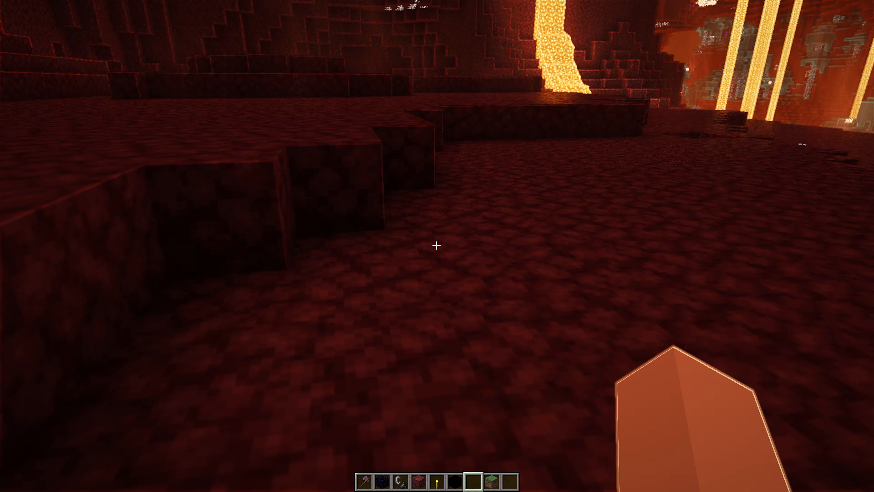
Find a viewpoint facing the zombified piglins and add a player/steve_bends_3d replay to the film.
{"action": "key", "text": "w"}
{"action": "key", "text": "q"}
{"action": "key", "text": "space"}
{"action": "key", "text": "q"}
{"action": "key", "text": "space"}
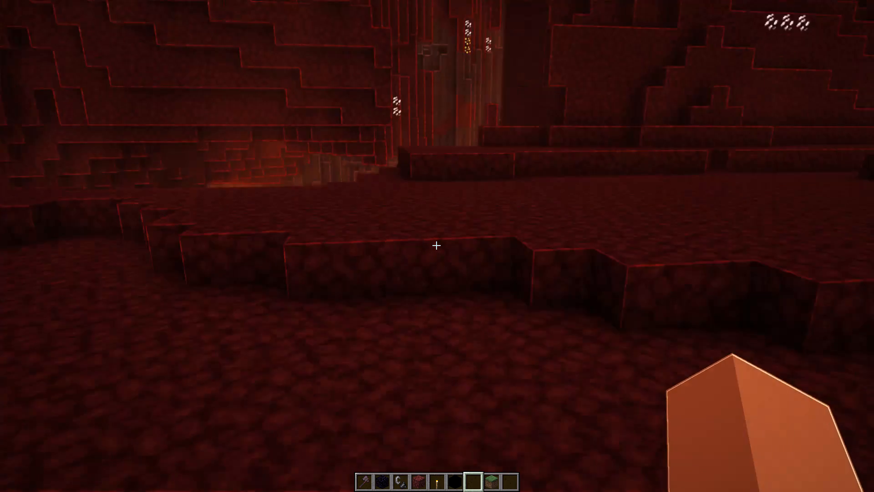
{"action": "key", "text": "d"}
{"action": "key", "text": "s"}
{"action": "key", "text": "a"}
{"action": "key", "text": "space"}
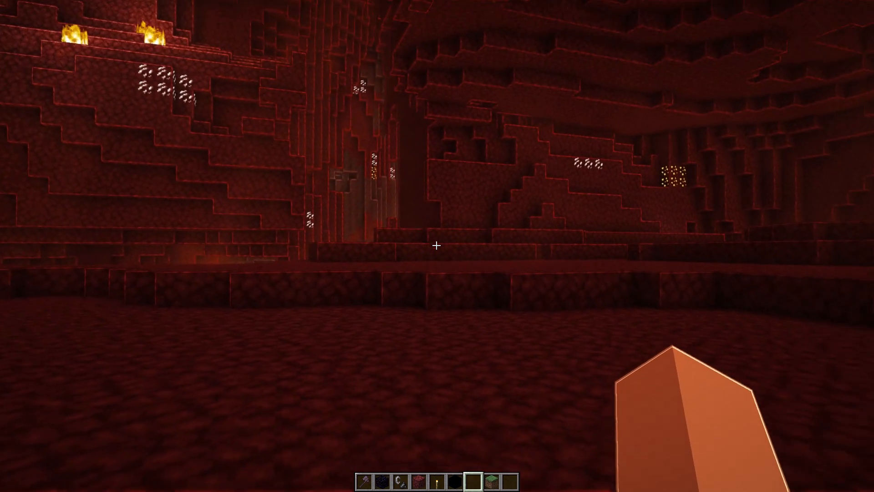
{"action": "key", "text": "s"}
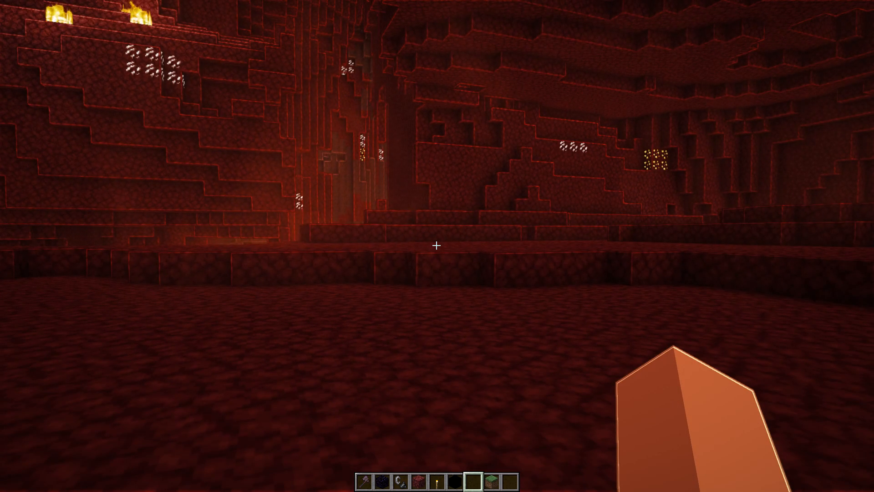
{"action": "key", "text": "0"}
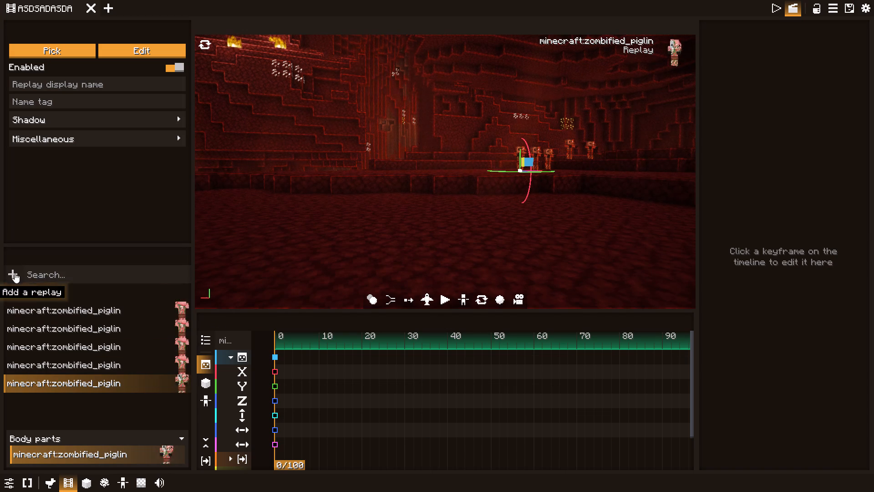
{"action": "left_click", "coordinate": [13, 272]}
{"action": "double_click", "coordinate": [114, 82]}
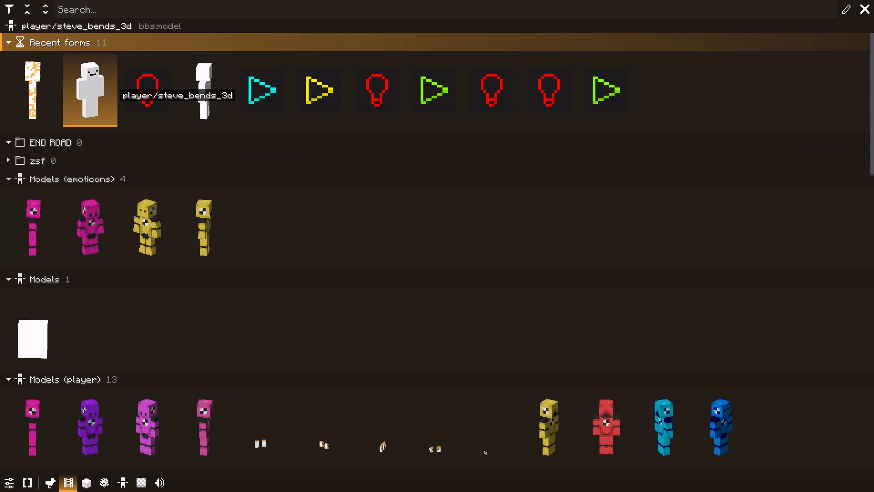
{"action": "key", "text": "Escape"}
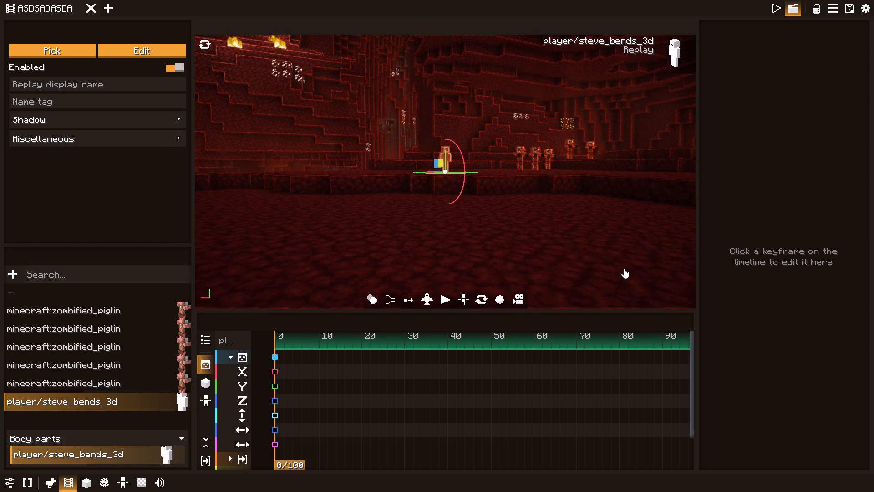
Move the steve_bends_3d replay onto the foreground netherrack and rotate it to face the zombified piglins.
{"action": "right_click", "coordinate": [623, 268]}
{"action": "left_click", "coordinate": [648, 296]}
{"action": "left_click_drag", "start_coordinate": [629, 282], "coordinate": [616, 282]}
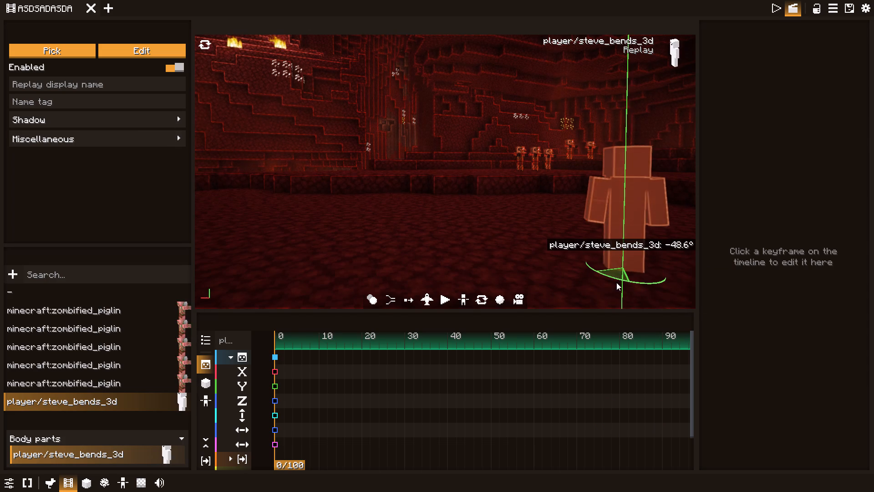
{"action": "left_click_drag", "start_coordinate": [616, 282], "coordinate": [620, 282]}
{"action": "right_click", "coordinate": [488, 256]}
{"action": "left_click", "coordinate": [512, 278]}
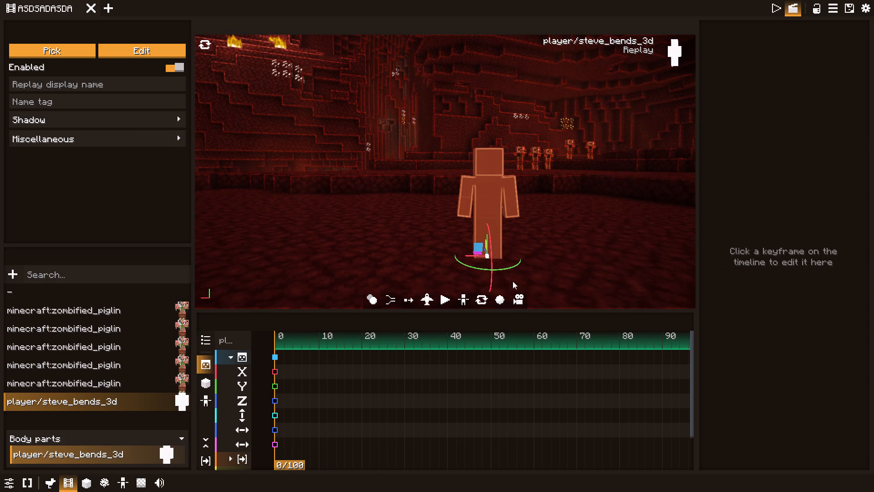
{"action": "left_click_drag", "start_coordinate": [481, 264], "coordinate": [471, 267]}
{"action": "left_click_drag", "start_coordinate": [476, 268], "coordinate": [474, 268]}
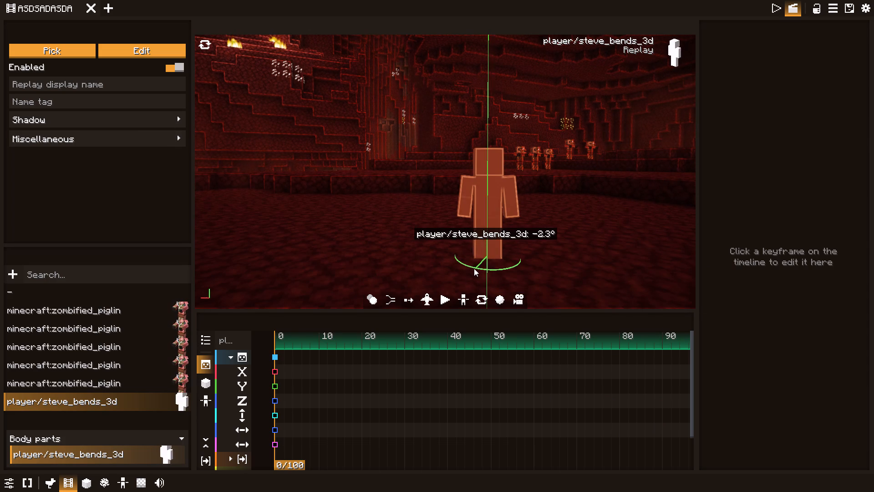
{"action": "left_click_drag", "start_coordinate": [474, 268], "coordinate": [466, 267]}
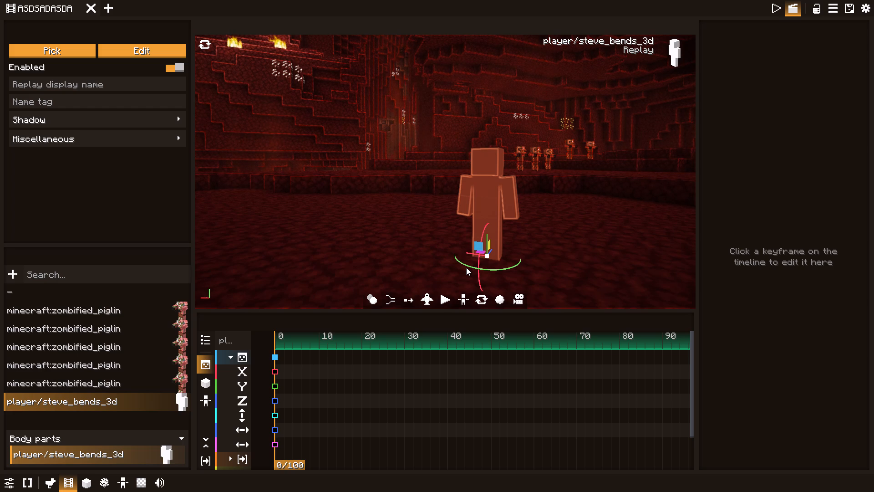
Record the Steve replay jumping up and placing netherrack underneath to build a tall pillar.
{"action": "key", "text": "Escape"}
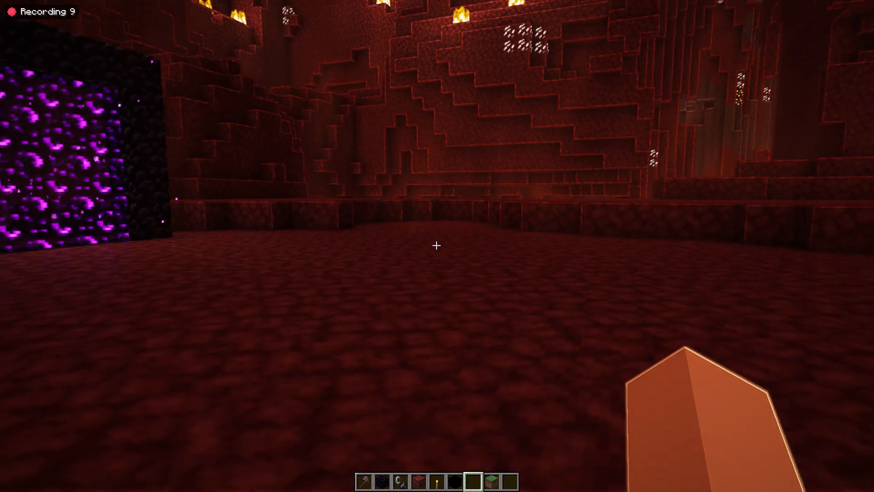
{"action": "scroll", "coordinate": [437, 246], "scroll_direction": "up", "scroll_amount": 3}
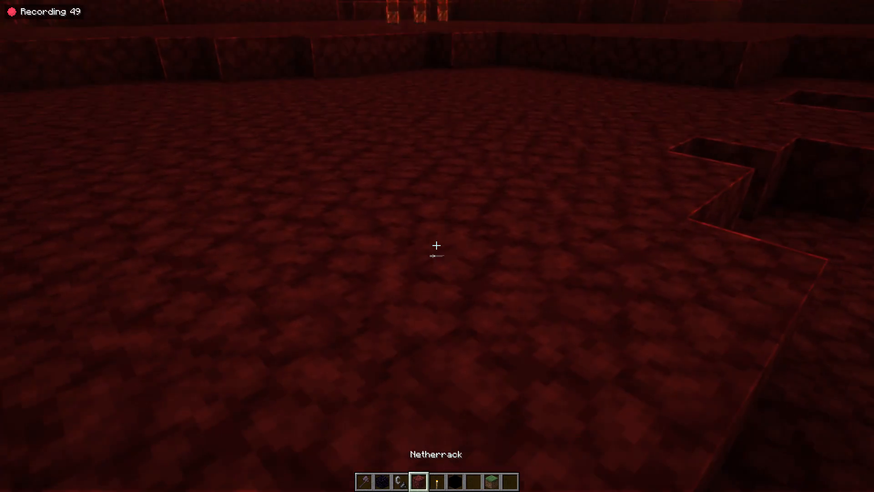
{"action": "key", "text": "space"}
{"action": "key", "text": "space"}
{"action": "key", "text": "space"}
{"action": "key", "text": "space"}
{"action": "key", "text": "space"}
{"action": "key", "text": "space"}
{"action": "key", "text": "space"}
{"action": "key", "text": "space"}
{"action": "key", "text": "space"}
{"action": "key", "text": "space"}
{"action": "key", "text": "space"}
{"action": "right_click", "coordinate": [437, 246]}
{"action": "key", "text": "a"}
{"action": "right_click", "coordinate": [437, 246]}
{"action": "right_click", "coordinate": [437, 246]}
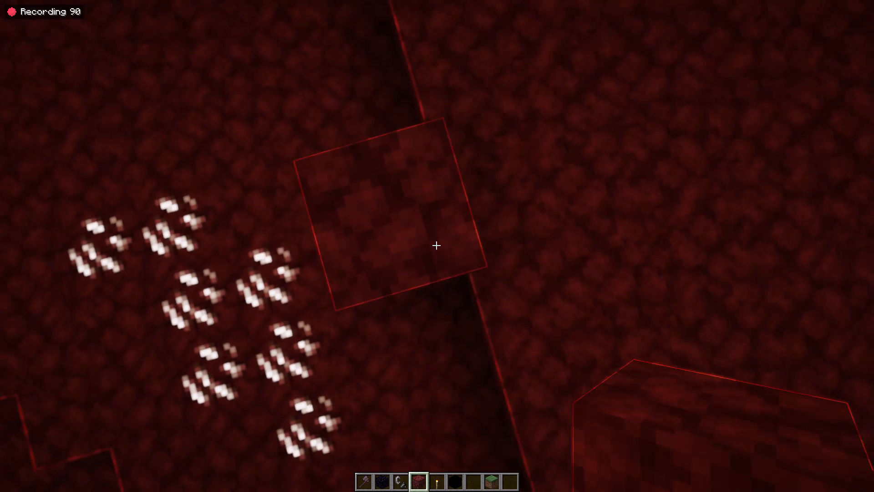
{"action": "right_click", "coordinate": [437, 246]}
Perform Steve sneaking on top of the pillar, empty-handed and watching the zombified piglins, and end the recording.
{"action": "key", "text": "shift+s"}
{"action": "key", "text": "shift+s"}
{"action": "key", "text": "shift+s"}
{"action": "key", "text": "shift+s"}
{"action": "key", "text": "shift+s"}
{"action": "key", "text": "shift+s"}
{"action": "key", "text": "shift+s"}
{"action": "key", "text": "shift+s"}
{"action": "key", "text": "shift+s"}
{"action": "left_click", "coordinate": [437, 246], "text": "shift"}
{"action": "key", "text": "shift+d"}
{"action": "left_click", "coordinate": [437, 246], "text": "shift"}
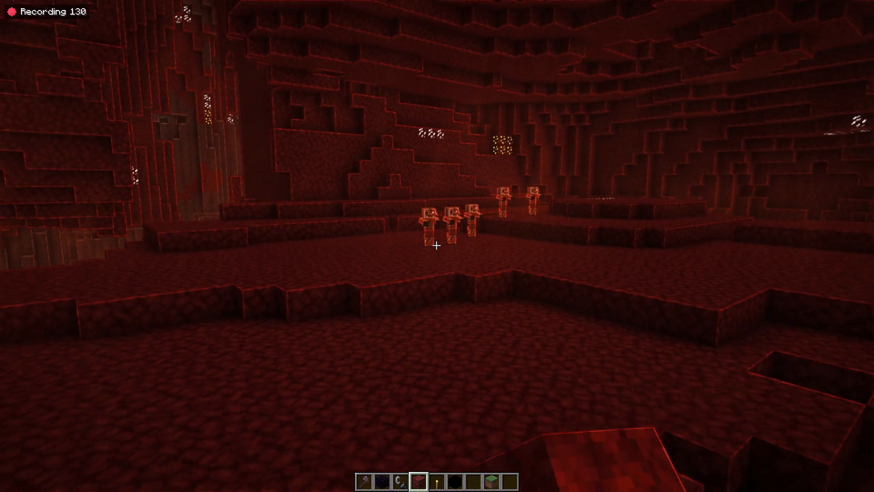
{"action": "scroll", "coordinate": [437, 246], "scroll_direction": "down", "scroll_amount": 2, "text": "shift"}
{"action": "key", "text": "shift+a"}
{"action": "key", "text": "shift+d"}
{"action": "scroll", "coordinate": [437, 246], "scroll_direction": "down", "scroll_amount": 1, "text": "shift"}
{"action": "key", "text": "shift+w"}
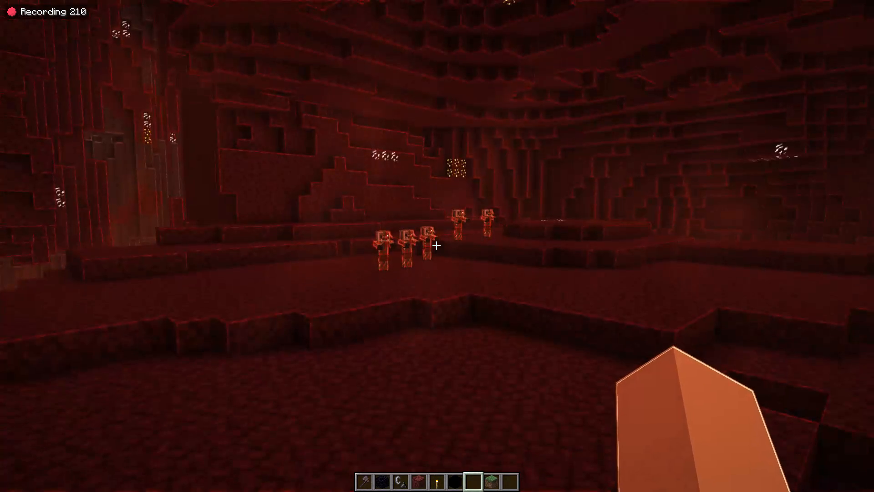
{"action": "key", "text": "shift+F5"}
{"action": "key", "text": "shift+F5"}
{"action": "key", "text": "shift+F5"}
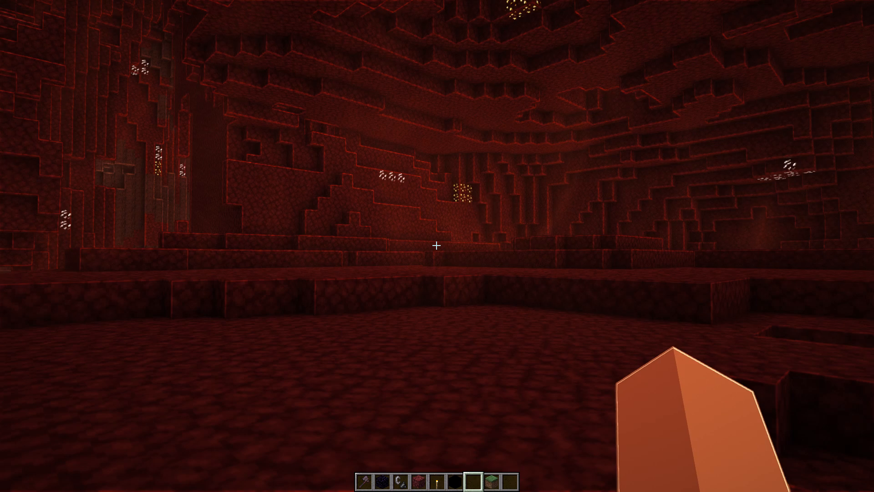
Record a take for the first zombified piglin replay, backing away from Steve and running toward the piglin group.
{"action": "key", "text": "0"}
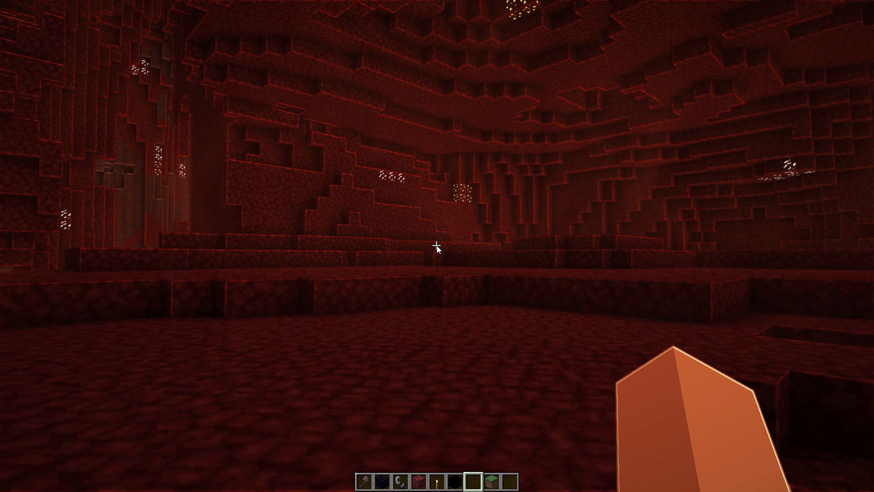
{"action": "left_click", "coordinate": [97, 313]}
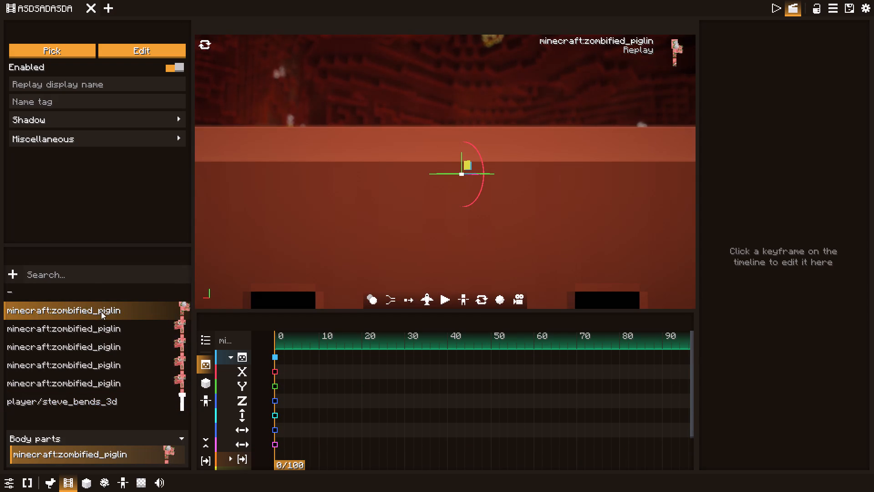
{"action": "scroll", "coordinate": [108, 333], "scroll_direction": "up", "scroll_amount": 4}
{"action": "key", "text": "Escape"}
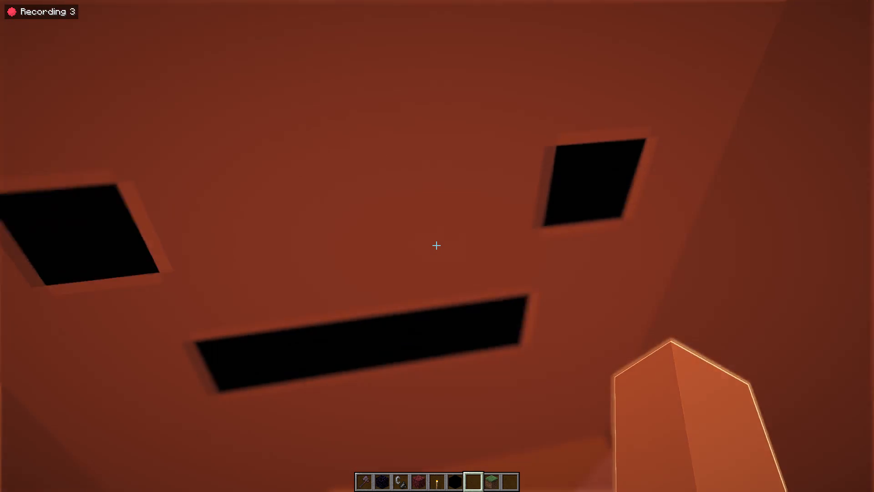
{"action": "type", "text": "WQ"}
{"action": "key", "text": "s"}
{"action": "key", "text": "s"}
{"action": "key", "text": "s"}
{"action": "key", "text": "s"}
{"action": "key", "text": "s"}
{"action": "key", "text": "s"}
{"action": "key", "text": "s"}
{"action": "key", "text": "s"}
{"action": "key", "text": "s"}
{"action": "key", "text": "s"}
{"action": "key", "text": "s"}
{"action": "key", "text": "s"}
{"action": "key", "text": "s"}
{"action": "key", "text": "s"}
{"action": "key", "text": "s"}
{"action": "key", "text": "s"}
{"action": "key", "text": "s"}
{"action": "key", "text": "s"}
{"action": "key", "text": "s"}
{"action": "key", "text": "s"}
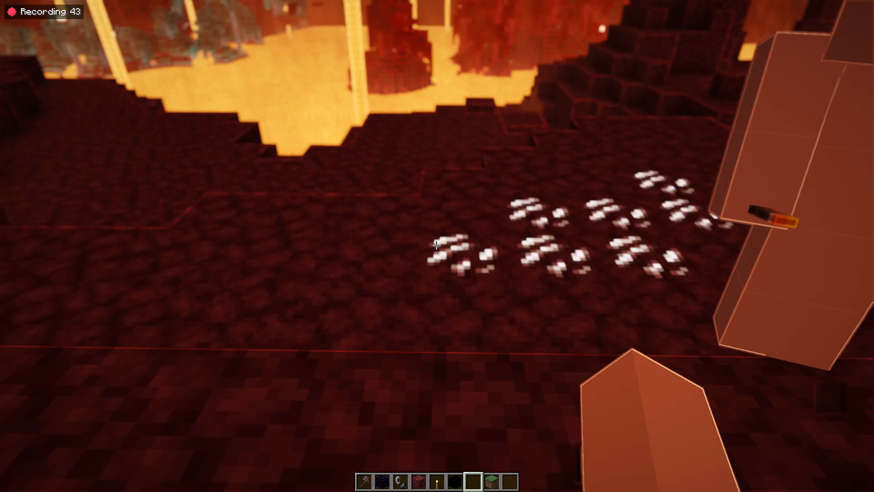
{"action": "key", "text": "w"}
{"action": "key", "text": "q"}
{"action": "key", "text": "q"}
{"action": "key", "text": "q"}
{"action": "key", "text": "q"}
{"action": "key", "text": "q"}
{"action": "key", "text": "q"}
{"action": "key", "text": "q"}
{"action": "key", "text": "q"}
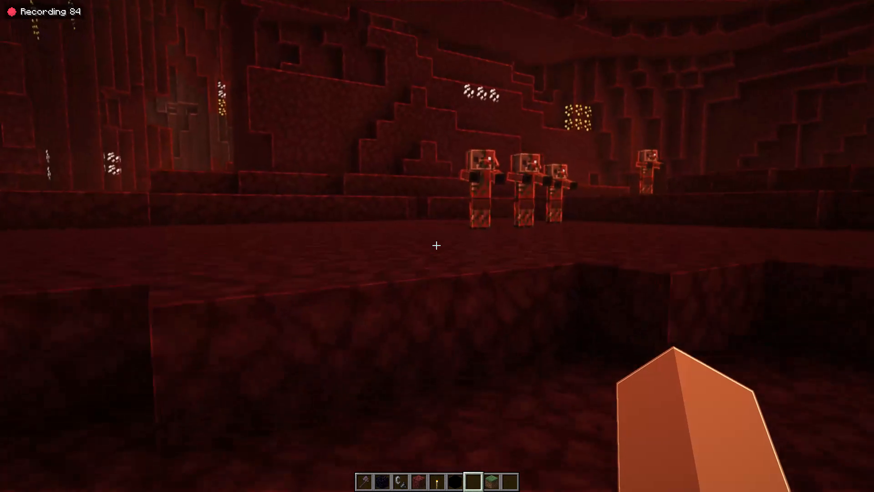
Switch to third-person view, back the piglin up while facing Steve's pillar, and end the take.
{"action": "key", "text": "space"}
{"action": "key", "text": "F5"}
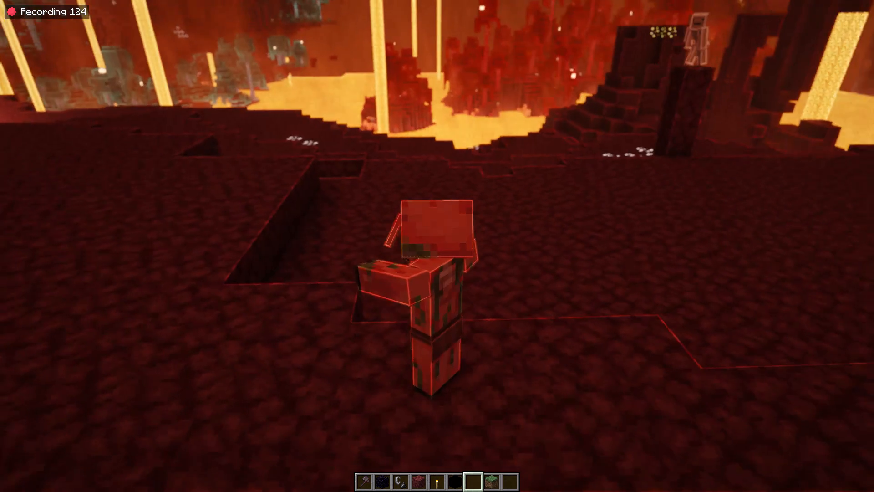
{"action": "key", "text": "s"}
{"action": "key", "text": "s"}
{"action": "key", "text": "s"}
{"action": "key", "text": "s"}
{"action": "key", "text": "s"}
{"action": "key", "text": "s"}
{"action": "key", "text": "s"}
{"action": "key", "text": "s"}
{"action": "key", "text": "s"}
{"action": "key", "text": "s"}
{"action": "key", "text": "s"}
{"action": "key", "text": "s"}
{"action": "key", "text": "s"}
{"action": "key", "text": "s"}
{"action": "key", "text": "s"}
{"action": "key", "text": "s"}
{"action": "key", "text": "s"}
{"action": "key", "text": "s"}
{"action": "key", "text": "s"}
{"action": "key", "text": "s"}
{"action": "key", "text": "a"}
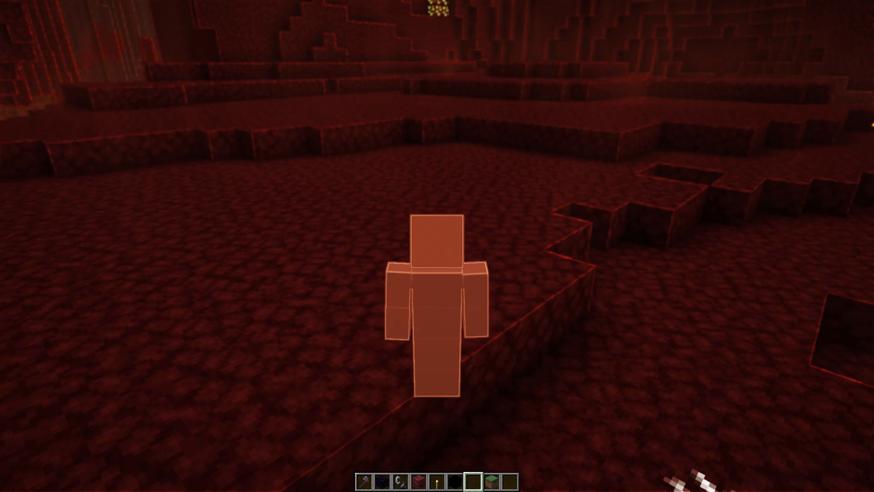
Run across the netherrack to the zombified piglin group and start another piglin recording.
{"action": "key", "text": "w"}
{"action": "key", "text": "q"}
{"action": "key", "text": "space"}
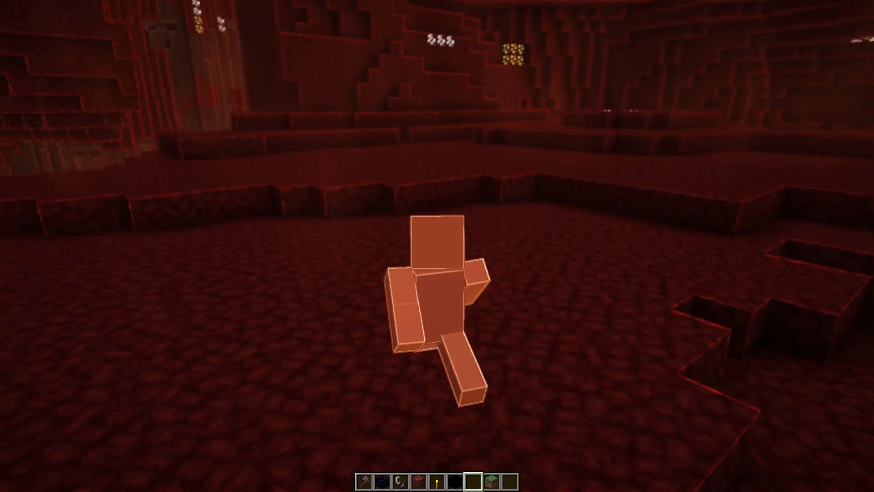
{"action": "key", "text": "space"}
{"action": "key", "text": "q"}
{"action": "key", "text": "space"}
{"action": "key", "text": "space"}
{"action": "key", "text": "s"}
{"action": "key", "text": "s"}
{"action": "key", "text": "s"}
{"action": "key", "text": "s"}
{"action": "key", "text": "s"}
{"action": "key", "text": "s"}
{"action": "key", "text": "s"}
{"action": "key", "text": "s"}
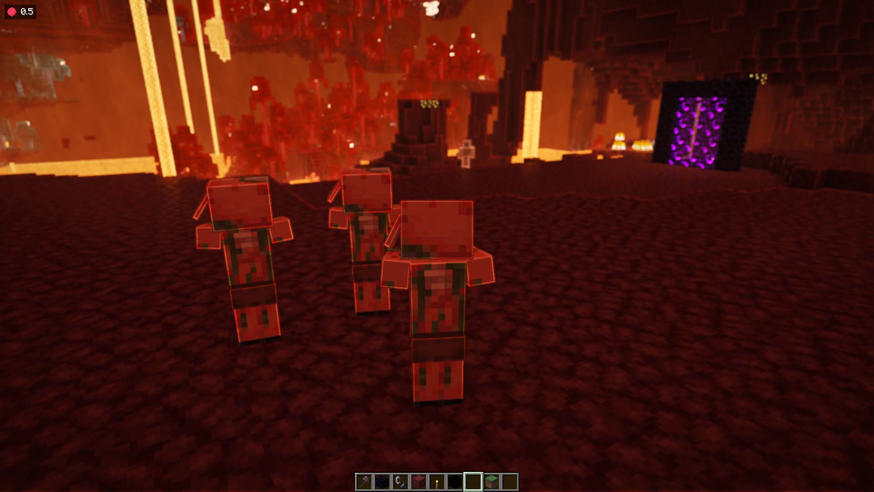
Run the first zombified piglin across the netherrack to the foot of Steve's pillar, looking up at him.
{"action": "key", "text": "w"}
{"action": "key", "text": "w"}
{"action": "key", "text": "w"}
{"action": "key", "text": "w"}
{"action": "key", "text": "w"}
{"action": "key", "text": "w"}
{"action": "key", "text": "w"}
{"action": "key", "text": "w"}
{"action": "key", "text": "w"}
{"action": "key", "text": "w"}
{"action": "key", "text": "w"}
{"action": "key", "text": "w"}
{"action": "key", "text": "w"}
{"action": "key", "text": "w"}
{"action": "key", "text": "w"}
{"action": "key", "text": "w"}
{"action": "key", "text": "w"}
{"action": "key", "text": "w"}
{"action": "key", "text": "w"}
{"action": "key", "text": "w"}
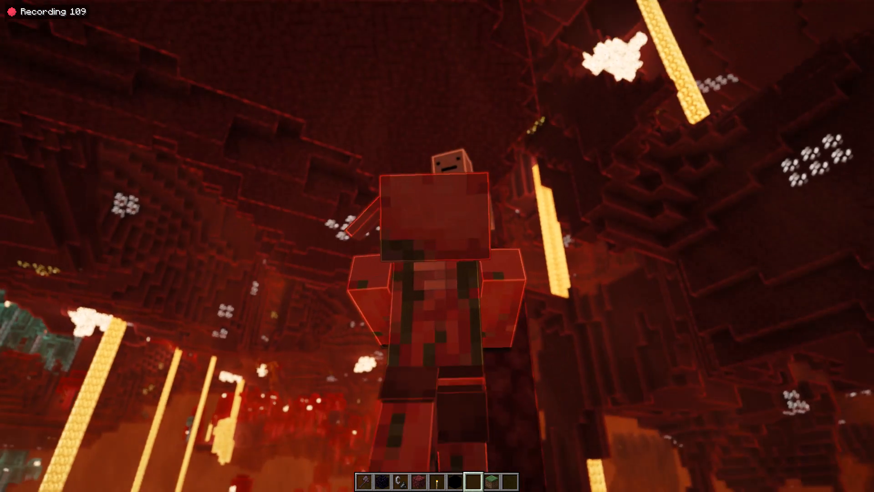
Make the first zombified piglin jump repeatedly at the base of the pillar, trying to reach Steve.
{"action": "key", "text": "space"}
{"action": "key", "text": "space"}
{"action": "key", "text": "space"}
{"action": "key", "text": "space"}
{"action": "key", "text": "space"}
{"action": "key", "text": "space"}
{"action": "key", "text": "space"}
{"action": "key", "text": "space"}
{"action": "key", "text": "space"}
Shuffle the first piglin from side to side and back and forth below Steve, and end the take.
{"action": "key", "text": "w"}
{"action": "key", "text": "a"}
{"action": "type", "text": "DAA"}
{"action": "key", "text": "d"}
{"action": "key", "text": "a"}
{"action": "key", "text": "d"}
{"action": "type", "text": "ADAADA"}
{"action": "key", "text": "d"}
{"action": "key", "text": "w"}
{"action": "key", "text": "a"}
{"action": "type", "text": "WSW"}
{"action": "key", "text": "s"}
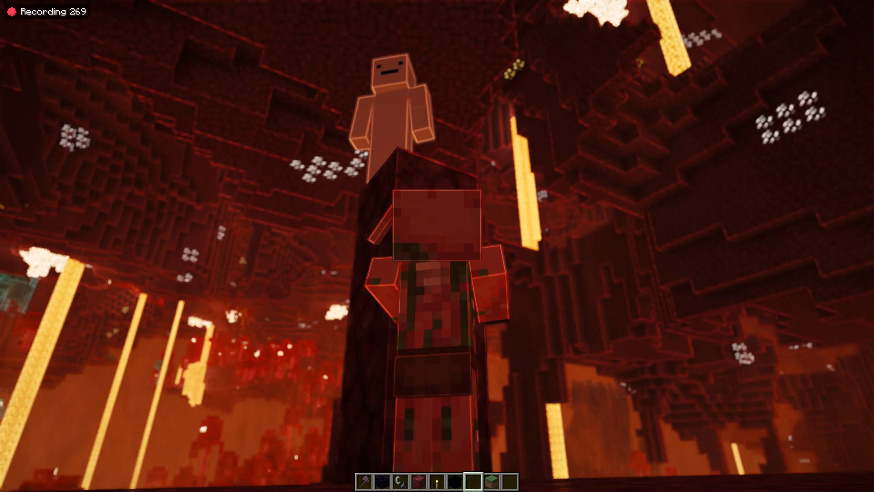
{"action": "type", "text": "AS"}
{"action": "key", "text": "s"}
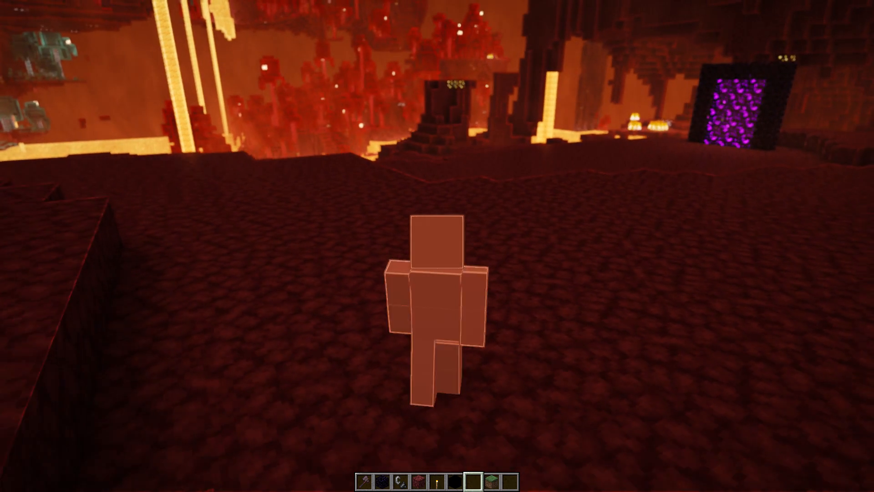
Select the second zombified piglin replay, start recording, and run it after the first piglin toward Steve's pillar.
{"action": "key", "text": "0"}
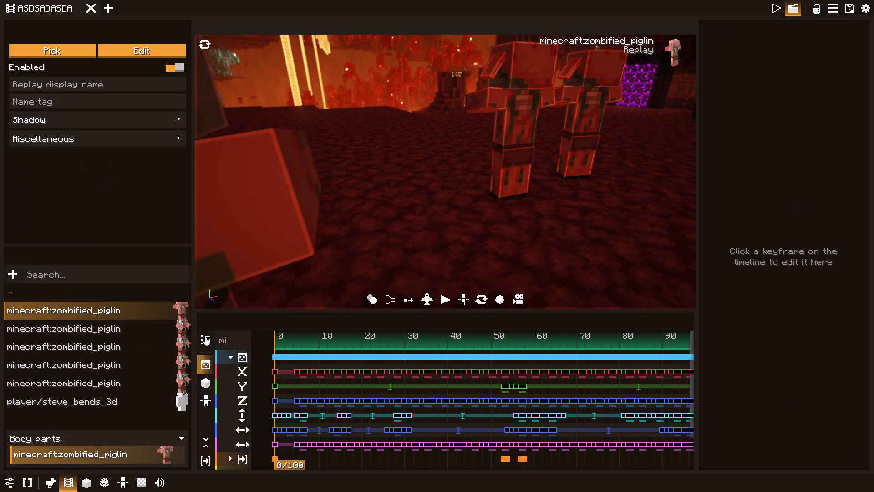
{"action": "left_click", "coordinate": [119, 322]}
{"action": "key", "text": "Escape"}
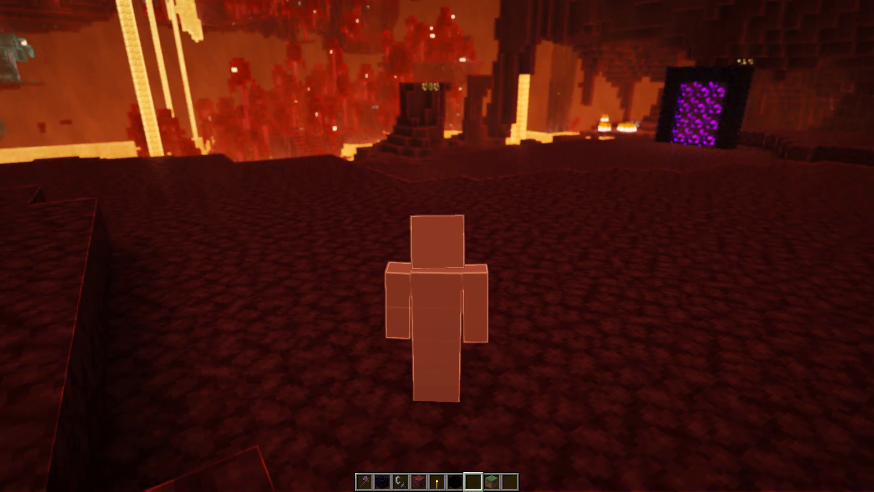
{"action": "key", "text": "w"}
{"action": "key", "text": "a"}
{"action": "key", "text": "s"}
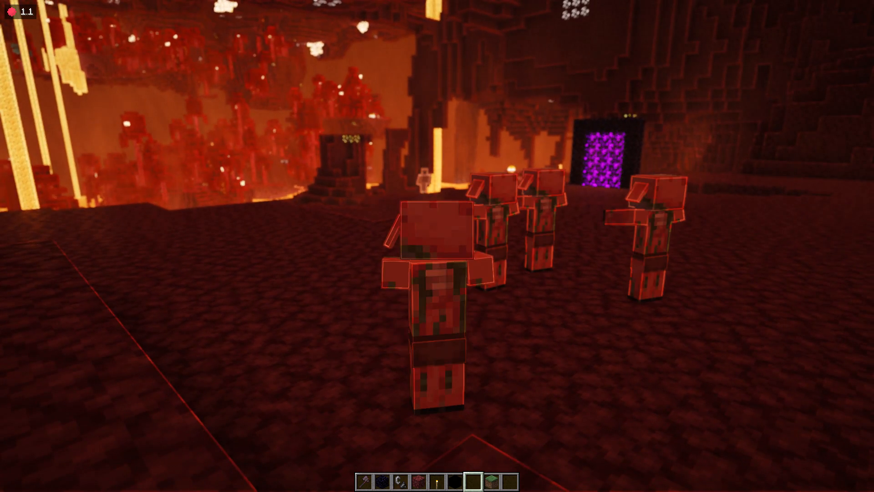
{"action": "key", "text": "w"}
{"action": "key", "text": "w"}
{"action": "key", "text": "w"}
{"action": "key", "text": "w"}
{"action": "key", "text": "w"}
{"action": "key", "text": "w"}
{"action": "key", "text": "w"}
{"action": "key", "text": "w"}
{"action": "key", "text": "w"}
{"action": "key", "text": "w"}
{"action": "key", "text": "w"}
{"action": "key", "text": "w"}
{"action": "key", "text": "w"}
{"action": "key", "text": "w"}
{"action": "key", "text": "w"}
{"action": "key", "text": "w"}
{"action": "key", "text": "w"}
{"action": "key", "text": "w"}
{"action": "key", "text": "w"}
{"action": "key", "text": "w"}
{"action": "key", "text": "w"}
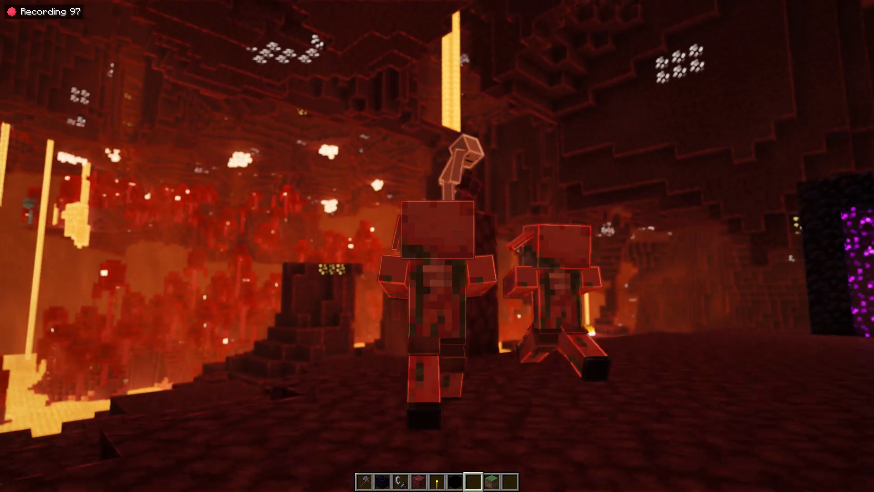
Move the second piglin around beside the first at the pillar's foot, keeping it looking up at Steve.
{"action": "key", "text": "d"}
{"action": "key", "text": "s"}
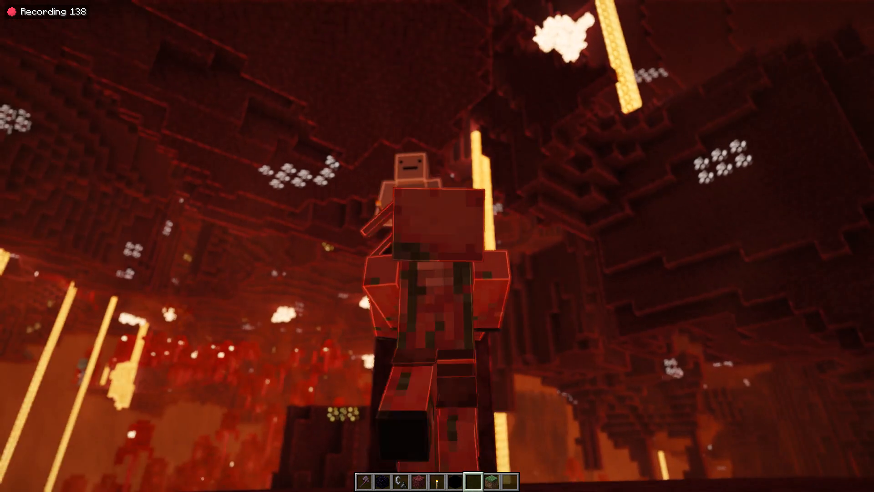
{"action": "key", "text": "a"}
{"action": "type", "text": "SW"}
{"action": "key", "text": "d"}
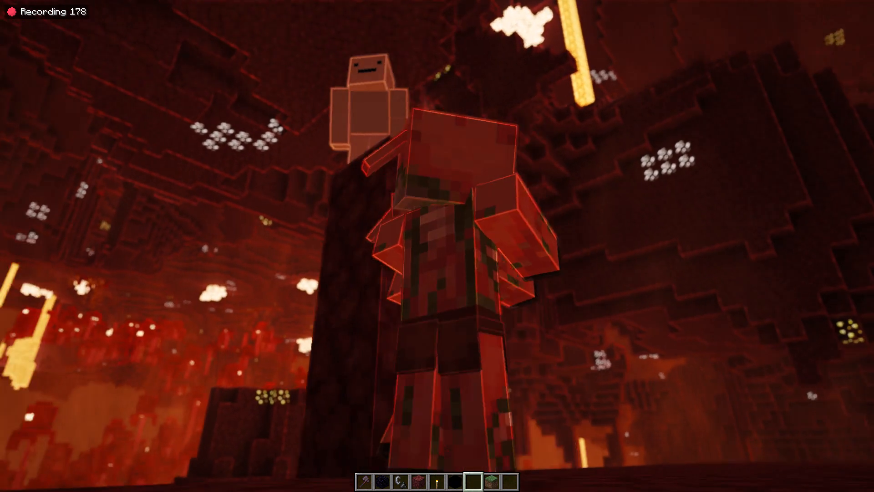
{"action": "key", "text": "w"}
{"action": "key", "text": "a"}
{"action": "key", "text": "w"}
{"action": "key", "text": "w"}
{"action": "key", "text": "w"}
{"action": "key", "text": "w"}
{"action": "key", "text": "w"}
{"action": "key", "text": "w"}
{"action": "key", "text": "w"}
{"action": "key", "text": "w"}
{"action": "key", "text": "a"}
{"action": "key", "text": "w"}
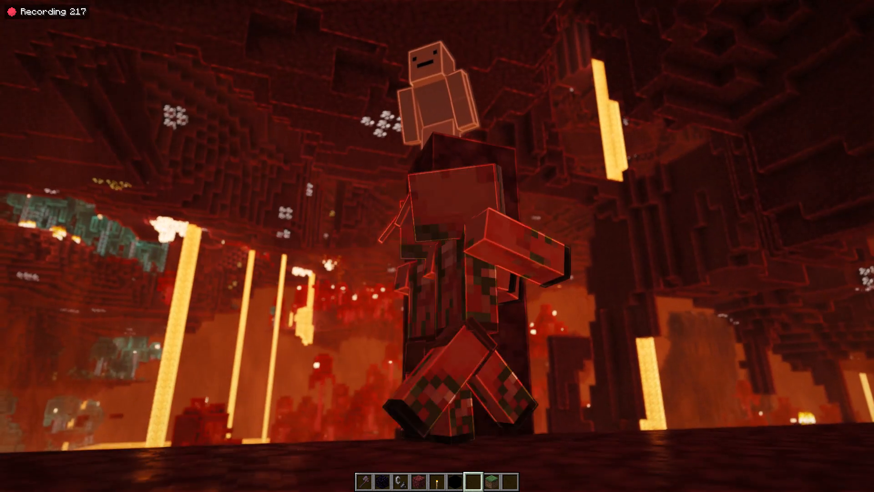
Shuffle the second piglin from side to side below Steve, jump around the pillar's base, and end the take.
{"action": "key", "text": "s"}
{"action": "key", "text": "a"}
{"action": "key", "text": "w"}
{"action": "key", "text": "d"}
{"action": "key", "text": "a"}
{"action": "type", "text": "DW"}
{"action": "key", "text": "a"}
{"action": "key", "text": "d"}
{"action": "key", "text": "a"}
{"action": "key", "text": "w"}
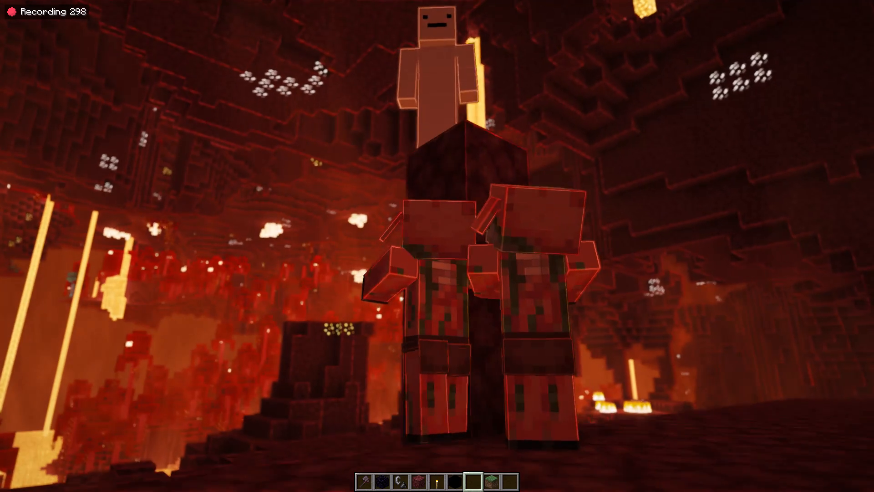
{"action": "key", "text": "s"}
{"action": "key", "text": "w"}
{"action": "key", "text": "space"}
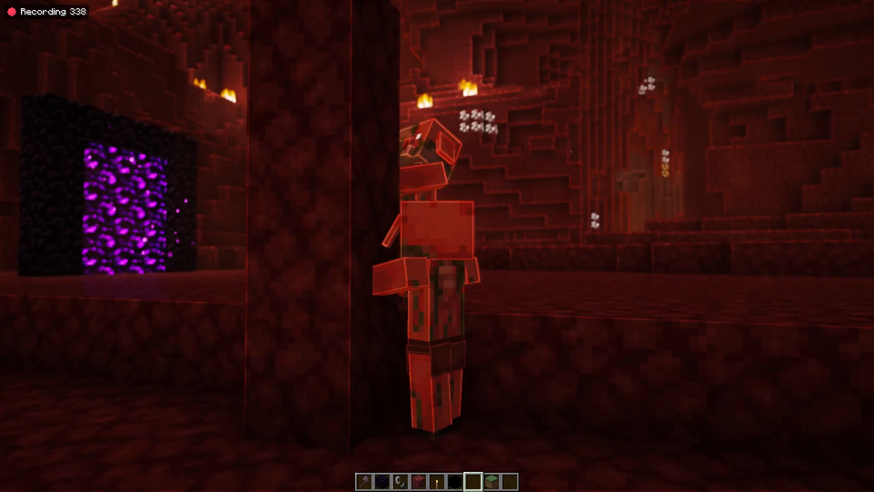
{"action": "key", "text": "space"}
{"action": "key", "text": "w"}
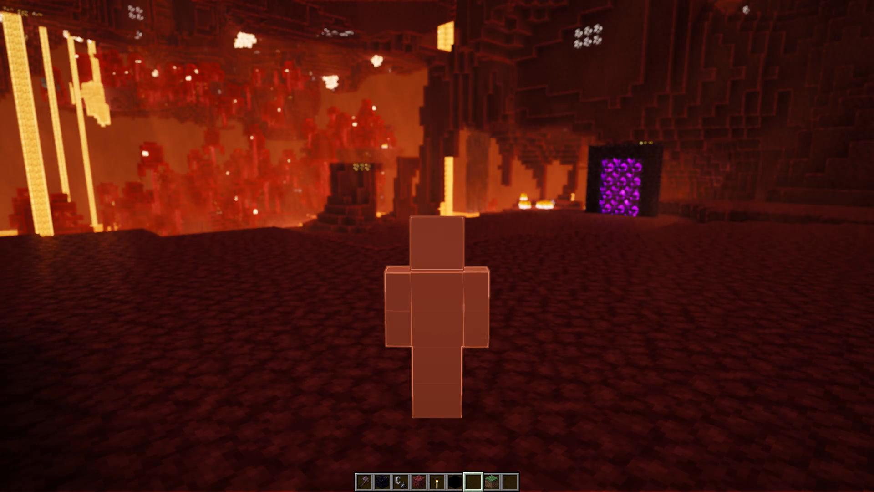
Select the third zombified piglin replay, start recording, and run it behind the other piglins toward Steve's pillar.
{"action": "key", "text": "0"}
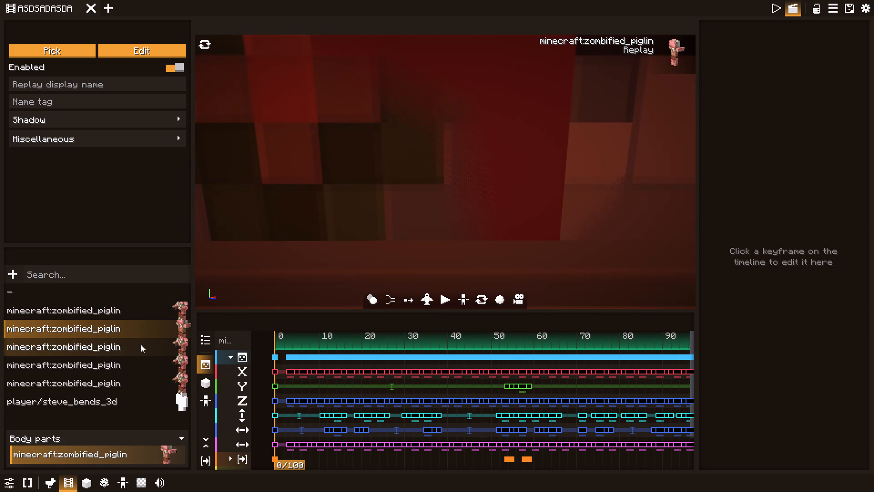
{"action": "left_click", "coordinate": [140, 339]}
{"action": "key", "text": "Escape"}
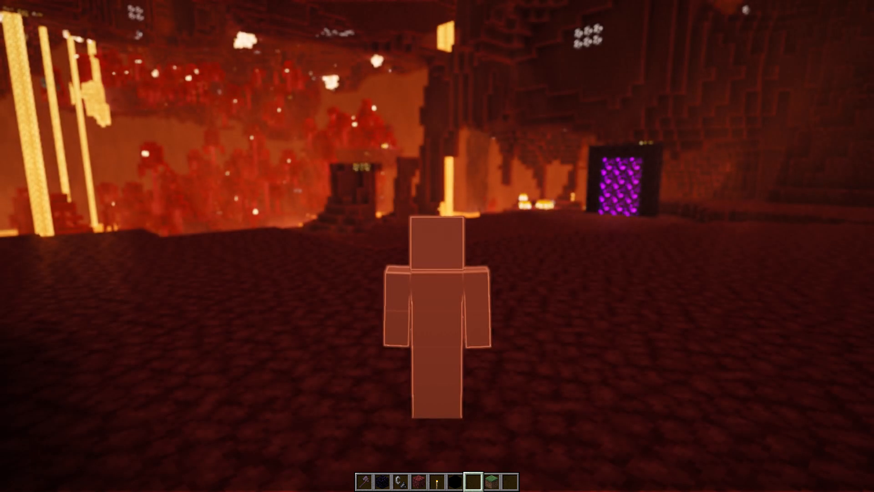
{"action": "key", "text": "a"}
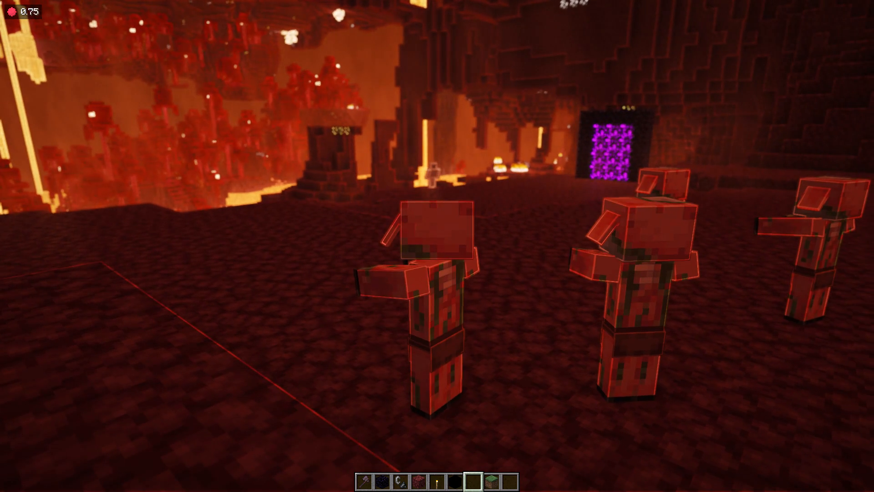
{"action": "key", "text": "w"}
{"action": "key", "text": "w"}
{"action": "key", "text": "w"}
{"action": "key", "text": "w"}
{"action": "key", "text": "w"}
{"action": "key", "text": "w"}
{"action": "key", "text": "w"}
{"action": "key", "text": "w"}
{"action": "key", "text": "w"}
{"action": "key", "text": "w"}
{"action": "key", "text": "w"}
{"action": "key", "text": "w"}
{"action": "key", "text": "w"}
{"action": "key", "text": "w"}
{"action": "key", "text": "w"}
{"action": "key", "text": "w"}
{"action": "key", "text": "w"}
{"action": "key", "text": "w"}
{"action": "key", "text": "w"}
{"action": "key", "text": "w"}
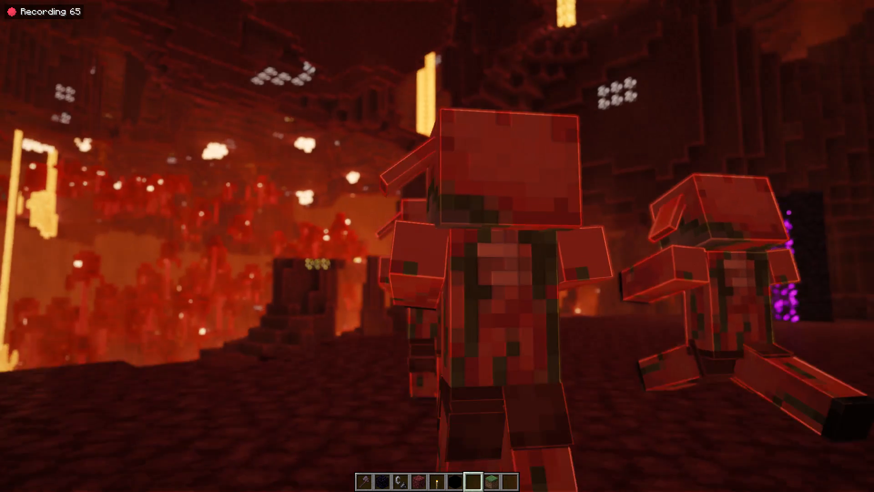
Swing the third piglin's arm, move it alongside the other piglins, and pace it back and forth facing Steve.
{"action": "left_click", "coordinate": [437, 246]}
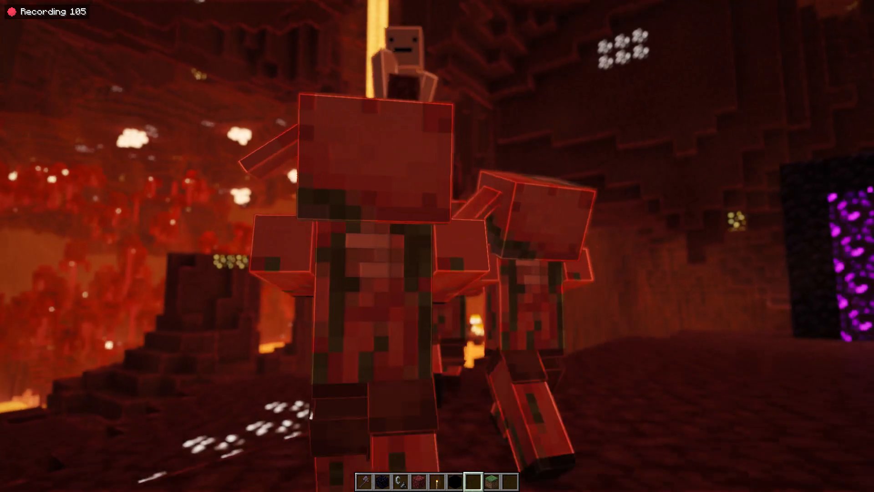
{"action": "key", "text": "d"}
{"action": "key", "text": "w"}
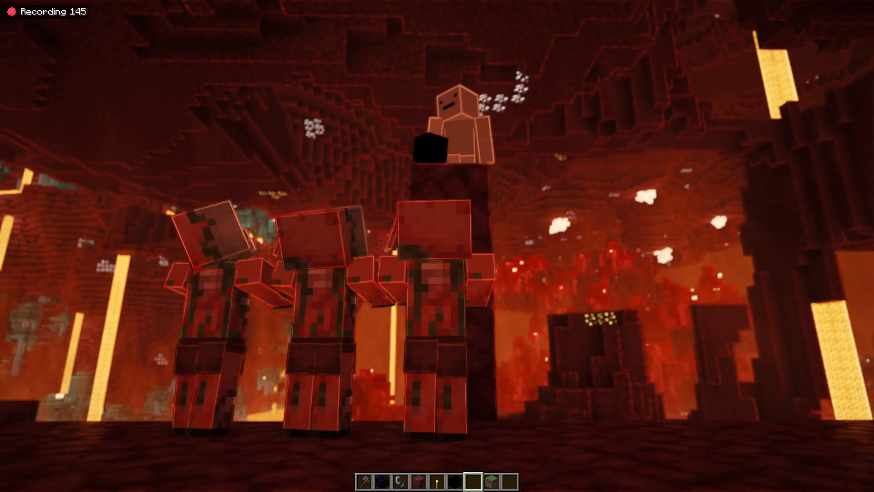
{"action": "key", "text": "s"}
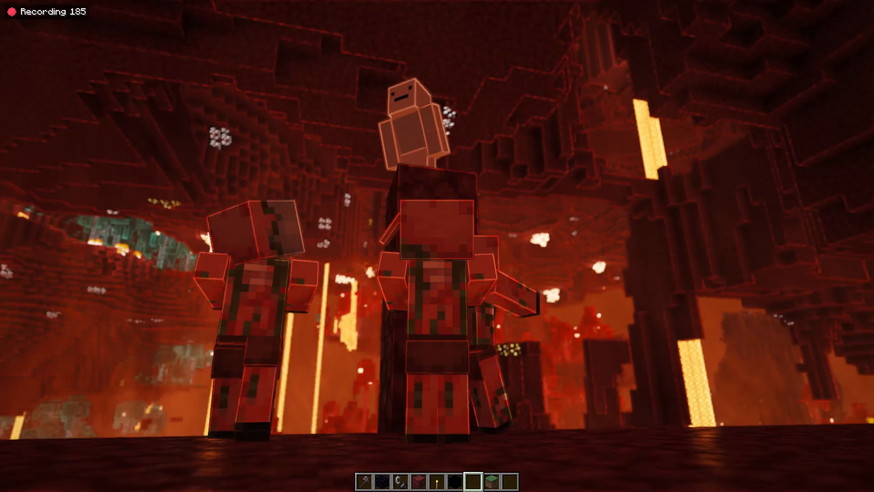
{"action": "key", "text": "s"}
{"action": "key", "text": "w"}
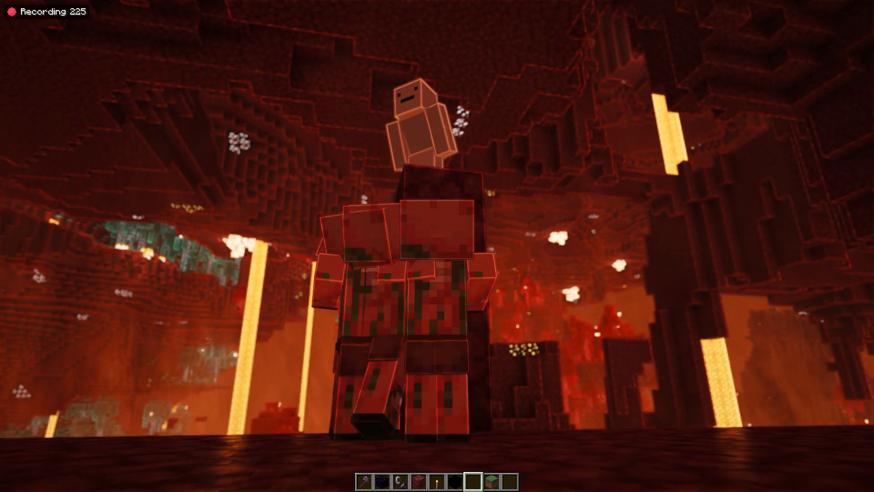
Make the third piglin jump repeatedly against the pillar while looking up at Steve, and end the take.
{"action": "key", "text": "space"}
{"action": "key", "text": "space"}
{"action": "key", "text": "space"}
{"action": "key", "text": "space"}
{"action": "key", "text": "space"}
{"action": "key", "text": "space"}
{"action": "key", "text": "space"}
{"action": "key", "text": "space"}
{"action": "key", "text": "space"}
{"action": "key", "text": "space"}
{"action": "key", "text": "space"}
{"action": "key", "text": "space"}
{"action": "key", "text": "space"}
{"action": "key", "text": "space"}
{"action": "key", "text": "space"}
{"action": "key", "text": "space"}
{"action": "key", "text": "space"}
{"action": "key", "text": "space"}
{"action": "key", "text": "space"}
{"action": "key", "text": "space"}
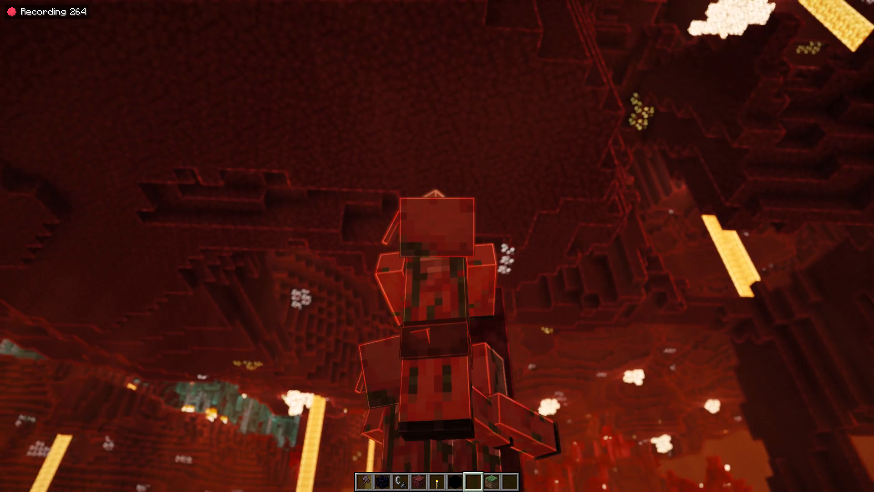
{"action": "key", "text": "w"}
{"action": "key", "text": "w"}
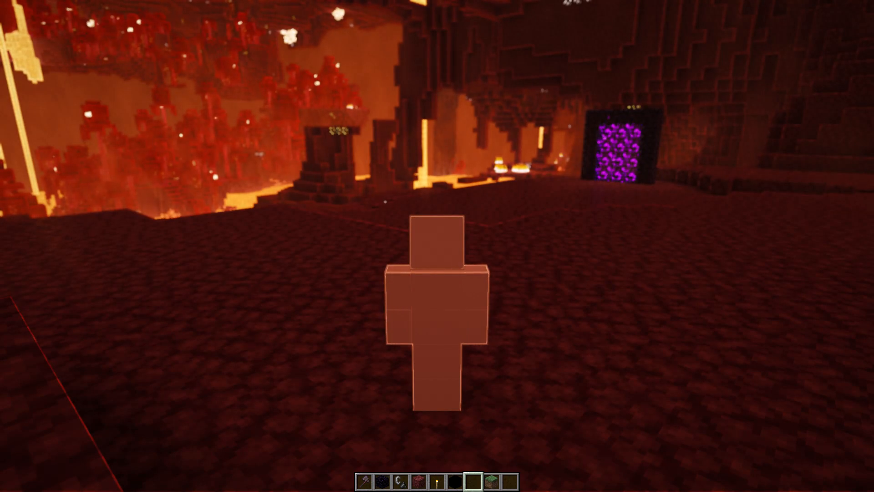
Select the fourth zombified piglin replay, start recording, and run it alongside the other piglins toward Steve's pillar.
{"action": "key", "text": "0"}
{"action": "left_click", "coordinate": [135, 360]}
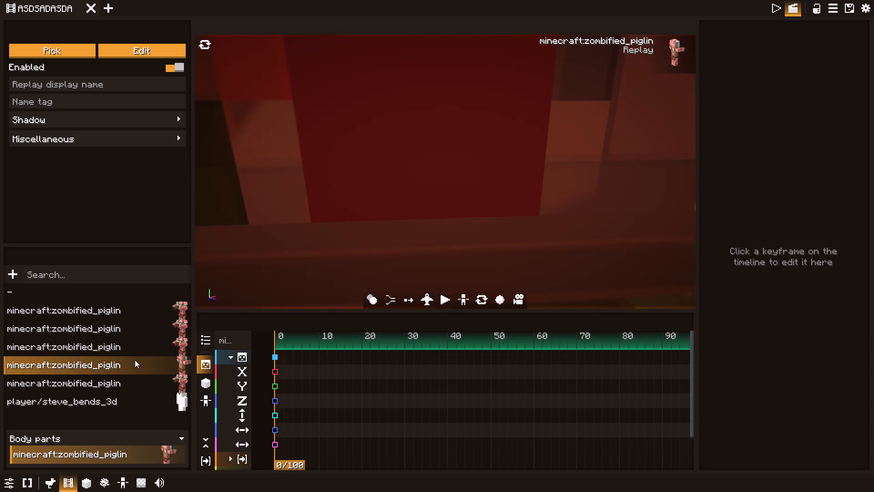
{"action": "key", "text": "Escape"}
{"action": "key", "text": "a"}
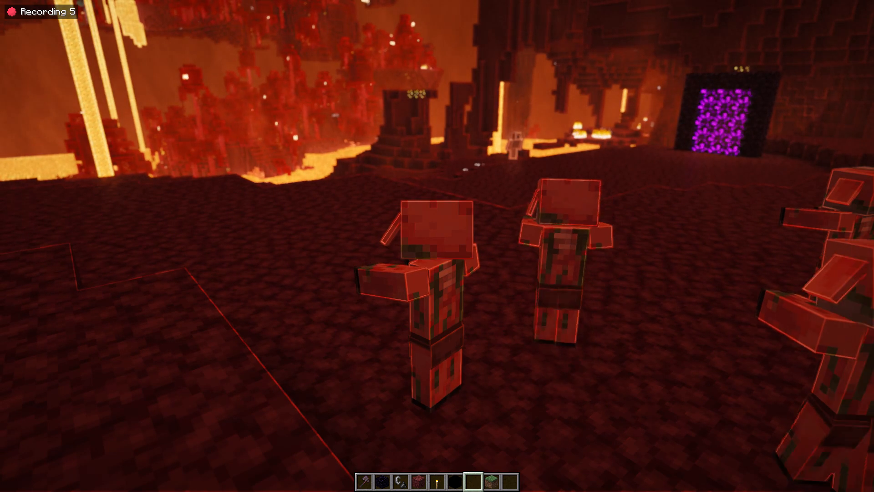
{"action": "key", "text": "w"}
{"action": "key", "text": "w"}
{"action": "key", "text": "w"}
{"action": "key", "text": "w"}
{"action": "key", "text": "w"}
{"action": "key", "text": "w"}
{"action": "key", "text": "w"}
{"action": "key", "text": "w"}
{"action": "key", "text": "w"}
{"action": "key", "text": "w"}
{"action": "key", "text": "w"}
{"action": "key", "text": "w"}
{"action": "key", "text": "w"}
{"action": "key", "text": "w"}
{"action": "key", "text": "w"}
{"action": "key", "text": "w"}
{"action": "key", "text": "w"}
{"action": "key", "text": "w"}
{"action": "key", "text": "w"}
{"action": "key", "text": "w"}
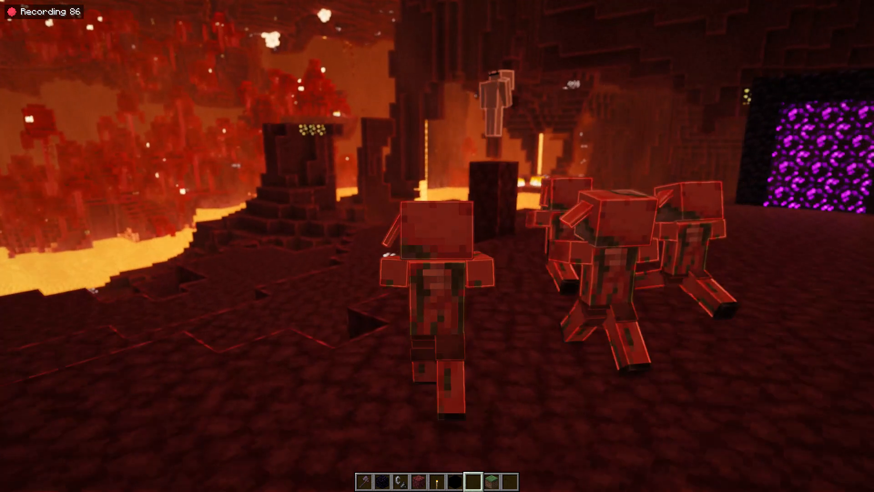
Shuffle the fourth piglin from side to side and back and forth around the pillar's base below Steve, and end the take.
{"action": "key", "text": "d"}
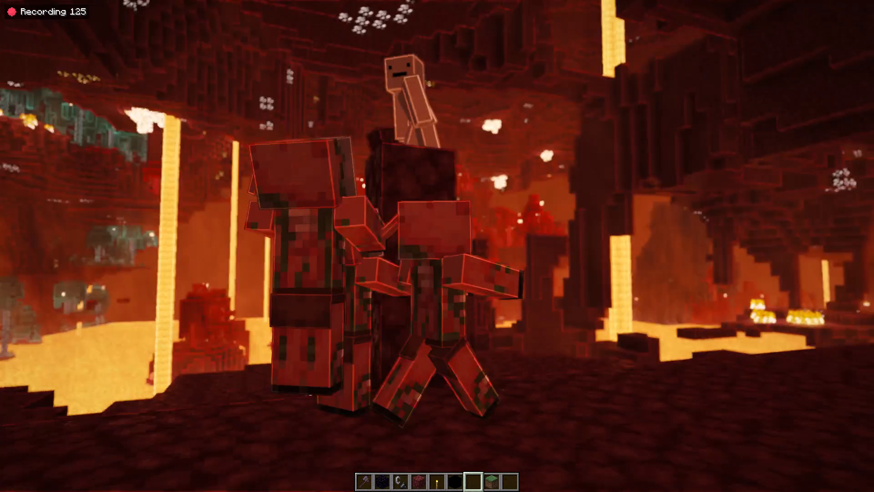
{"action": "key", "text": "w"}
{"action": "key", "text": "a"}
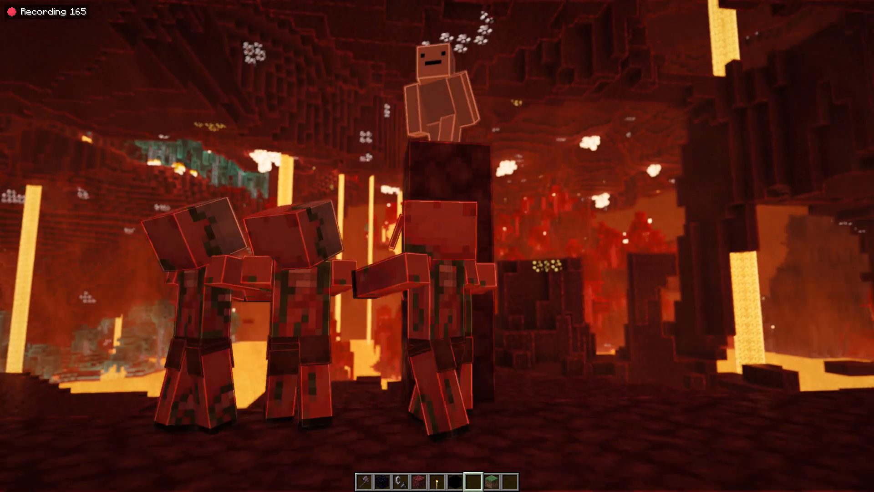
{"action": "key", "text": "w"}
{"action": "key", "text": "d"}
{"action": "type", "text": "AD"}
{"action": "type", "text": "AA"}
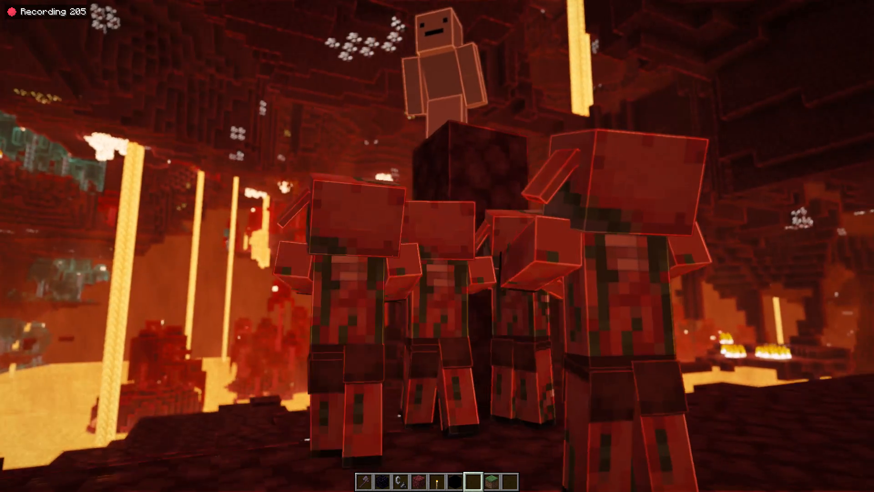
{"action": "key", "text": "d"}
{"action": "key", "text": "a"}
{"action": "type", "text": "SW"}
{"action": "key", "text": "s"}
{"action": "key", "text": "w"}
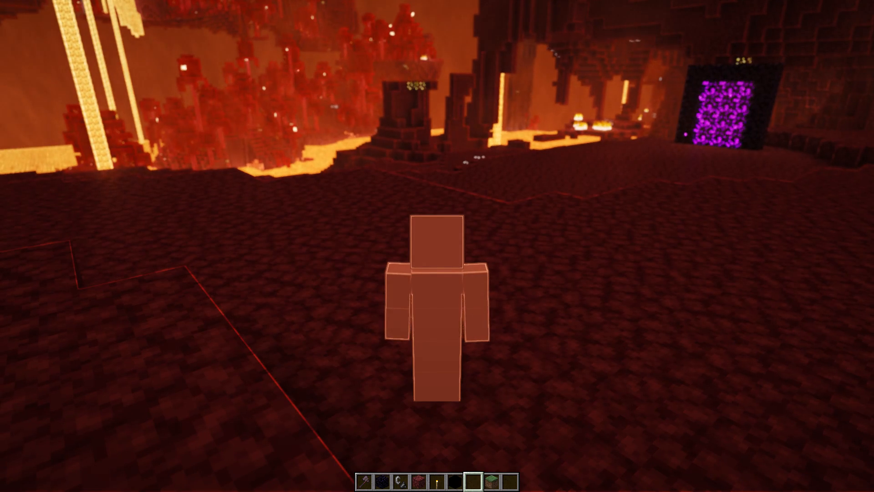
Select the fifth zombified piglin replay, start recording, and run it forward among the other piglins toward Steve.
{"action": "key", "text": "0"}
{"action": "double_click", "coordinate": [137, 382]}
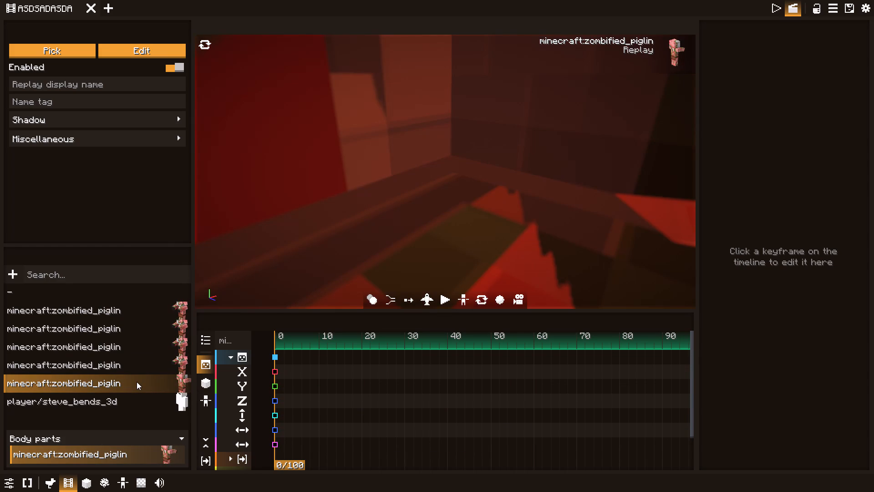
{"action": "key", "text": "grave"}
{"action": "key", "text": "grave"}
{"action": "key", "text": "Escape"}
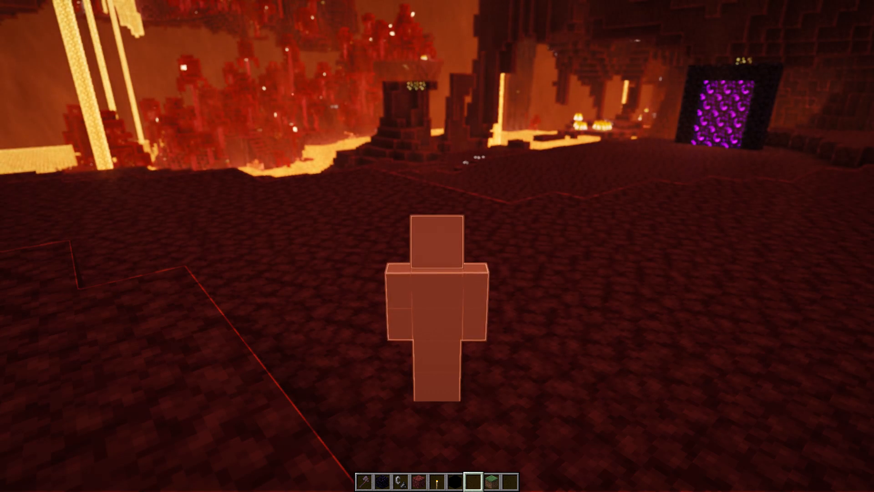
{"action": "key", "text": "w"}
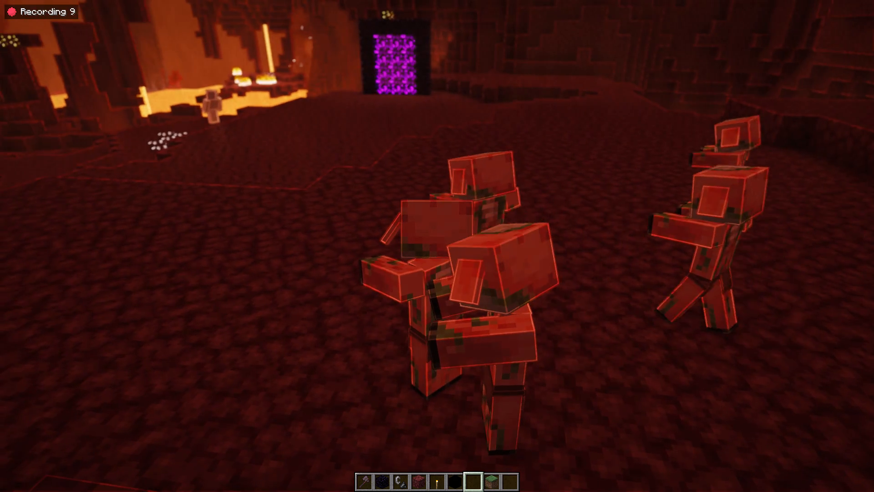
{"action": "key", "text": "w"}
{"action": "key", "text": "w"}
{"action": "key", "text": "w"}
{"action": "key", "text": "w"}
{"action": "key", "text": "w"}
{"action": "key", "text": "w"}
{"action": "key", "text": "w"}
{"action": "key", "text": "w"}
{"action": "key", "text": "w"}
{"action": "key", "text": "w"}
{"action": "key", "text": "w"}
{"action": "key", "text": "w"}
{"action": "key", "text": "w"}
{"action": "key", "text": "w"}
{"action": "key", "text": "w"}
{"action": "key", "text": "w"}
{"action": "key", "text": "w"}
{"action": "key", "text": "w"}
{"action": "key", "text": "w"}
{"action": "key", "text": "w"}
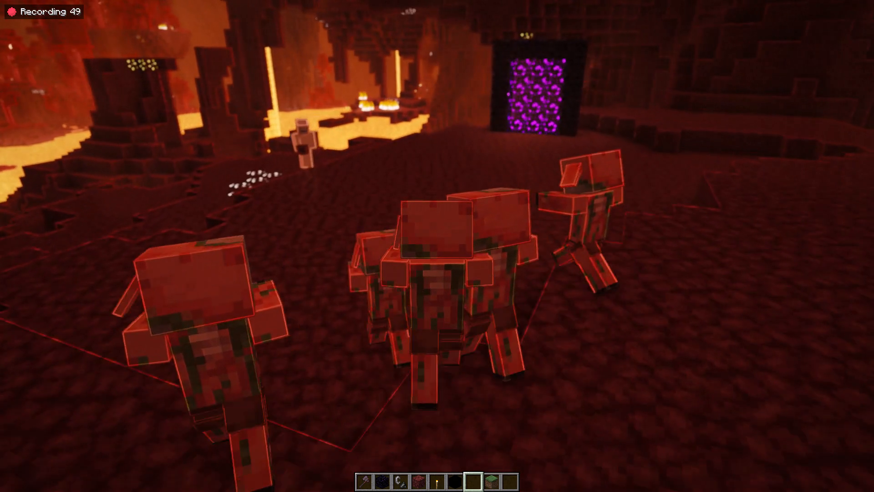
Swing the fifth piglin out sideways around the group, and bring it in behind the piglins at Steve's pillar.
{"action": "key", "text": "d"}
{"action": "key", "text": "d"}
{"action": "key", "text": "d"}
{"action": "key", "text": "d"}
{"action": "key", "text": "d"}
{"action": "key", "text": "d"}
{"action": "key", "text": "d"}
{"action": "key", "text": "d"}
{"action": "key", "text": "d"}
{"action": "key", "text": "d"}
{"action": "key", "text": "d"}
{"action": "key", "text": "d"}
{"action": "key", "text": "d"}
{"action": "key", "text": "d"}
{"action": "key", "text": "d"}
{"action": "key", "text": "d"}
{"action": "key", "text": "d"}
{"action": "key", "text": "d"}
{"action": "key", "text": "d"}
{"action": "key", "text": "d"}
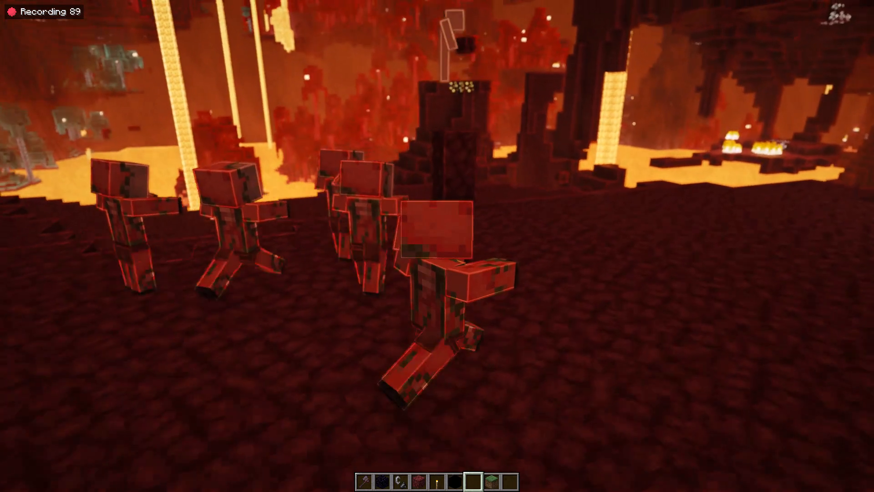
{"action": "key", "text": "d"}
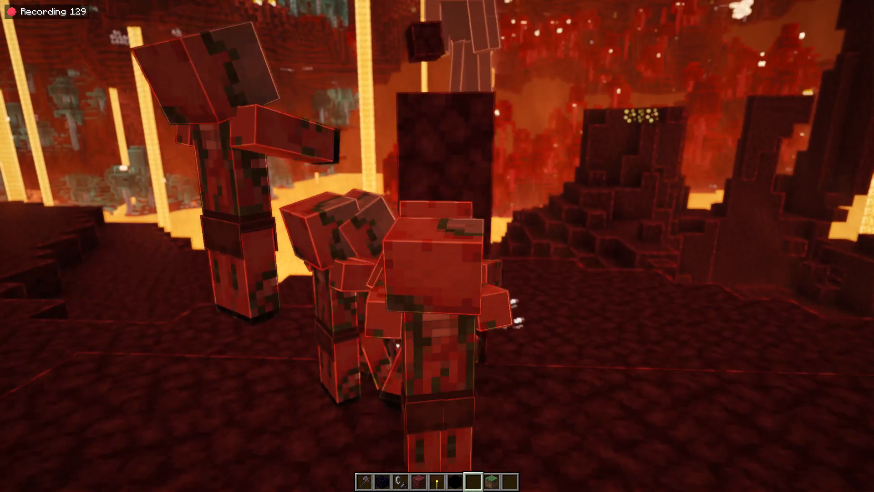
Shuffle the fifth piglin from side to side, jump it at the pillar below Steve, and end the take.
{"action": "key", "text": "a"}
{"action": "key", "text": "d"}
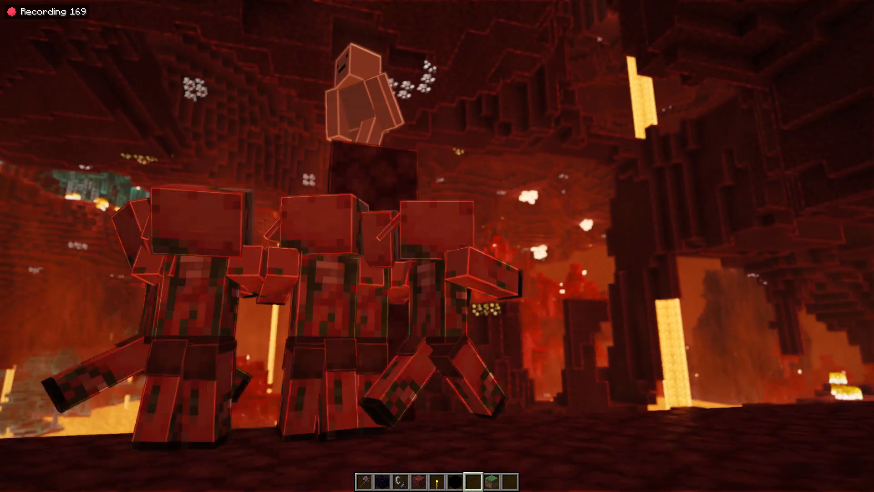
{"action": "key", "text": "space"}
{"action": "key", "text": "a"}
{"action": "key", "text": "a"}
{"action": "key", "text": "a"}
{"action": "key", "text": "w"}
{"action": "key", "text": "d"}
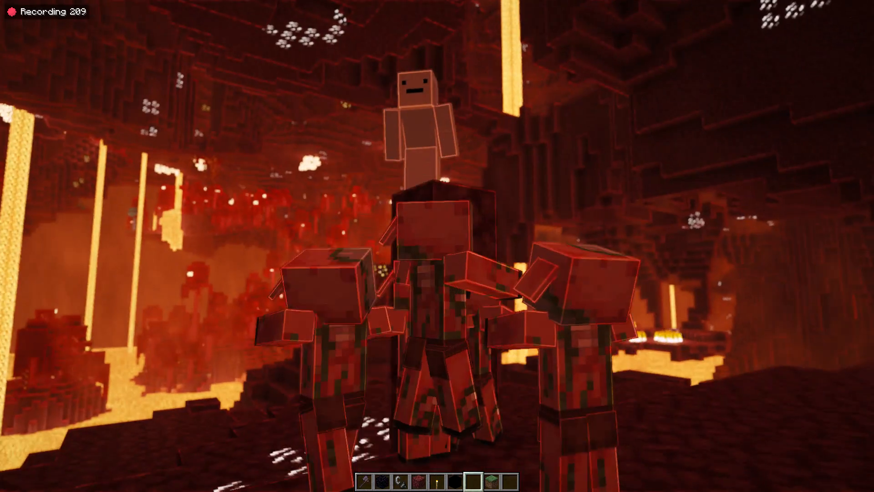
{"action": "key", "text": "a"}
{"action": "key", "text": "w"}
{"action": "key", "text": "w"}
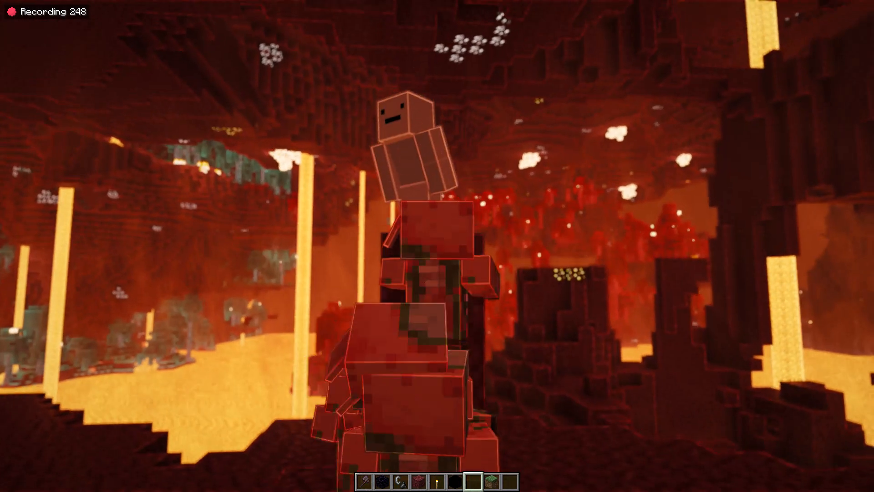
{"action": "type", "text": "S W"}
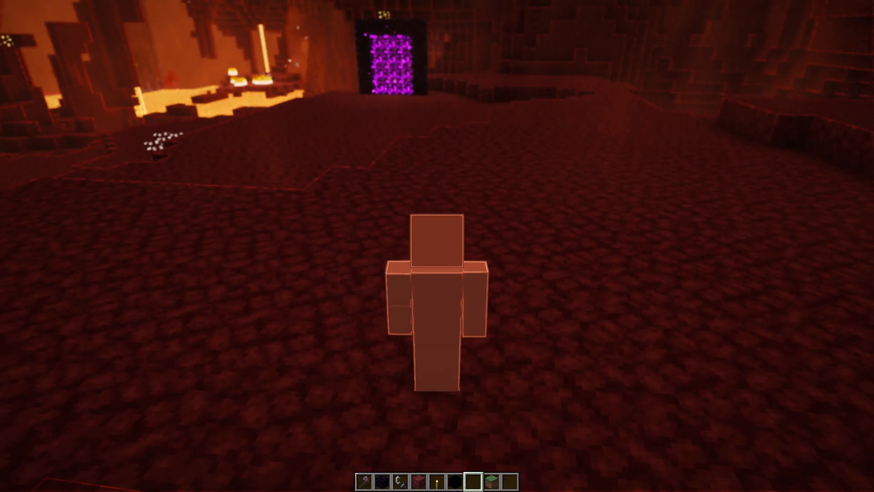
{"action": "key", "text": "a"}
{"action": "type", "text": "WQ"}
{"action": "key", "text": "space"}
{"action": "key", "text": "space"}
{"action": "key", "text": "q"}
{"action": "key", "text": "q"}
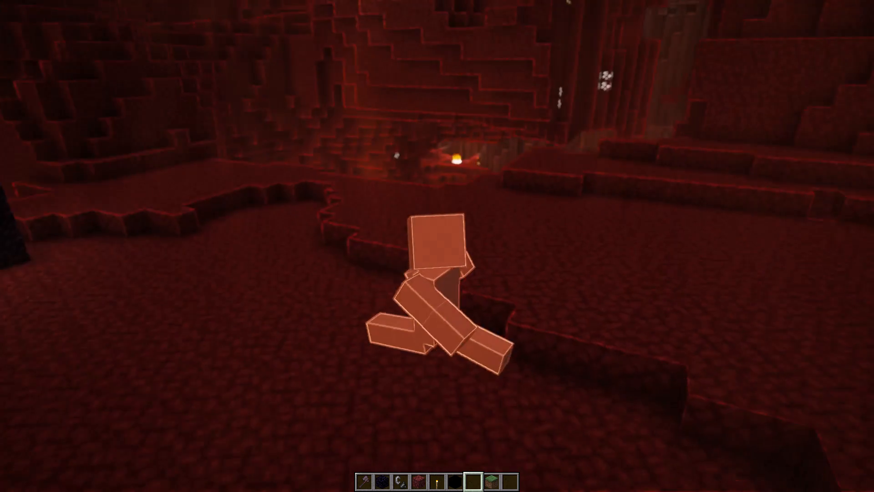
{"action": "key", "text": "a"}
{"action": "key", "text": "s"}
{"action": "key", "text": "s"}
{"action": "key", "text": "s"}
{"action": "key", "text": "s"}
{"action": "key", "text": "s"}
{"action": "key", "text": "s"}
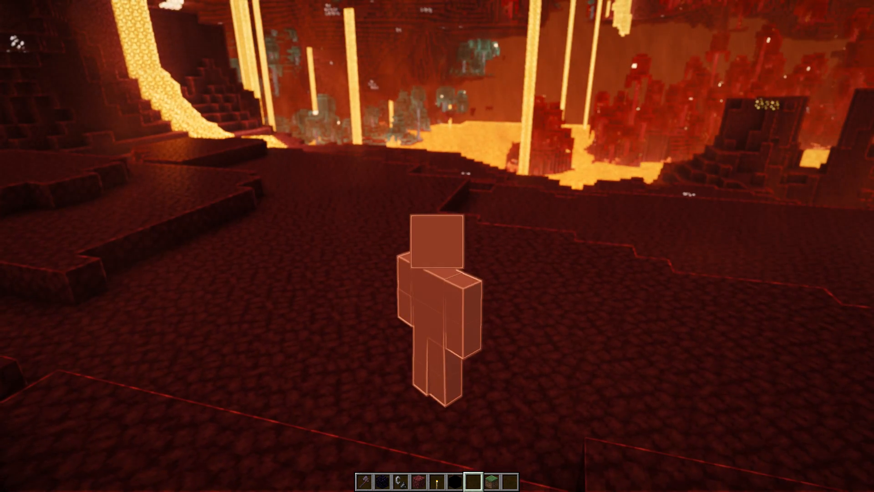
Reopen the film, switch to the camera clips, and convert the Idle clip to a Keyframe clip.
{"action": "key", "text": "0"}
{"action": "scroll", "coordinate": [437, 384], "scroll_direction": "down", "scroll_amount": 4}
{"action": "scroll", "coordinate": [444, 384], "scroll_direction": "up", "scroll_amount": 4}
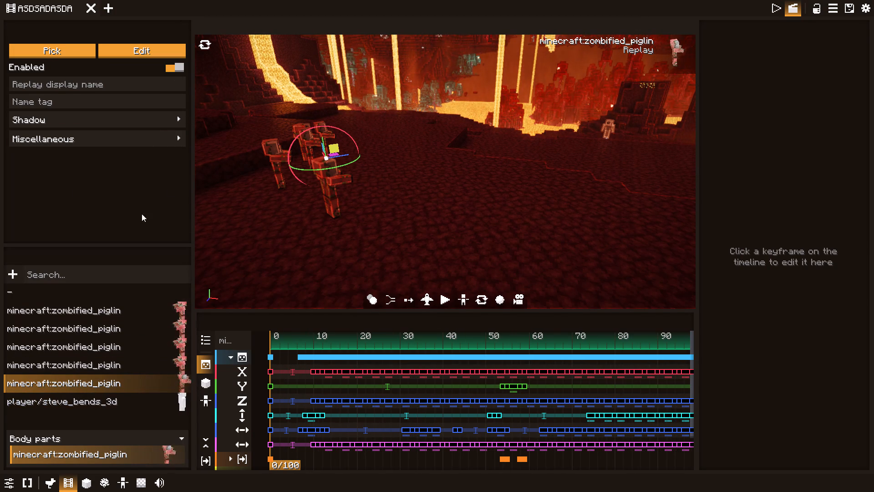
{"action": "left_click", "coordinate": [779, 3]}
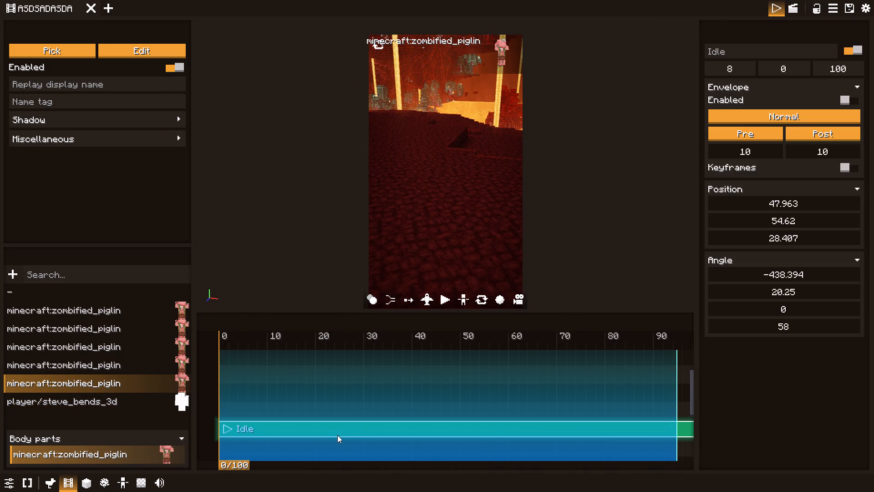
{"action": "left_click", "coordinate": [337, 435]}
{"action": "right_click", "coordinate": [340, 426]}
{"action": "left_click", "coordinate": [363, 390]}
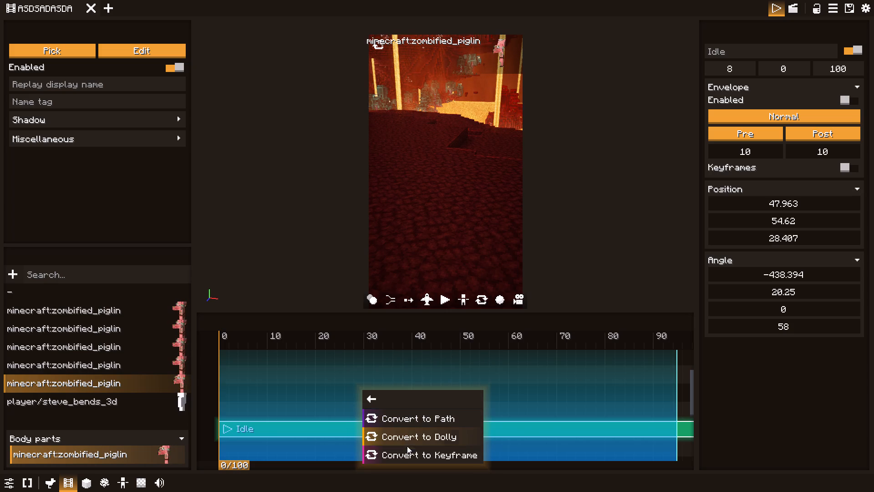
{"action": "left_click", "coordinate": [408, 456]}
Turn on camera flight and turn and move the camera to face Steve across the netherrack plain.
{"action": "left_click_drag", "start_coordinate": [427, 249], "coordinate": [377, 246]}
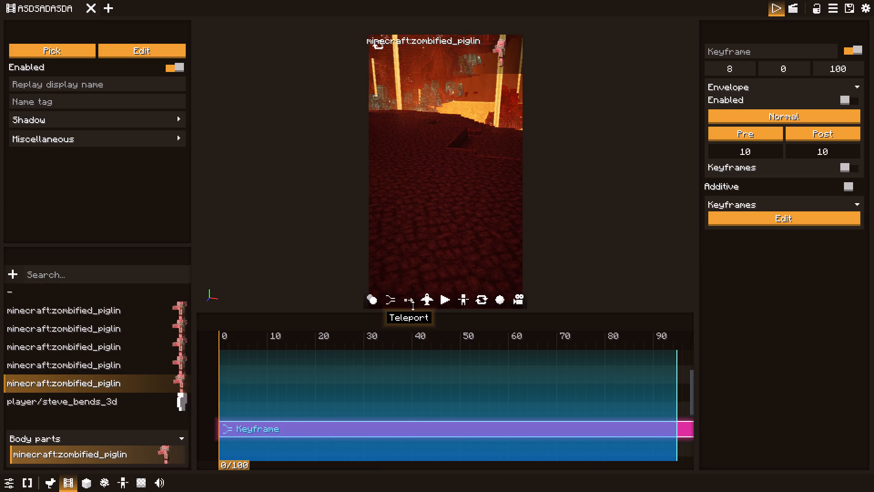
{"action": "left_click", "coordinate": [427, 300]}
{"action": "key", "text": "z"}
{"action": "key", "text": "z"}
{"action": "key", "text": "z"}
{"action": "left_click_drag", "start_coordinate": [428, 257], "coordinate": [589, 232]}
{"action": "key", "text": "s"}
{"action": "left_click_drag", "start_coordinate": [510, 227], "coordinate": [541, 226]}
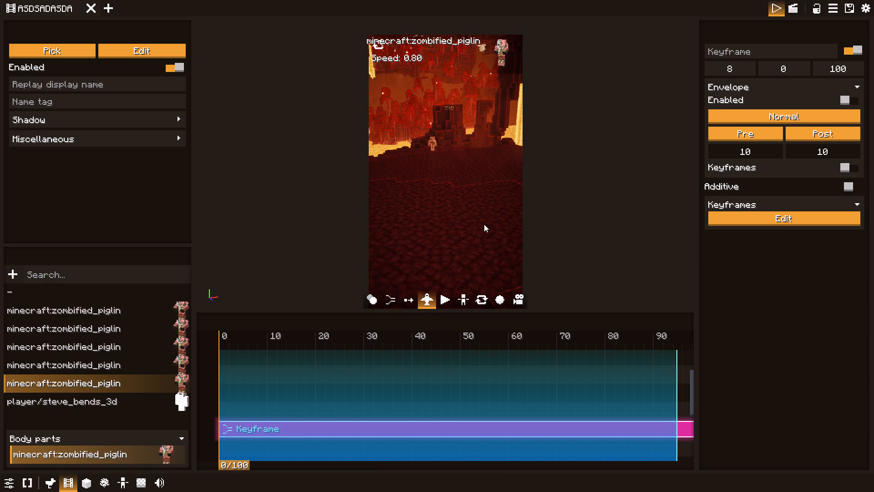
{"action": "type", "text": "WA"}
{"action": "left_click_drag", "start_coordinate": [473, 220], "coordinate": [519, 184]}
{"action": "left_click_drag", "start_coordinate": [444, 201], "coordinate": [478, 200]}
{"action": "left_click_drag", "start_coordinate": [478, 200], "coordinate": [447, 190]}
{"action": "key", "text": "s"}
{"action": "key", "text": "s"}
{"action": "key", "text": "s"}
{"action": "key", "text": "s"}
{"action": "key", "text": "d"}
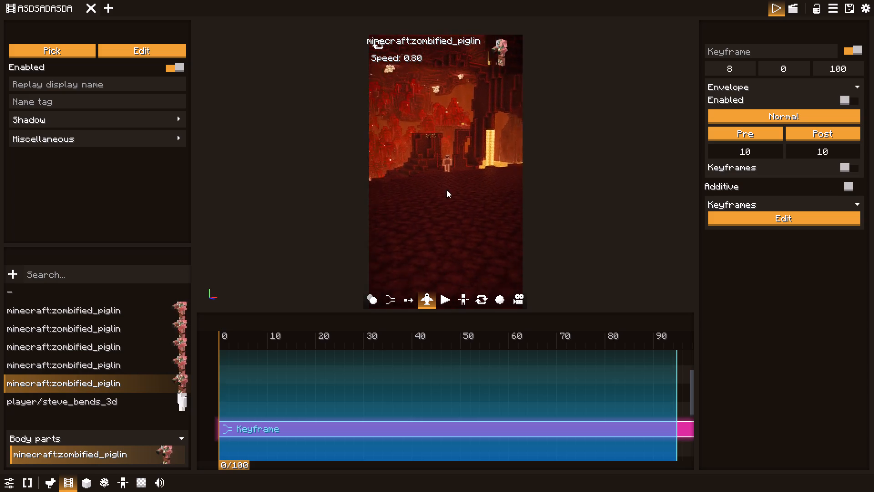
Narrow the camera's field of view on Steve and shift the camera so a piglin stands in the foreground.
{"action": "left_click_drag", "start_coordinate": [447, 190], "coordinate": [434, 189]}
{"action": "middle_click_drag", "start_coordinate": [440, 189], "coordinate": [457, 28]}
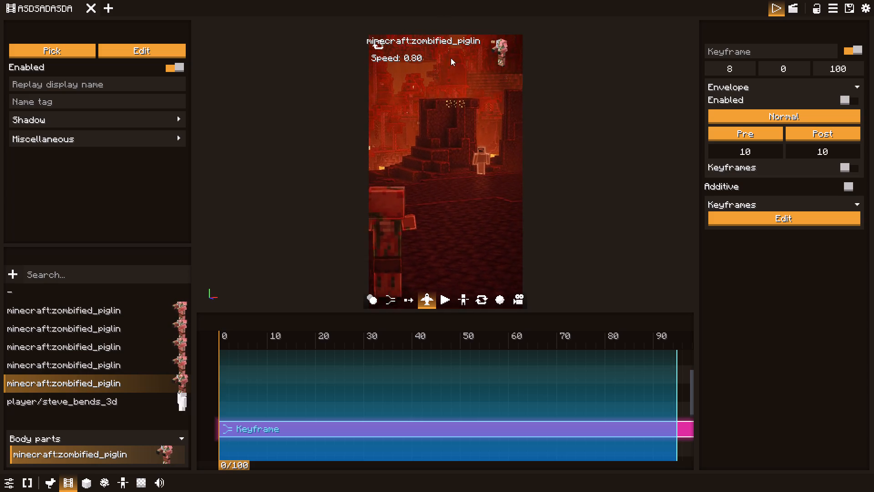
{"action": "key", "text": "s"}
{"action": "middle_click_drag", "start_coordinate": [438, 136], "coordinate": [446, 86]}
{"action": "key", "text": "a"}
{"action": "left_click_drag", "start_coordinate": [446, 87], "coordinate": [498, 82]}
{"action": "key", "text": "s"}
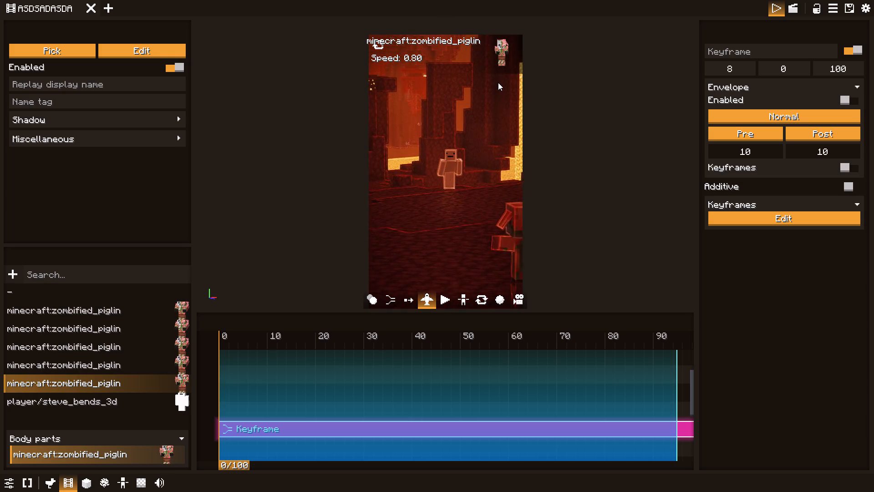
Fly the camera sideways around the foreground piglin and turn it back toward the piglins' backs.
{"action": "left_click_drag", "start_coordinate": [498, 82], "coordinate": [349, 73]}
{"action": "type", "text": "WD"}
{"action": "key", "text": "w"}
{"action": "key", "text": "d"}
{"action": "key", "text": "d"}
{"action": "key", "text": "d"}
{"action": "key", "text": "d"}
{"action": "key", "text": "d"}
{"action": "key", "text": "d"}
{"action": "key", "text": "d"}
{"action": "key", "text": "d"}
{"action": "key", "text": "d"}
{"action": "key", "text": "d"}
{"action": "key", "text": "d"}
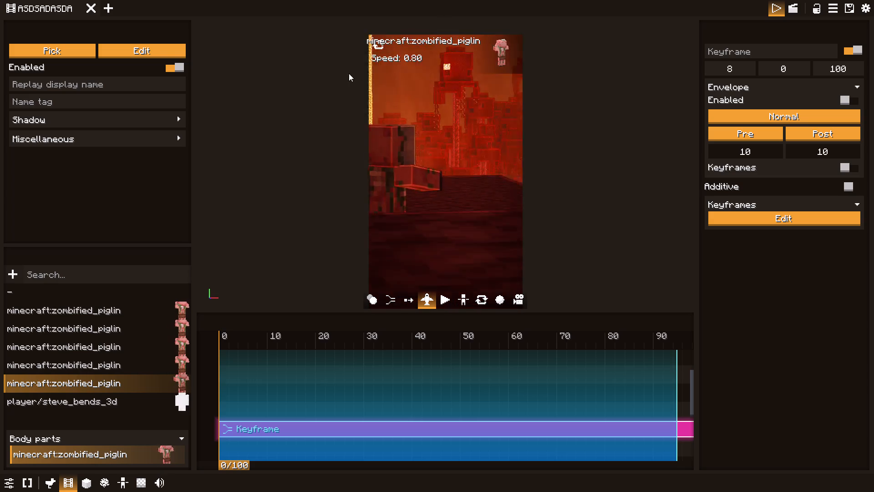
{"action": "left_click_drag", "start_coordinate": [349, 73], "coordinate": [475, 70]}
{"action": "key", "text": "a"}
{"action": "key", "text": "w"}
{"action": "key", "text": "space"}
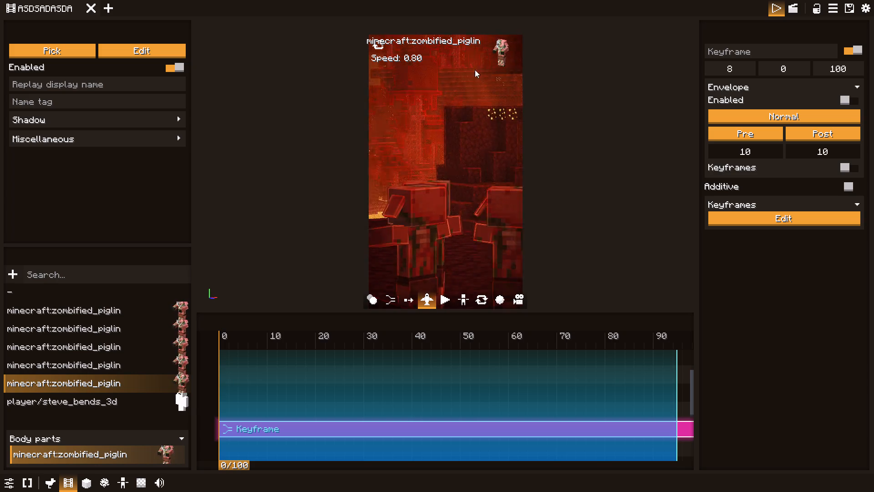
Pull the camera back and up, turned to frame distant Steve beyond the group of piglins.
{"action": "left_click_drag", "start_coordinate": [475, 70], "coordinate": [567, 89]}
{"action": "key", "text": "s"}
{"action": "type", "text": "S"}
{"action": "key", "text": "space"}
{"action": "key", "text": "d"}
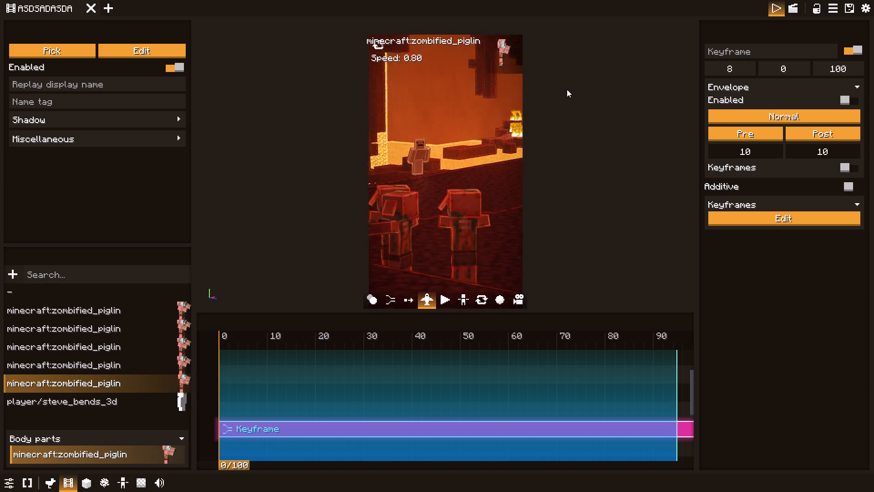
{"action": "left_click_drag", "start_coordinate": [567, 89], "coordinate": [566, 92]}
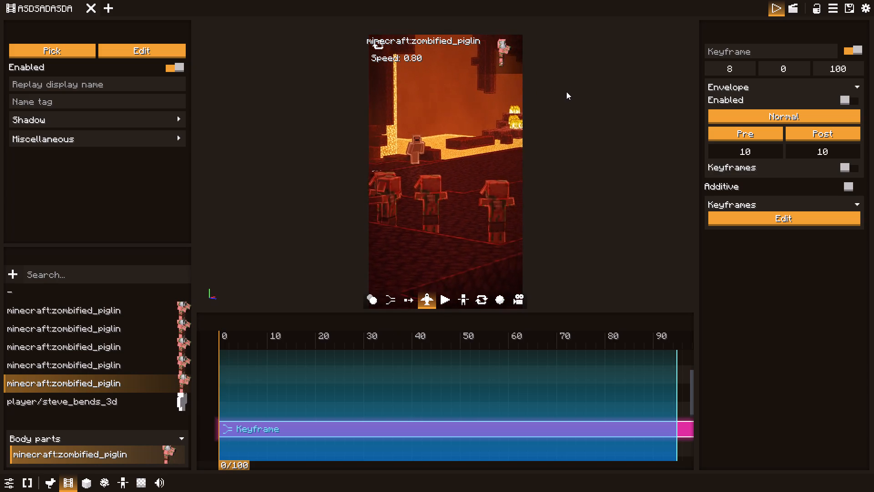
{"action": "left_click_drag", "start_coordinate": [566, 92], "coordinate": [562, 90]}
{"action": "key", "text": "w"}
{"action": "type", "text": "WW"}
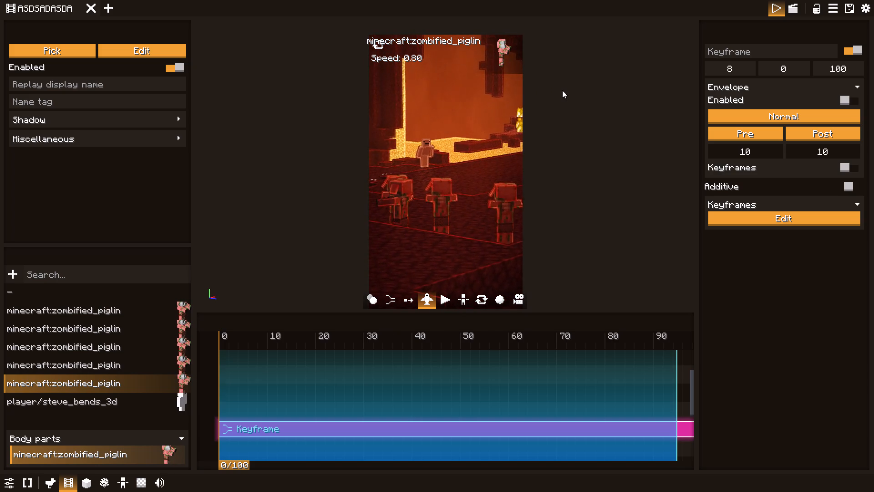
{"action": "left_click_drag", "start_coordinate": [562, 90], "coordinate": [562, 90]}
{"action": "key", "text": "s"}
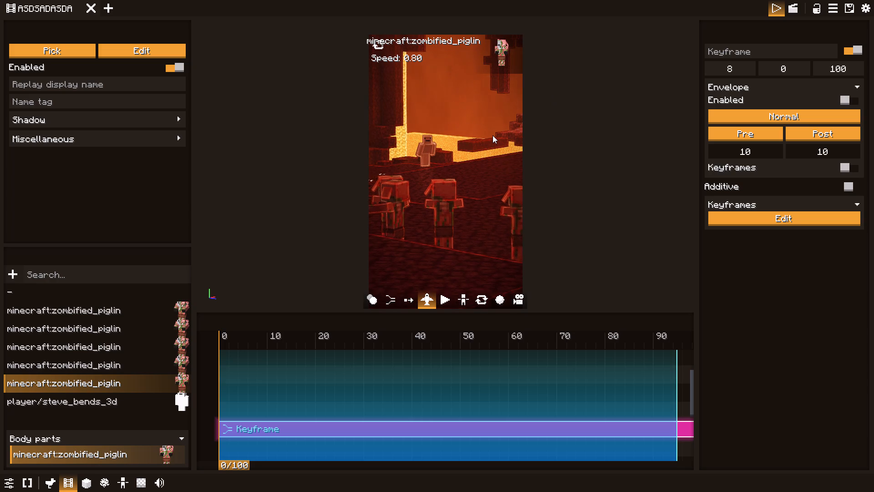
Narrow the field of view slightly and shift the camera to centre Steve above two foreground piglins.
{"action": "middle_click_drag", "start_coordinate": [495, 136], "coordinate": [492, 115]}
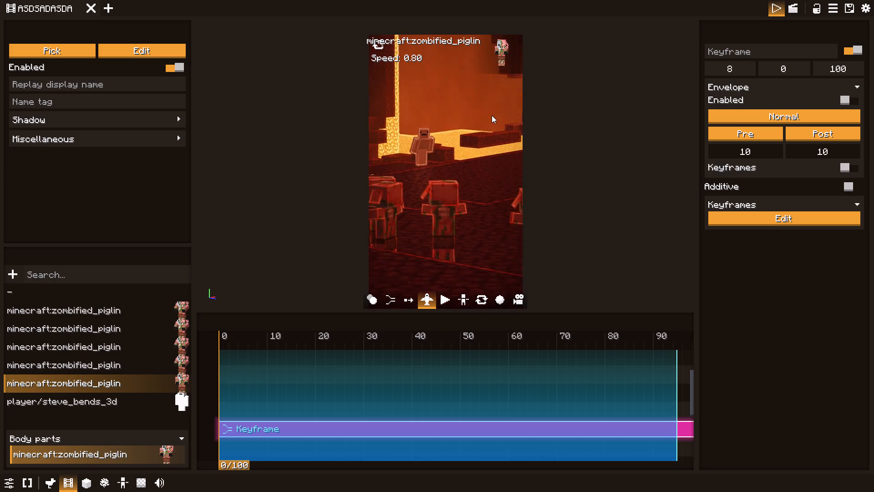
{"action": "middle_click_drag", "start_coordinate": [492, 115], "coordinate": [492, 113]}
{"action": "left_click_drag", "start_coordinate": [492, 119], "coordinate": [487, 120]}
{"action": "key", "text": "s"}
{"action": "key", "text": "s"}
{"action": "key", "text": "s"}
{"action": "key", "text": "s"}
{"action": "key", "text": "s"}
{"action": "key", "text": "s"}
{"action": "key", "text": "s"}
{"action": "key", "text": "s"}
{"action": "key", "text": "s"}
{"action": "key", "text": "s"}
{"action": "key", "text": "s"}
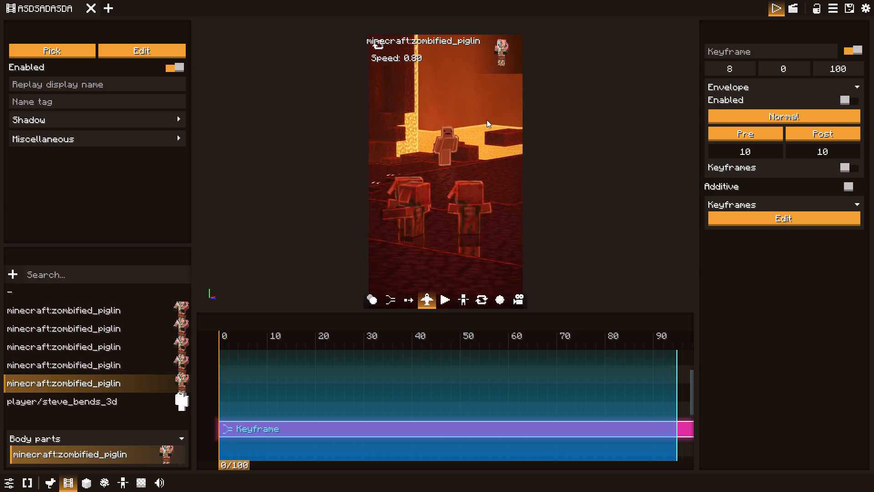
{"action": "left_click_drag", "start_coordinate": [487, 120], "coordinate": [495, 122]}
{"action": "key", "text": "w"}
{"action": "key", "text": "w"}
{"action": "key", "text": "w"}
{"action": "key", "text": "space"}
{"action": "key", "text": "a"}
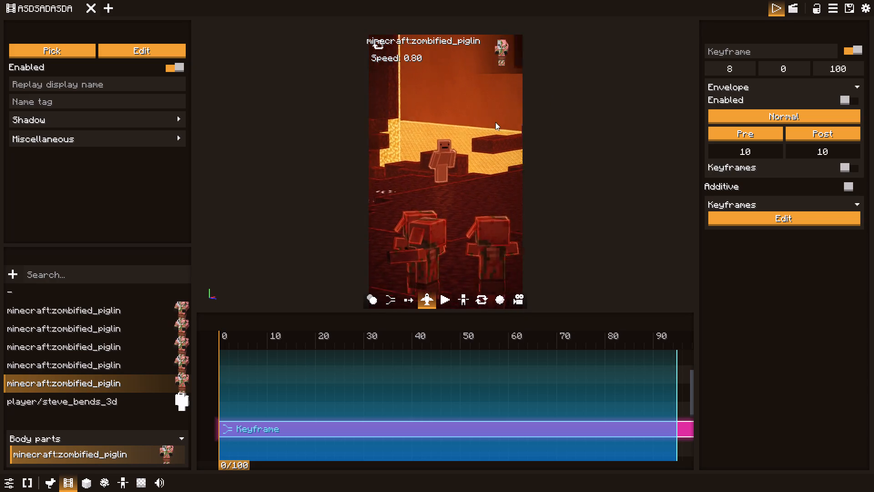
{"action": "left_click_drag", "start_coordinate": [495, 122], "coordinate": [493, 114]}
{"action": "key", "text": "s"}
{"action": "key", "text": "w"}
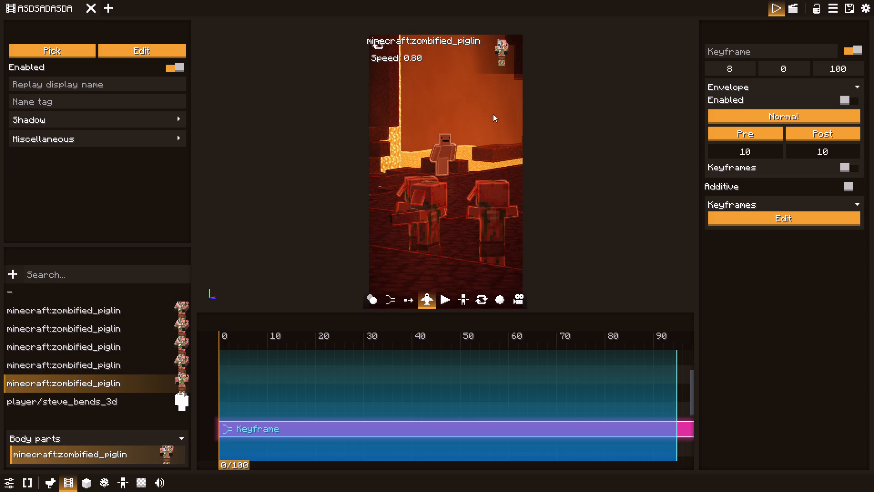
Open the Keyframe clip's keyframes and switch the viewport to the film camera mode with flight off.
{"action": "left_click", "coordinate": [738, 221]}
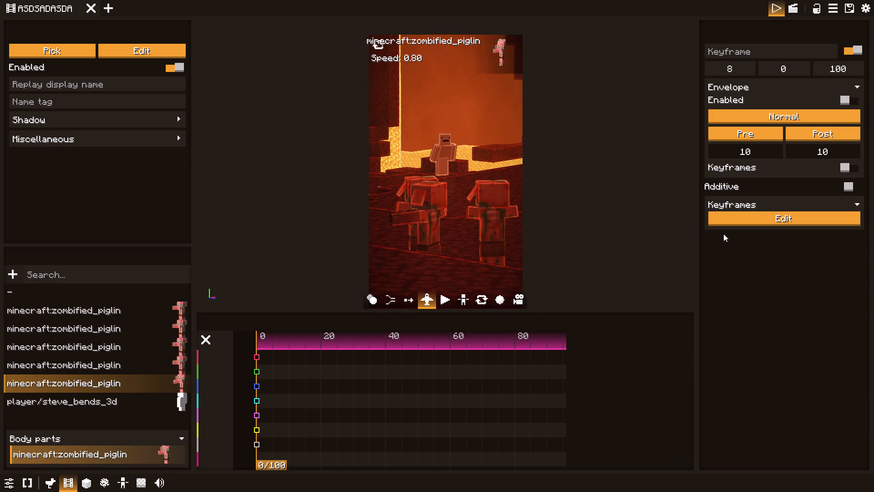
{"action": "left_click", "coordinate": [485, 298]}
{"action": "left_click", "coordinate": [505, 302]}
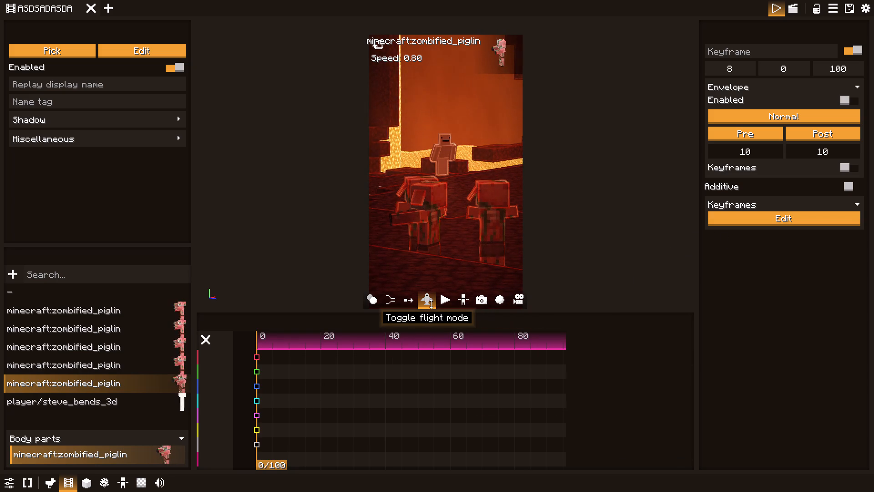
{"action": "left_click", "coordinate": [438, 301]}
{"action": "left_click", "coordinate": [441, 299]}
Return the playhead to tick 0 and delete all the camera keyframes there.
{"action": "left_click_drag", "start_coordinate": [296, 334], "coordinate": [253, 335]}
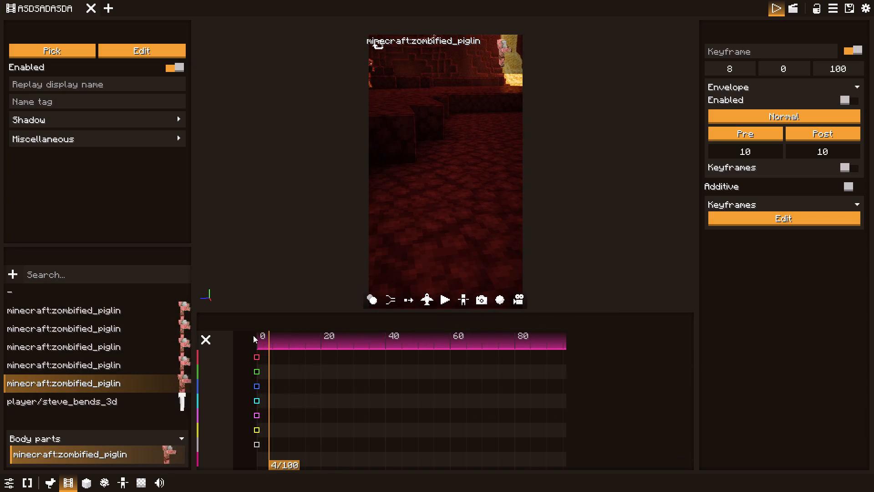
{"action": "left_click_drag", "start_coordinate": [253, 335], "coordinate": [220, 335]}
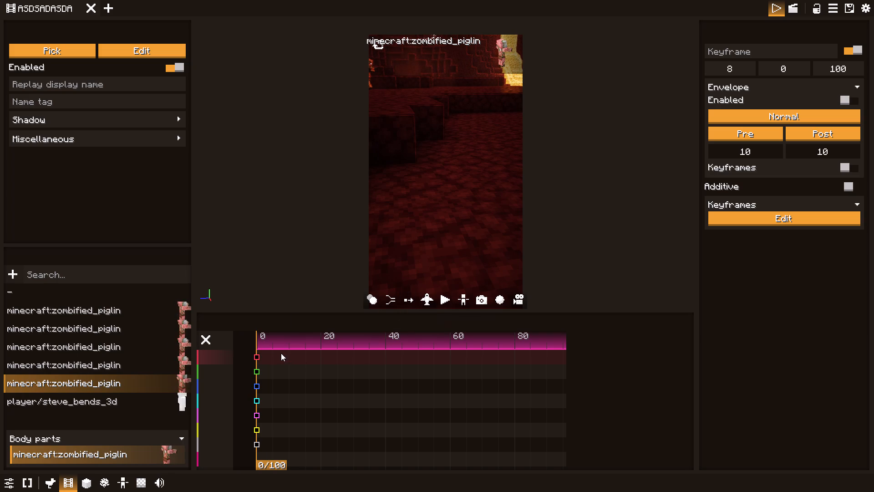
{"action": "left_click_drag", "start_coordinate": [275, 351], "coordinate": [249, 450], "text": "shift"}
{"action": "key", "text": "Delete"}
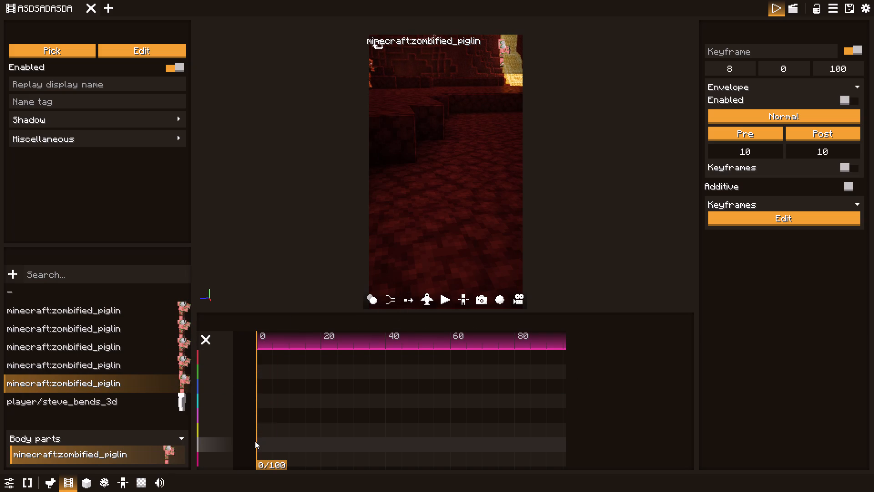
Turn on camera flight and fly toward the running piglins to rewrite the camera keyframes at tick 0.
{"action": "left_click", "coordinate": [426, 296]}
{"action": "key", "text": "w"}
{"action": "left_click_drag", "start_coordinate": [412, 269], "coordinate": [524, 217]}
{"action": "key", "text": "a"}
{"action": "key", "text": "space"}
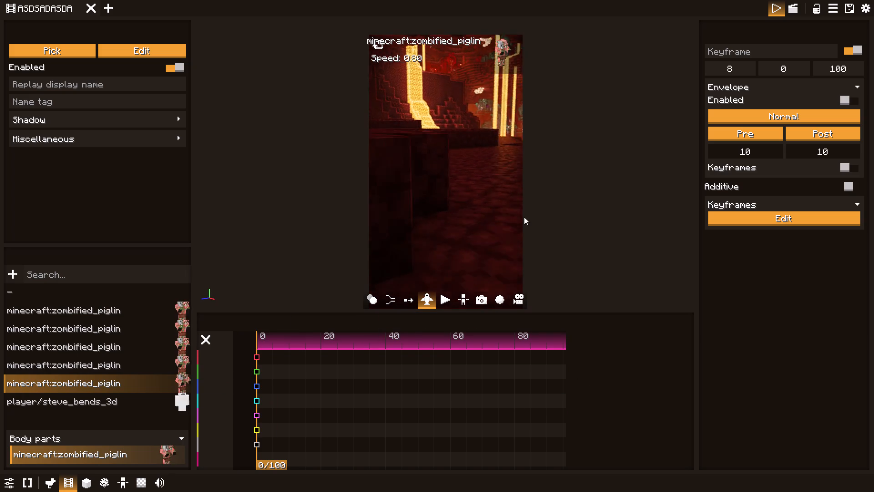
{"action": "left_click_drag", "start_coordinate": [524, 217], "coordinate": [301, 248]}
{"action": "key", "text": "d"}
{"action": "key", "text": "w"}
{"action": "left_click_drag", "start_coordinate": [359, 230], "coordinate": [322, 230]}
{"action": "left_click_drag", "start_coordinate": [355, 222], "coordinate": [368, 219]}
{"action": "key", "text": "a"}
{"action": "key", "text": "a"}
{"action": "key", "text": "a"}
{"action": "key", "text": "a"}
{"action": "key", "text": "a"}
{"action": "key", "text": "a"}
{"action": "key", "text": "a"}
{"action": "key", "text": "a"}
{"action": "key", "text": "a"}
{"action": "key", "text": "a"}
{"action": "key", "text": "a"}
{"action": "key", "text": "a"}
{"action": "key", "text": "a"}
{"action": "key", "text": "a"}
{"action": "key", "text": "a"}
{"action": "key", "text": "a"}
{"action": "key", "text": "a"}
{"action": "key", "text": "a"}
{"action": "key", "text": "a"}
{"action": "key", "text": "a"}
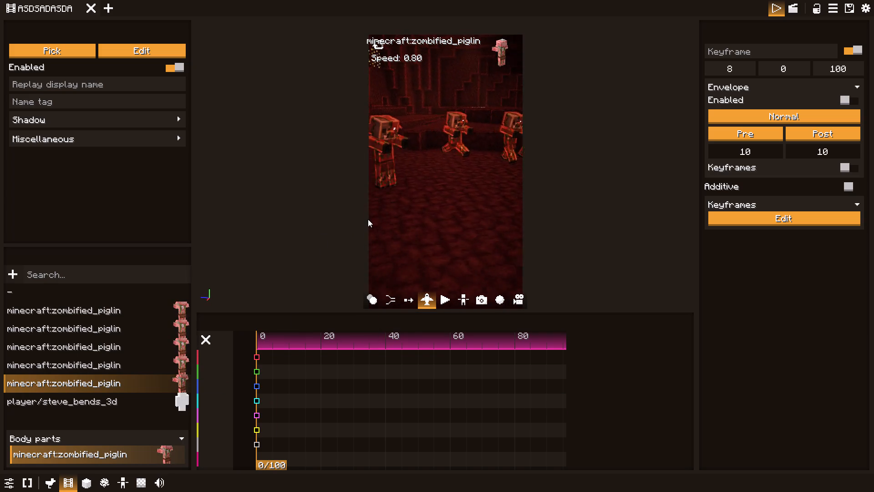
Move the camera around behind the running piglins, facing across the plain toward Steve.
{"action": "left_click_drag", "start_coordinate": [368, 219], "coordinate": [623, 198]}
{"action": "key", "text": "space"}
{"action": "left_click_drag", "start_coordinate": [543, 215], "coordinate": [614, 223]}
{"action": "key", "text": "w"}
{"action": "left_click_drag", "start_coordinate": [553, 238], "coordinate": [650, 245]}
{"action": "left_click_drag", "start_coordinate": [489, 246], "coordinate": [641, 215]}
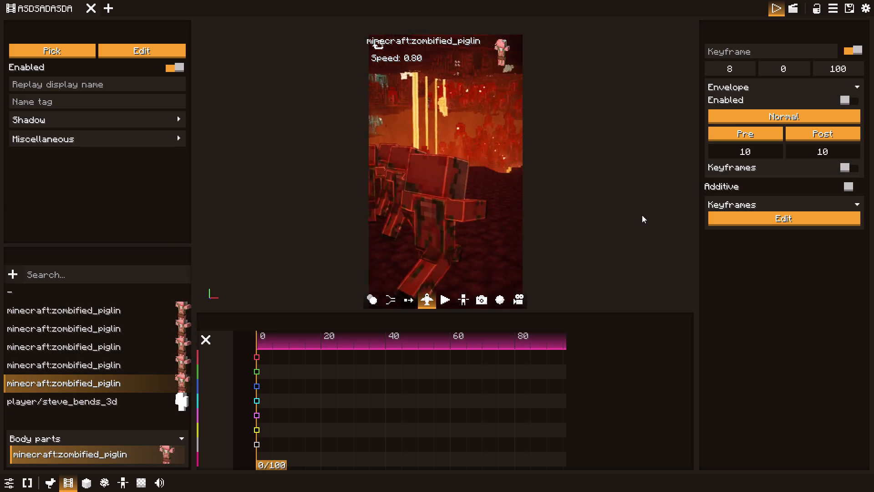
{"action": "left_click_drag", "start_coordinate": [403, 221], "coordinate": [517, 221]}
{"action": "key", "text": "space"}
{"action": "left_click_drag", "start_coordinate": [466, 231], "coordinate": [487, 236]}
{"action": "key", "text": "s"}
{"action": "key", "text": "w"}
{"action": "key", "text": "d"}
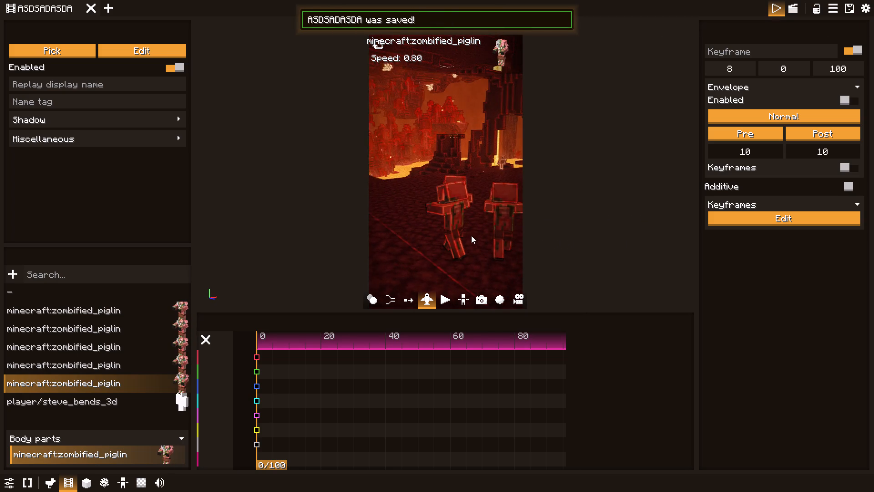
Narrow the field of view on Steve and back the camera off sideways with one piglin in the foreground.
{"action": "middle_click_drag", "start_coordinate": [471, 236], "coordinate": [528, 37]}
{"action": "left_click_drag", "start_coordinate": [471, 147], "coordinate": [524, 142]}
{"action": "key", "text": "s"}
{"action": "key", "text": "s"}
{"action": "key", "text": "s"}
{"action": "key", "text": "s"}
{"action": "key", "text": "s"}
{"action": "key", "text": "s"}
{"action": "key", "text": "s"}
{"action": "key", "text": "s"}
{"action": "key", "text": "d"}
{"action": "key", "text": "d"}
{"action": "key", "text": "d"}
{"action": "key", "text": "d"}
{"action": "key", "text": "d"}
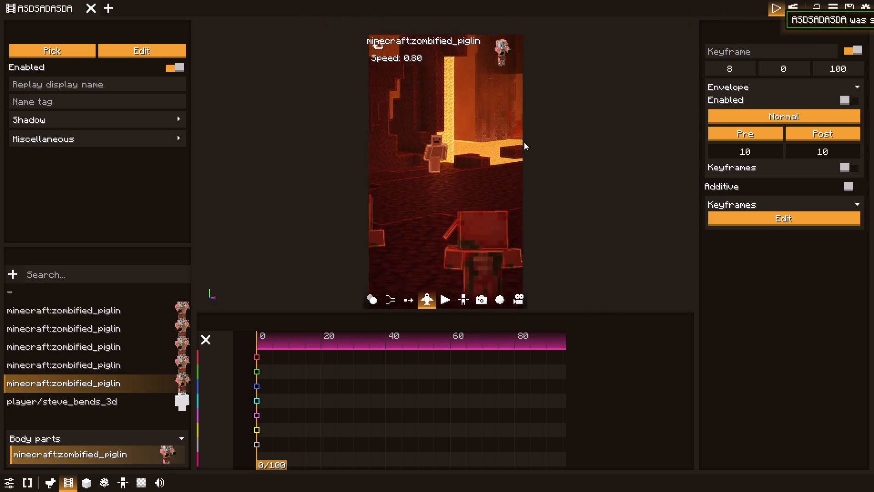
Adjust the camera to frame a full running piglin from behind with Steve just beyond its shoulder.
{"action": "left_click_drag", "start_coordinate": [524, 142], "coordinate": [499, 133]}
{"action": "key", "text": "shift+w"}
{"action": "key", "text": "w"}
{"action": "key", "text": "space"}
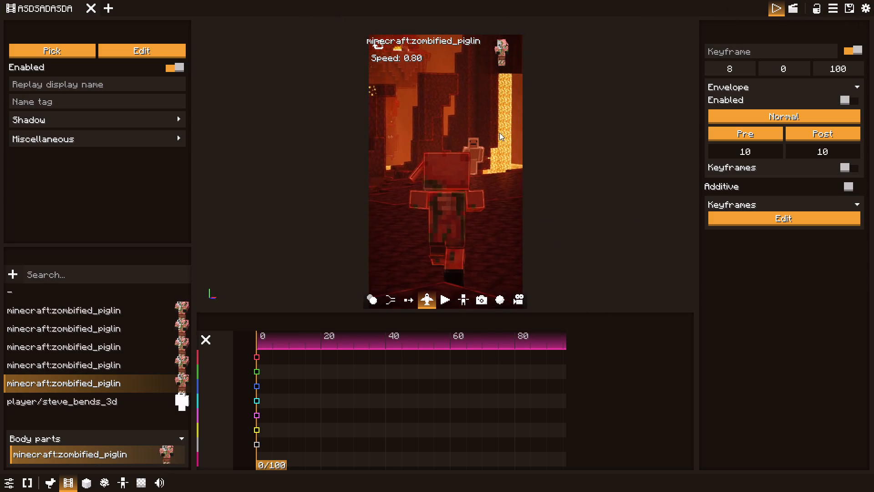
{"action": "key", "text": "w"}
{"action": "left_click_drag", "start_coordinate": [499, 133], "coordinate": [503, 136]}
{"action": "key", "text": "space"}
{"action": "key", "text": "s"}
{"action": "key", "text": "w"}
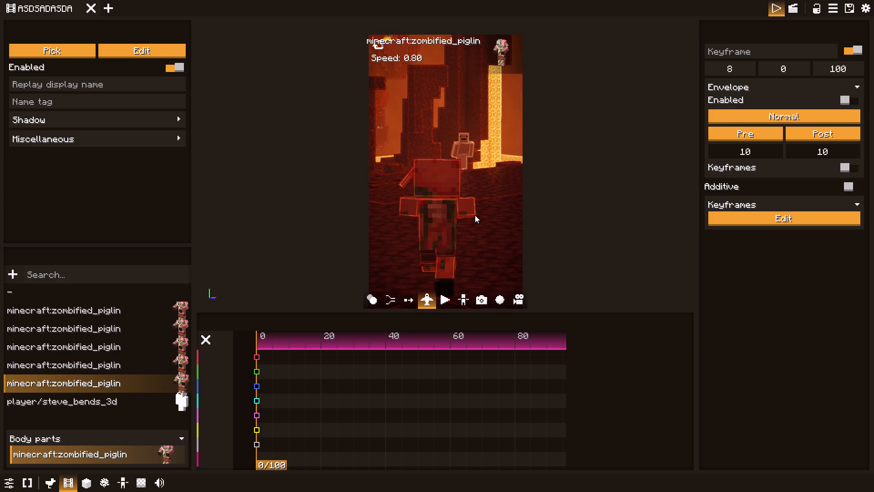
Play back the chase through the camera shot, and scrub the playhead to tick 77.
{"action": "left_click", "coordinate": [443, 302]}
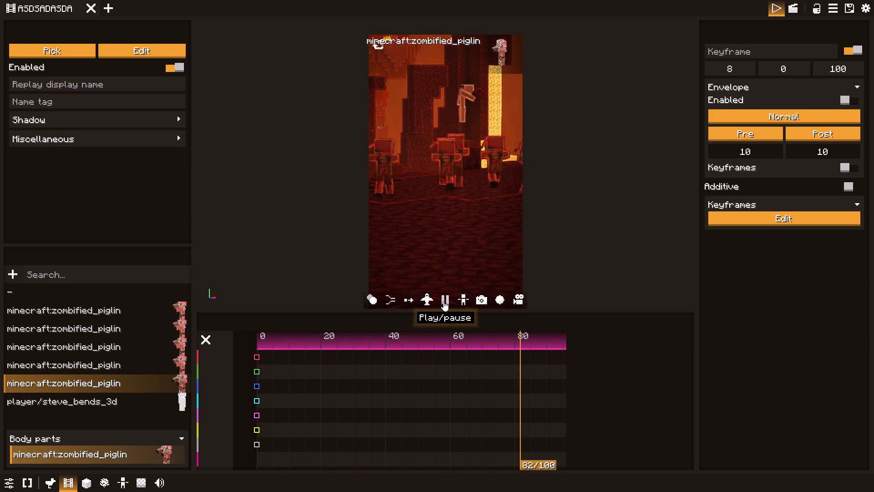
{"action": "left_click", "coordinate": [443, 301]}
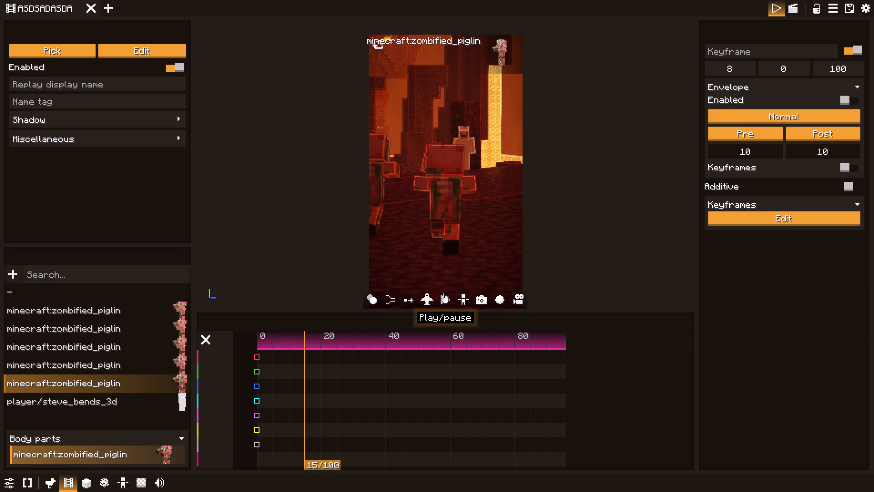
{"action": "left_click_drag", "start_coordinate": [350, 339], "coordinate": [506, 336]}
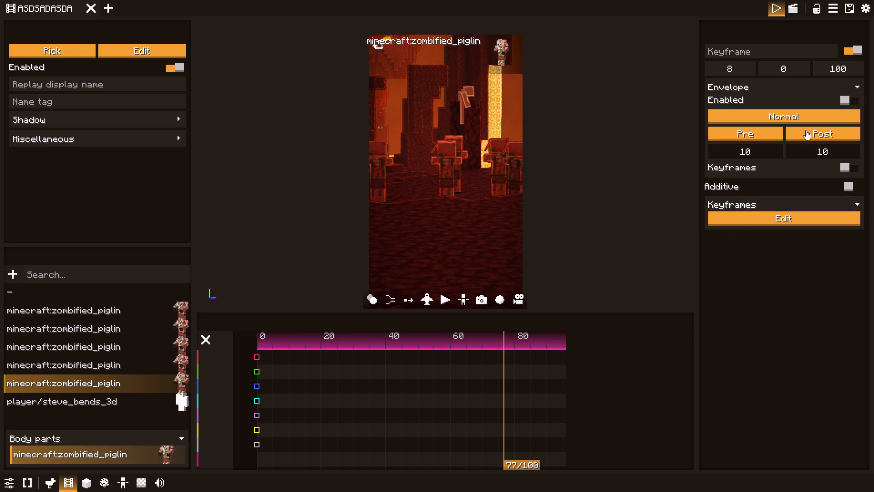
Return to the camera clips, lengthen the Keyframe clip to 144 ticks, and extend the playback range over it.
{"action": "left_click", "coordinate": [796, 12]}
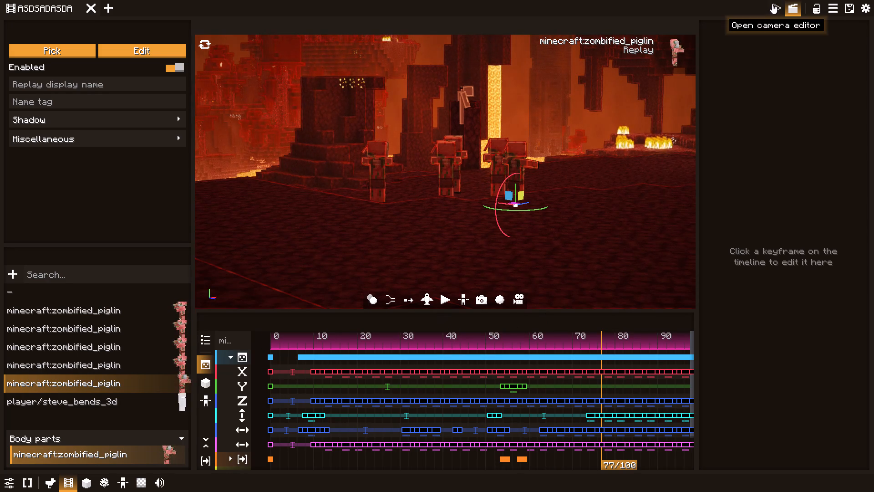
{"action": "left_click", "coordinate": [775, 6]}
{"action": "scroll", "coordinate": [657, 296], "scroll_direction": "down", "scroll_amount": 11}
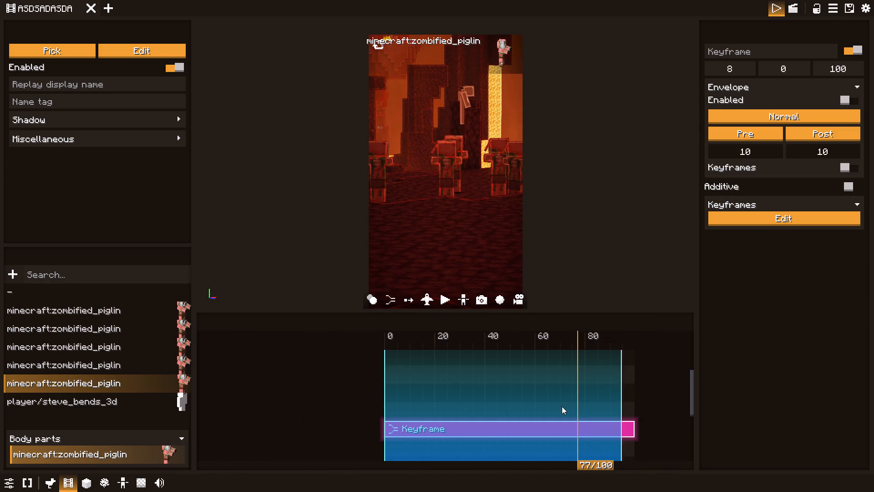
{"action": "scroll", "coordinate": [562, 406], "scroll_direction": "down", "scroll_amount": 2}
{"action": "left_click_drag", "start_coordinate": [600, 426], "coordinate": [620, 427]}
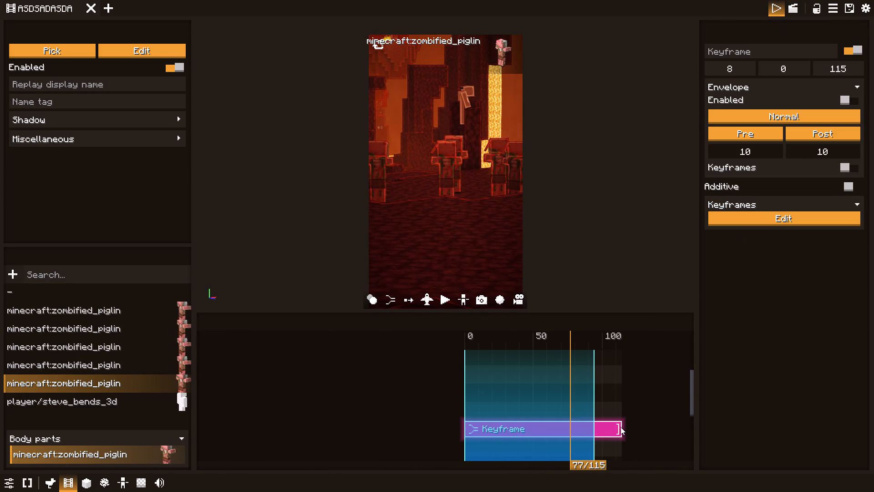
{"action": "left_click_drag", "start_coordinate": [620, 427], "coordinate": [659, 429]}
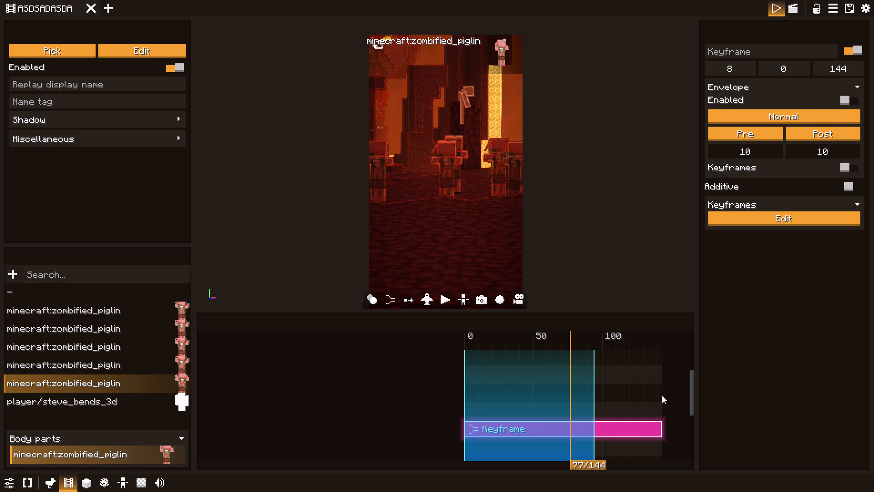
{"action": "left_click_drag", "start_coordinate": [669, 396], "coordinate": [462, 413], "text": "alt"}
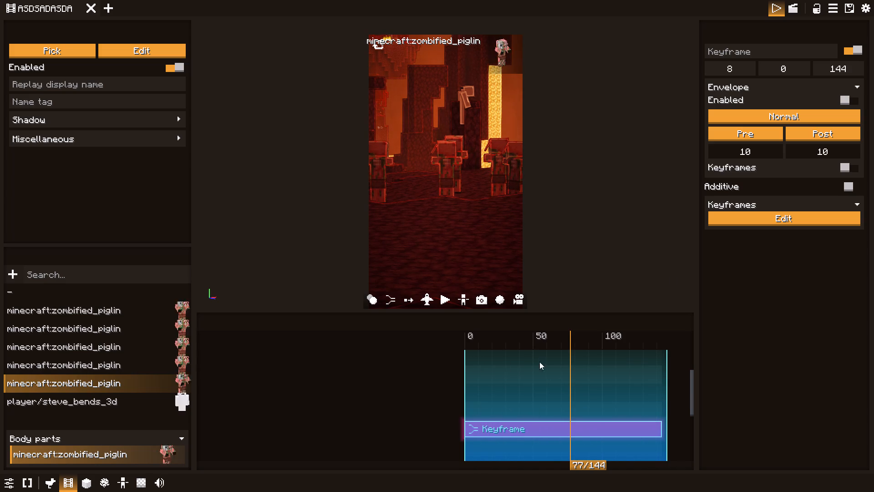
Reopen the clip's keyframes and fly the camera sideways at tick 77 to add a second set of keyframes.
{"action": "left_click", "coordinate": [802, 215]}
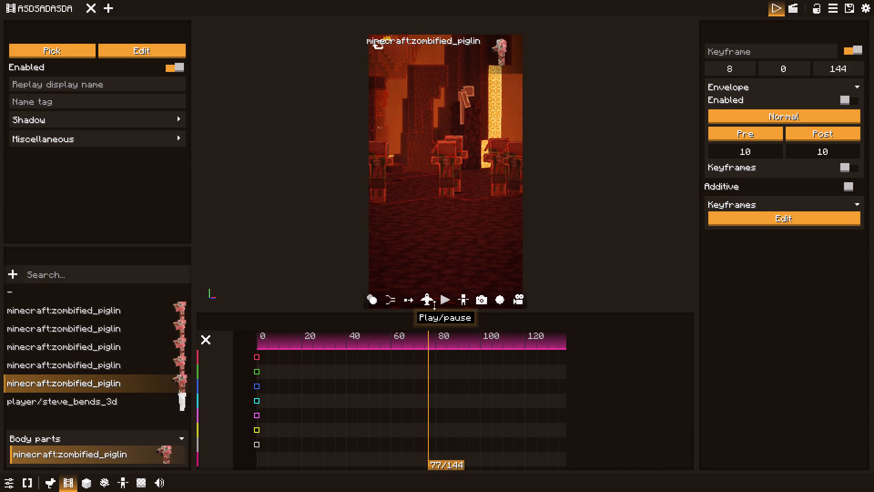
{"action": "left_click", "coordinate": [429, 298]}
{"action": "left_click_drag", "start_coordinate": [446, 272], "coordinate": [409, 263]}
{"action": "key", "text": "d"}
{"action": "key", "text": "w"}
{"action": "key", "text": "d"}
{"action": "key", "text": "d"}
{"action": "key", "text": "w"}
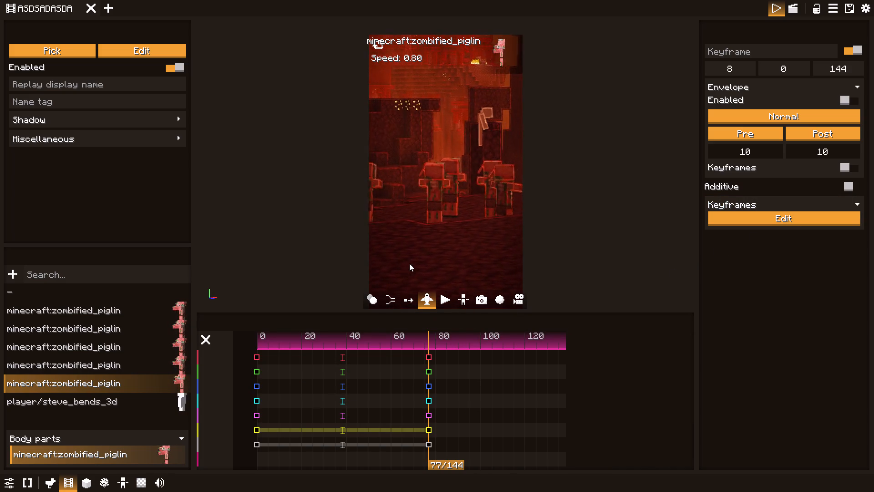
Refine the tick 77 camera position so it faces three piglins with Steve above them by his pillar.
{"action": "left_click_drag", "start_coordinate": [409, 263], "coordinate": [371, 256]}
{"action": "type", "text": "DD"}
{"action": "key", "text": "d"}
{"action": "key", "text": "w"}
{"action": "key", "text": "d"}
{"action": "key", "text": "d"}
{"action": "key", "text": "d"}
{"action": "key", "text": "d"}
{"action": "key", "text": "d"}
{"action": "key", "text": "d"}
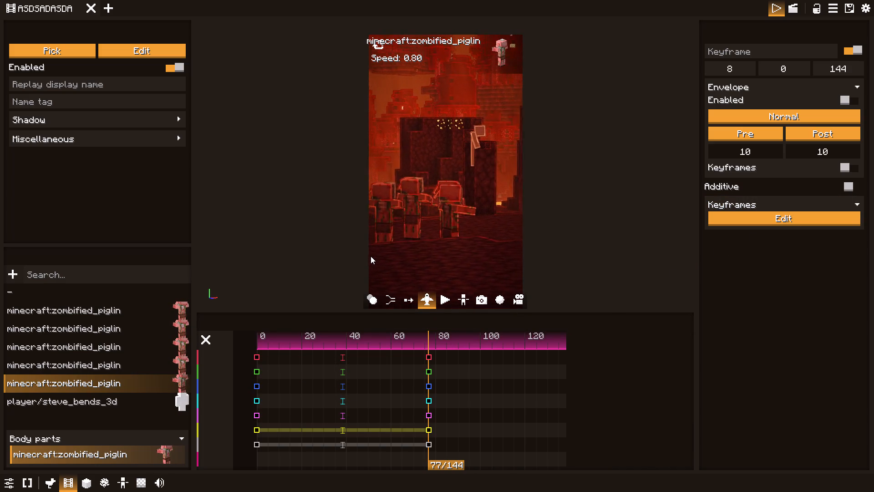
{"action": "left_click_drag", "start_coordinate": [371, 256], "coordinate": [367, 256]}
{"action": "key", "text": "w"}
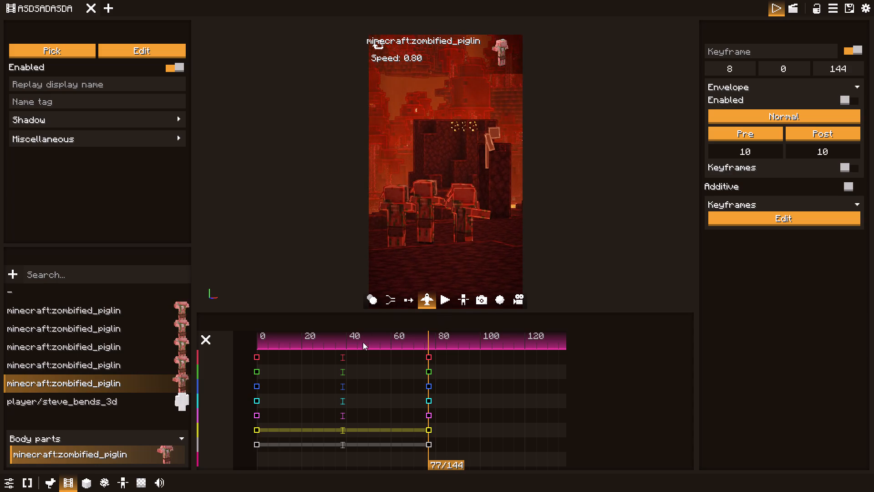
Play the chase on from tick 77 in short bursts and stop the playhead at tick 137.
{"action": "double_click", "coordinate": [447, 296]}
{"action": "triple_click", "coordinate": [447, 296]}
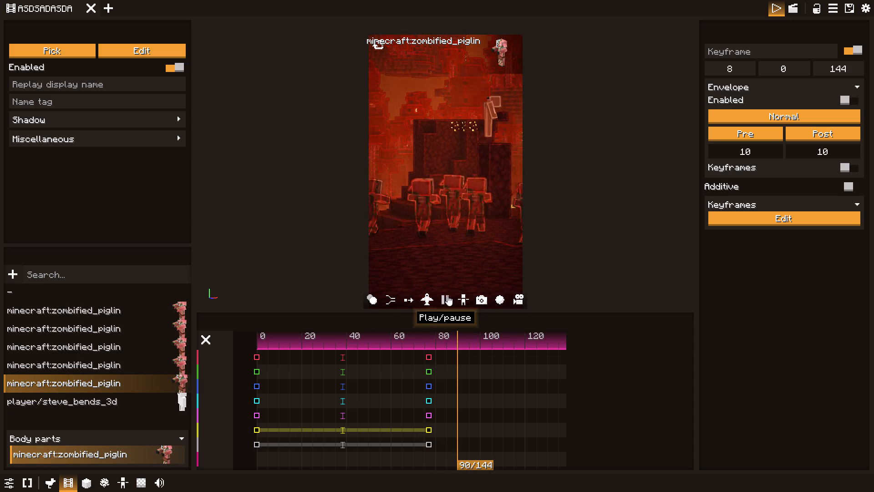
{"action": "left_click", "coordinate": [447, 296]}
{"action": "triple_click", "coordinate": [447, 296]}
{"action": "left_click", "coordinate": [447, 296]}
{"action": "double_click", "coordinate": [447, 296]}
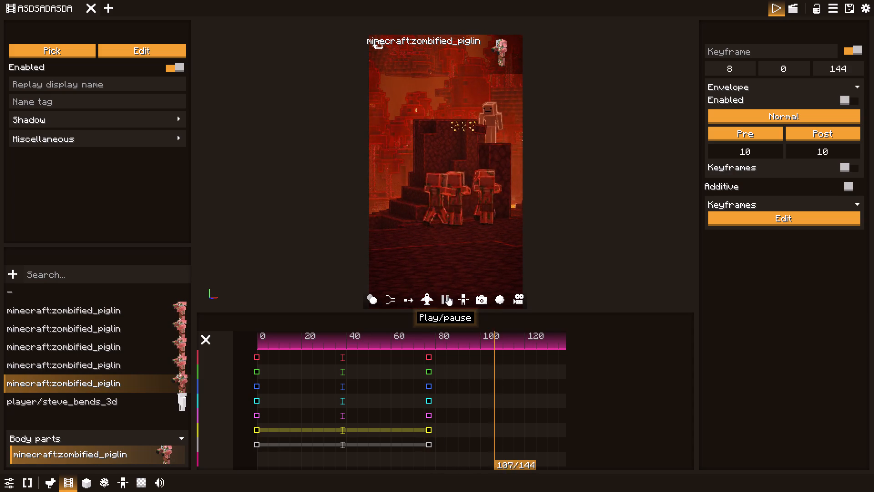
{"action": "left_click", "coordinate": [447, 296]}
{"action": "triple_click", "coordinate": [447, 296]}
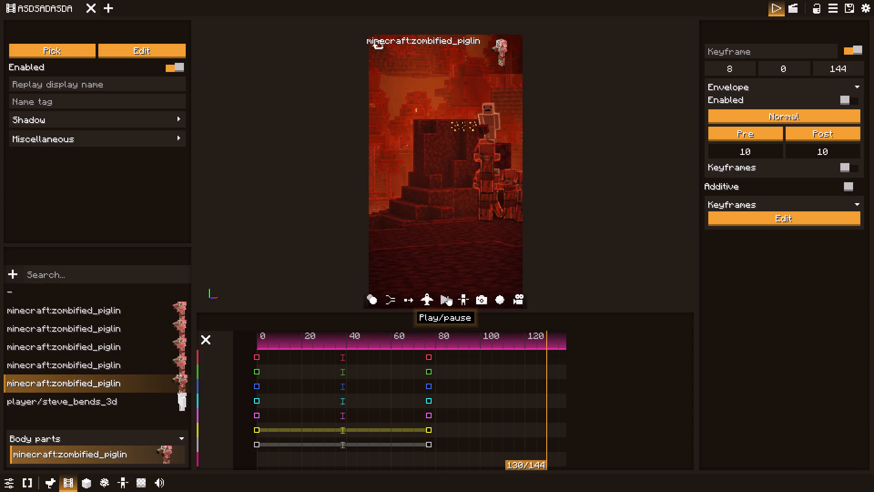
{"action": "triple_click", "coordinate": [447, 296]}
{"action": "left_click", "coordinate": [447, 296]}
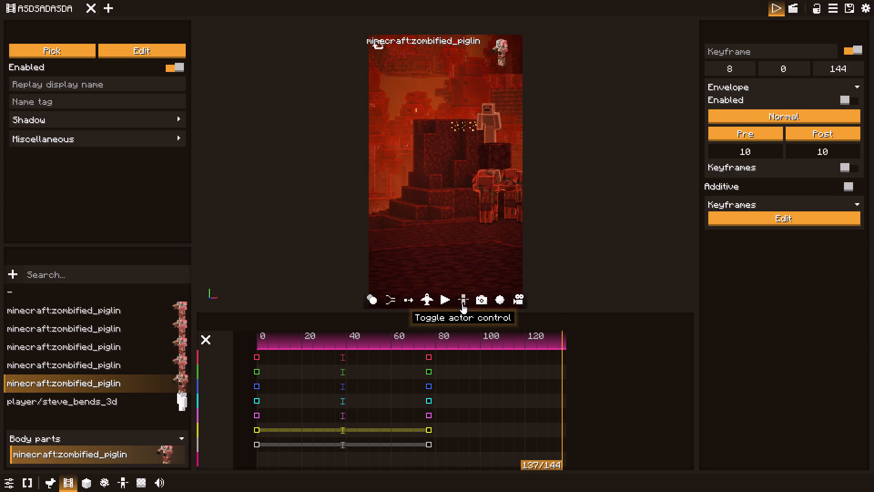
Fly the camera sideways and forward around the pillar at tick 137 to add a third set of keyframes.
{"action": "left_click", "coordinate": [428, 303]}
{"action": "left_click", "coordinate": [434, 294]}
{"action": "type", "text": "DW"}
{"action": "left_click_drag", "start_coordinate": [452, 272], "coordinate": [459, 271]}
{"action": "left_click_drag", "start_coordinate": [461, 267], "coordinate": [479, 267]}
{"action": "left_click", "coordinate": [425, 296]}
{"action": "left_click_drag", "start_coordinate": [453, 273], "coordinate": [415, 272]}
{"action": "type", "text": "DWD"}
{"action": "key", "text": "d"}
{"action": "type", "text": "DW"}
{"action": "key", "text": "d"}
{"action": "key", "text": "w"}
{"action": "key", "text": "d"}
{"action": "key", "text": "w"}
{"action": "key", "text": "d"}
{"action": "key", "text": "w"}
{"action": "key", "text": "d"}
{"action": "key", "text": "w"}
{"action": "key", "text": "d"}
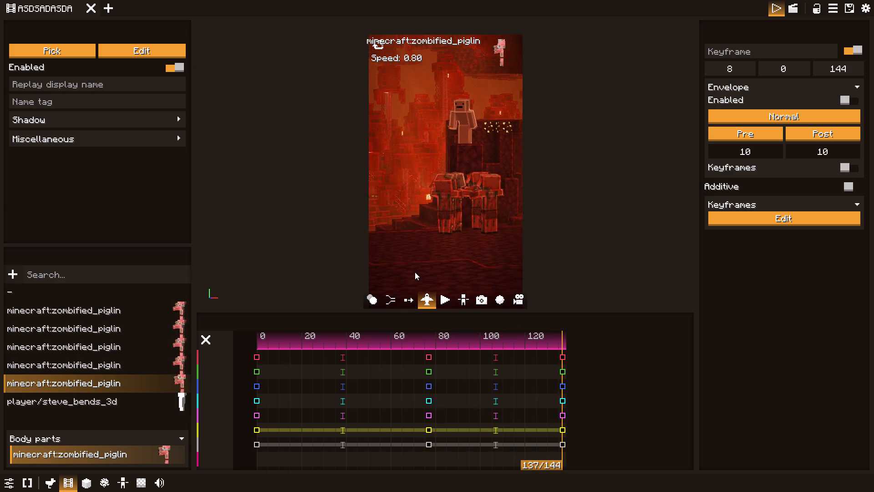
Refine the tick 137 camera position so it faces Steve on his pillar with the piglins gathered below and a lavafall beside them.
{"action": "left_click_drag", "start_coordinate": [415, 272], "coordinate": [481, 266]}
{"action": "key", "text": "a"}
{"action": "key", "text": "w"}
{"action": "key", "text": "a"}
{"action": "type", "text": "AA"}
{"action": "key", "text": "w"}
{"action": "key", "text": "a"}
{"action": "key", "text": "a"}
{"action": "key", "text": "a"}
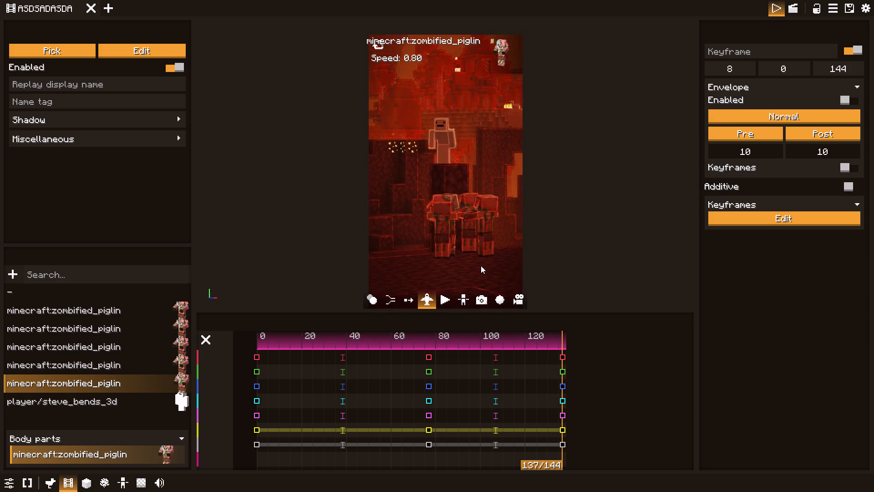
{"action": "left_click_drag", "start_coordinate": [481, 266], "coordinate": [523, 265]}
{"action": "key", "text": "a"}
{"action": "key", "text": "a"}
{"action": "key", "text": "a"}
{"action": "key", "text": "a"}
{"action": "key", "text": "a"}
{"action": "key", "text": "a"}
{"action": "type", "text": "WSW"}
{"action": "left_click_drag", "start_coordinate": [523, 265], "coordinate": [522, 269]}
{"action": "key", "text": "w"}
{"action": "key", "text": "w"}
{"action": "key", "text": "w"}
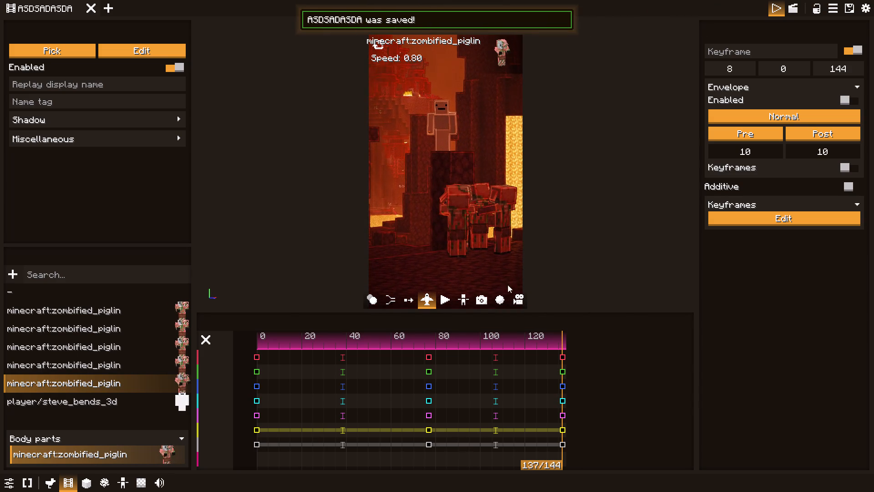
{"action": "left_click", "coordinate": [426, 298]}
Rewind to tick 0 and play back the shot through the three sets of camera keyframes.
{"action": "left_click_drag", "start_coordinate": [405, 329], "coordinate": [310, 330]}
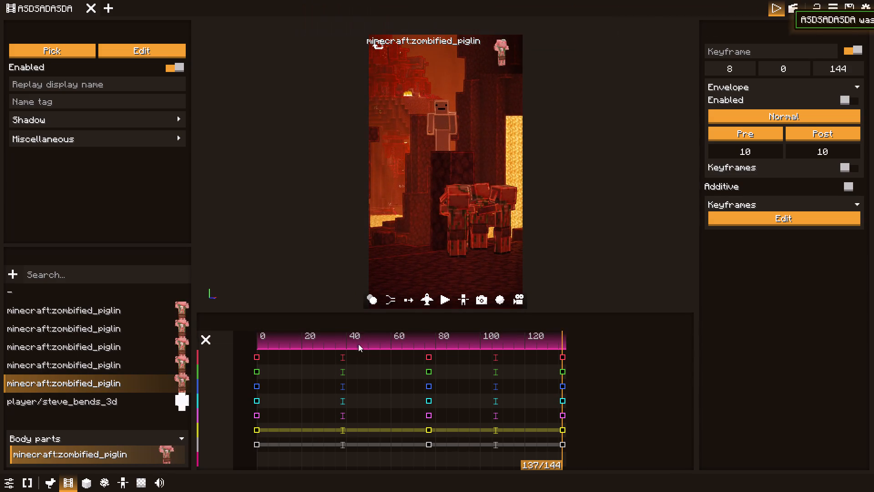
{"action": "left_click_drag", "start_coordinate": [360, 345], "coordinate": [251, 347]}
{"action": "left_click", "coordinate": [442, 296]}
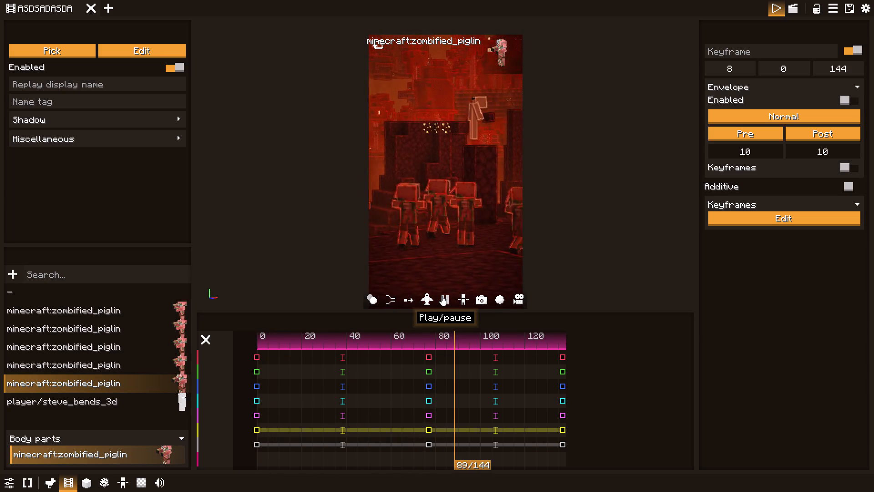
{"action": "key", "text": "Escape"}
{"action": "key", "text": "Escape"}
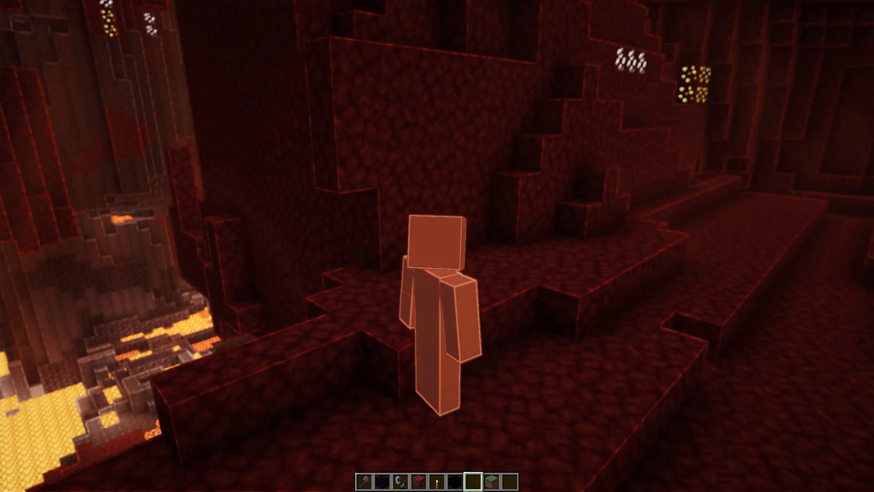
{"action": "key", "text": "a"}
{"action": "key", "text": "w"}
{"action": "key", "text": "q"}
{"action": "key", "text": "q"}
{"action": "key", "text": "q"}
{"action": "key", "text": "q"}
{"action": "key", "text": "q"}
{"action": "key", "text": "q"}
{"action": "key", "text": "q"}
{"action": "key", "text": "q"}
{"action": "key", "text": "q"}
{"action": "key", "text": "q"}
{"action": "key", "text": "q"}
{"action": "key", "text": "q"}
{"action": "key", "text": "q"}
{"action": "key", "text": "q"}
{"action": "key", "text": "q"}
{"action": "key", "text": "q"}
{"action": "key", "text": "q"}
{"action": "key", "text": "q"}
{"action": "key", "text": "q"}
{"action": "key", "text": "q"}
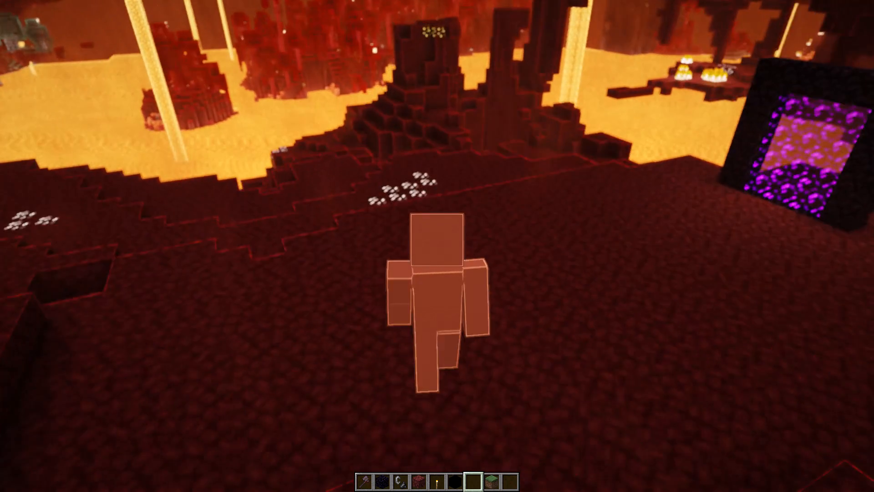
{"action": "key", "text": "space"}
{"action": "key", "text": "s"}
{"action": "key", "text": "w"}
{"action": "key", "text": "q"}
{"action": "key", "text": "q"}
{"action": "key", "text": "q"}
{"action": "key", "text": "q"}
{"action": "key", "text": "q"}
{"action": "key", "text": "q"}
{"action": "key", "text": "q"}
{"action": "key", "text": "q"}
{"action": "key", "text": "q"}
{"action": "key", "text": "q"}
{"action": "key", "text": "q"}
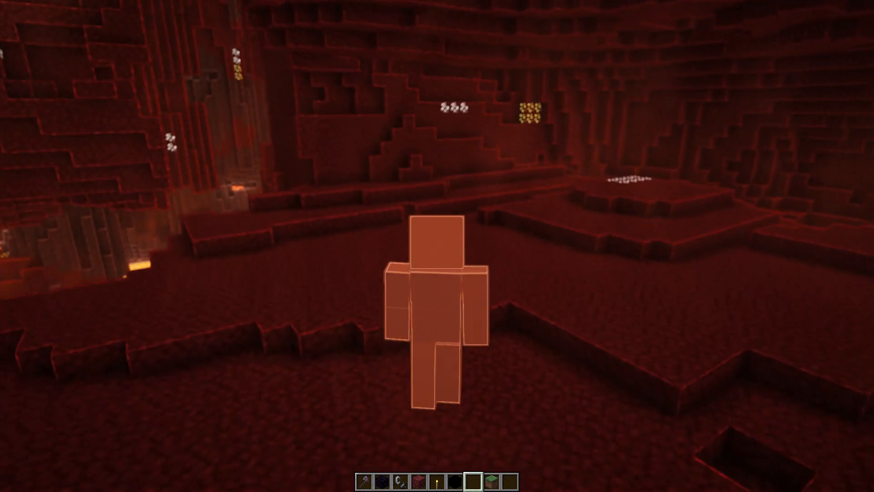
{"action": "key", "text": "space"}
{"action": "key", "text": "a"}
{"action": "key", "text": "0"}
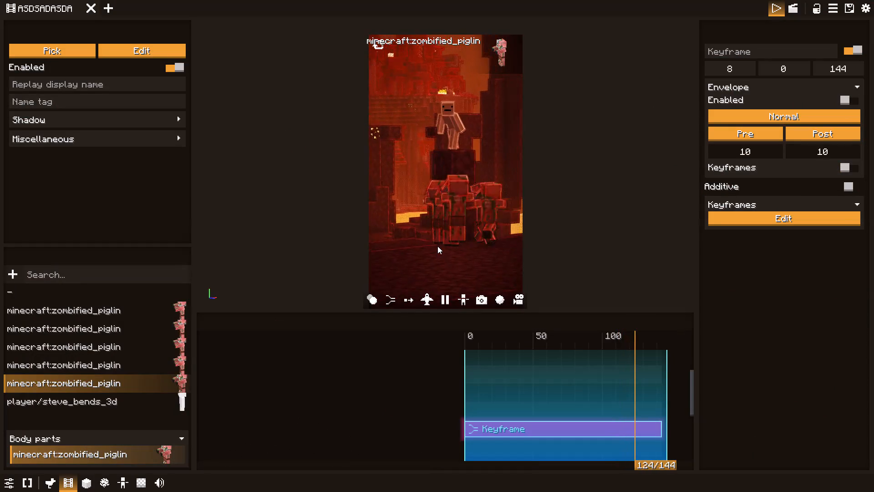
Leave and reopen the film editor, and return the playhead to tick 0 of the camera clip.
{"action": "left_click_drag", "start_coordinate": [480, 334], "coordinate": [437, 339]}
{"action": "key", "text": "space"}
{"action": "key", "text": "Escape"}
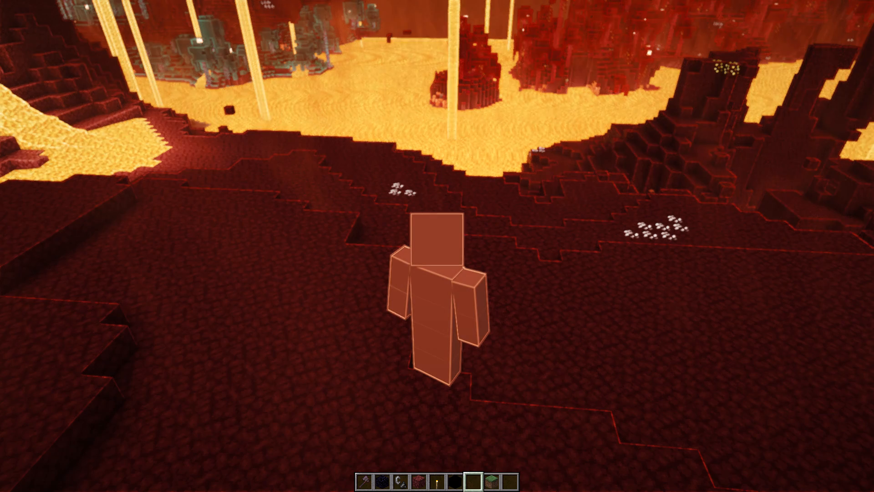
{"action": "key", "text": "0"}
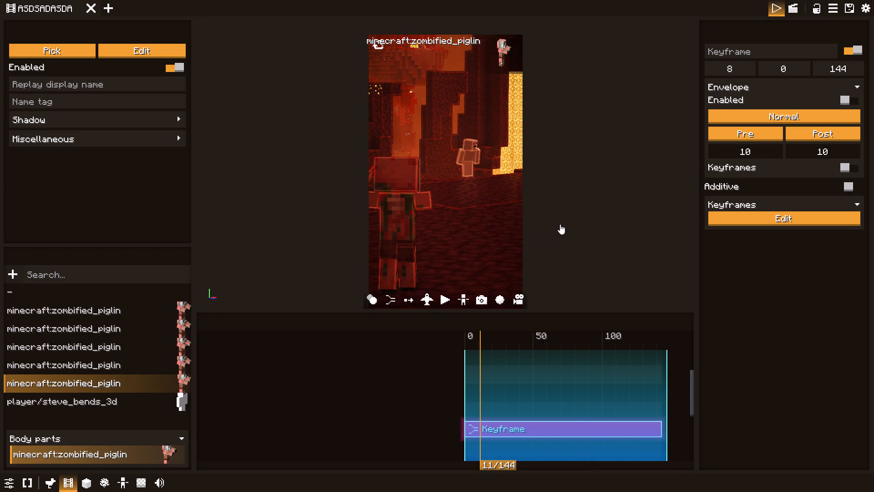
{"action": "left_click_drag", "start_coordinate": [476, 340], "coordinate": [428, 343]}
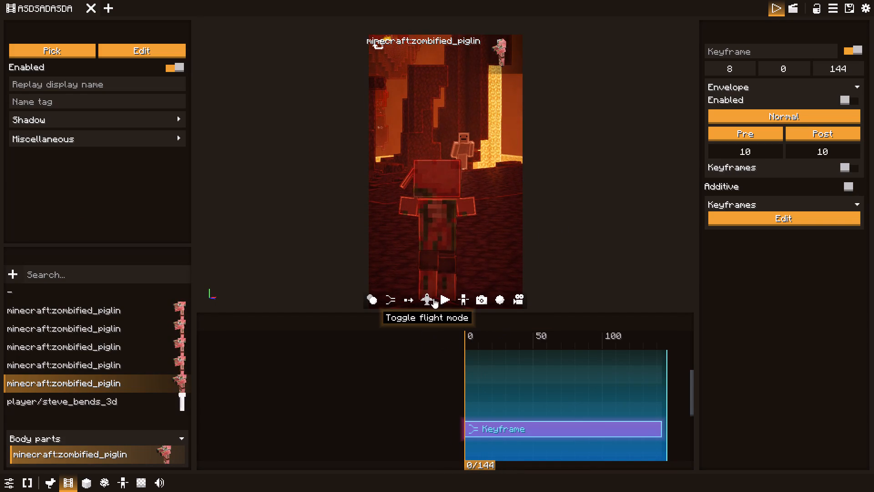